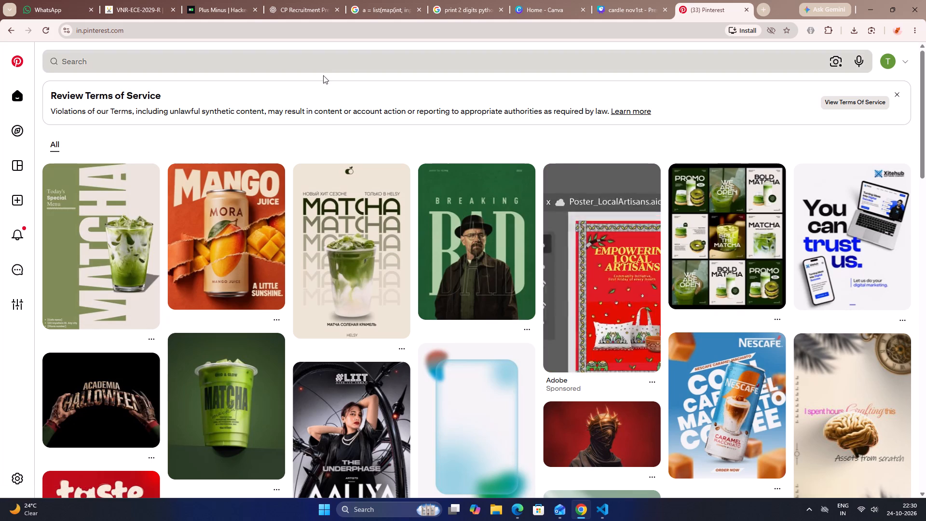
Search Pinterest for "welcome board" using the matching suggestion.
click(335, 64)
key(w)
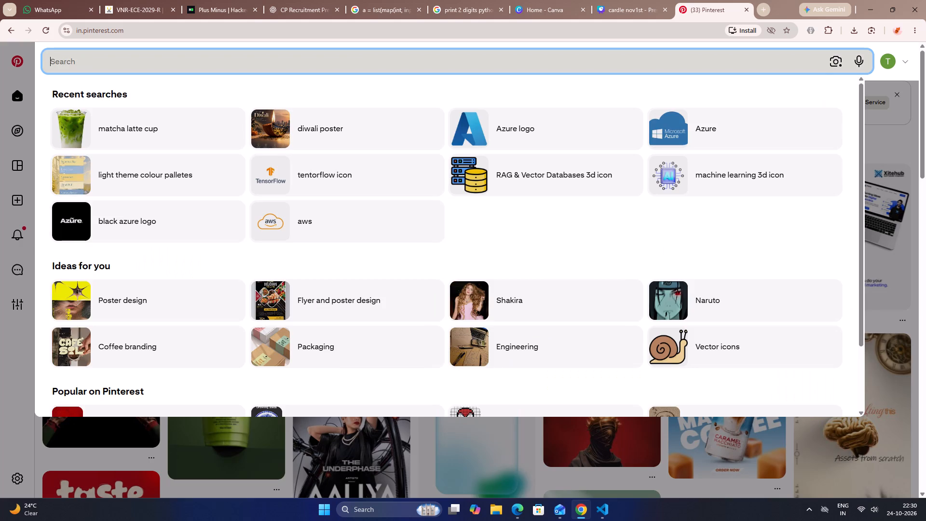
text(elcome)
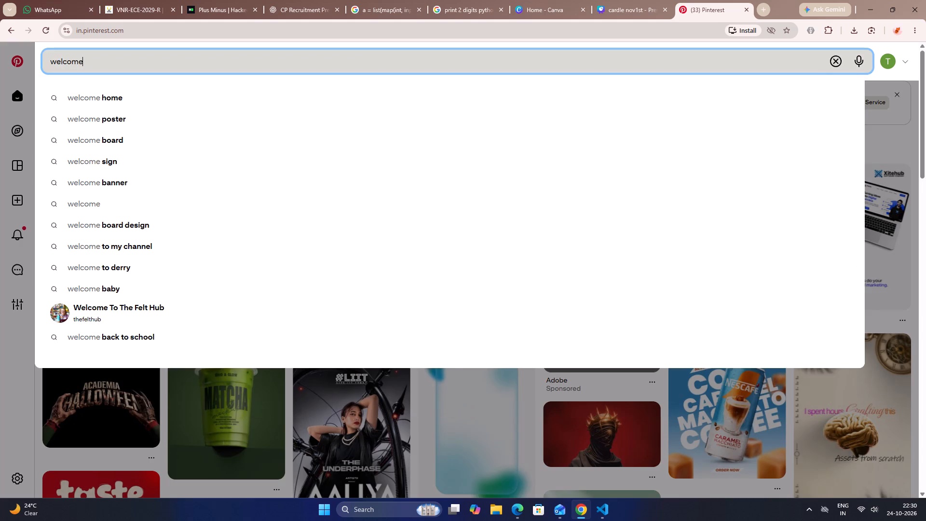
key(space)
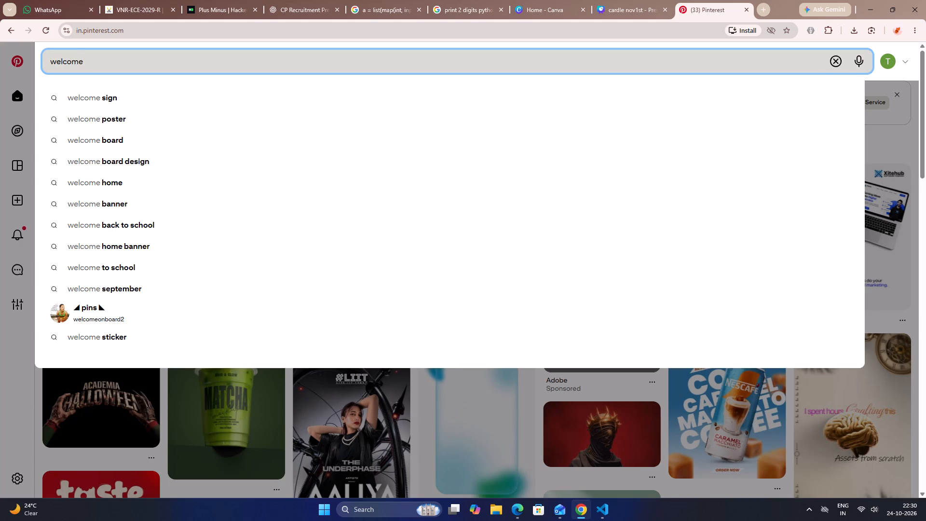
click(196, 135)
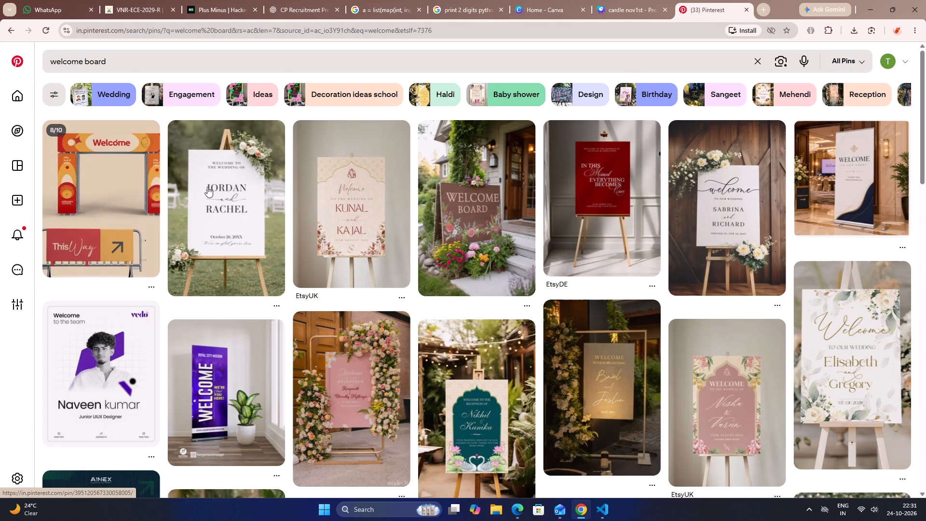
Open the Creamy Flowers Printable Wedding Welcome Poster pin from the results and copy its image.
scroll(207, 187, down, 3)
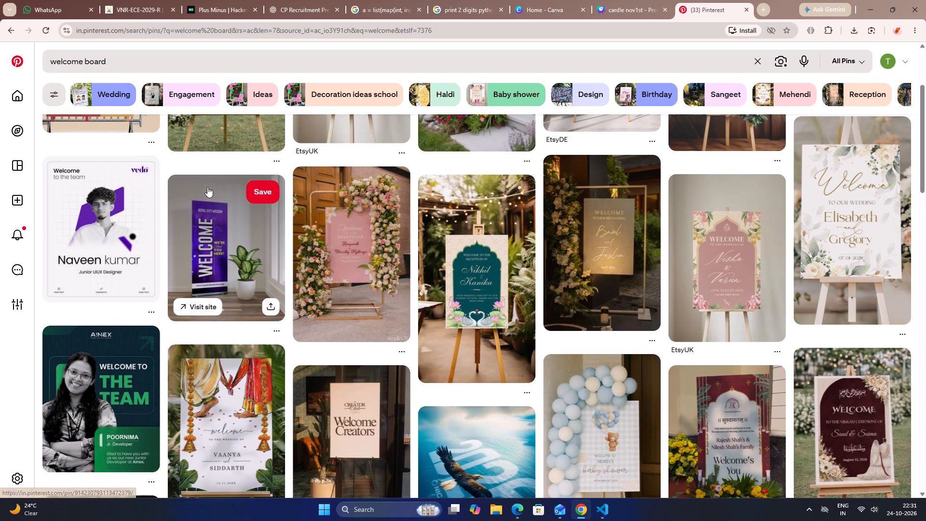
click(883, 202)
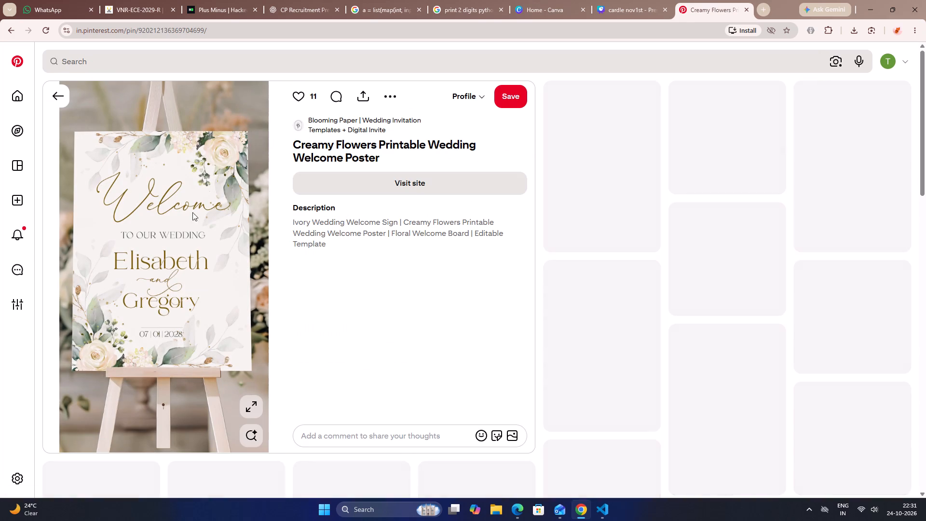
right_click(184, 212)
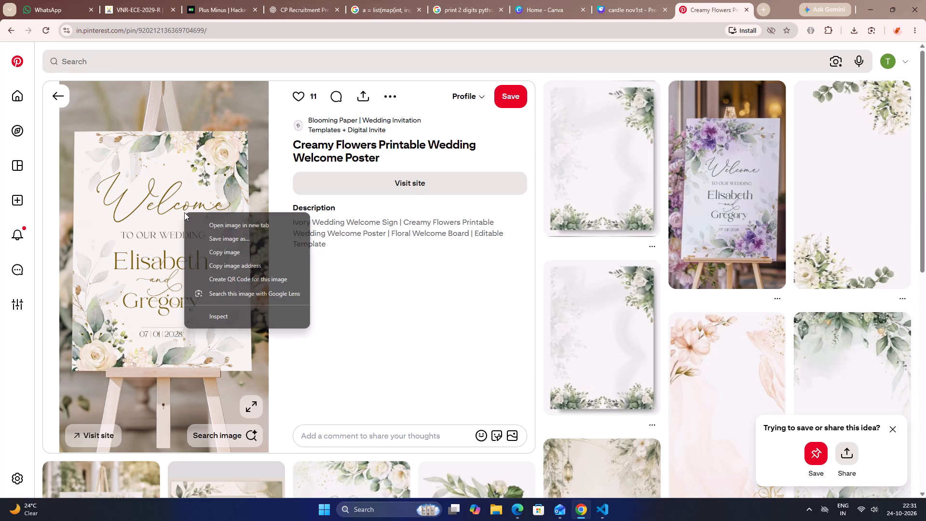
click(202, 252)
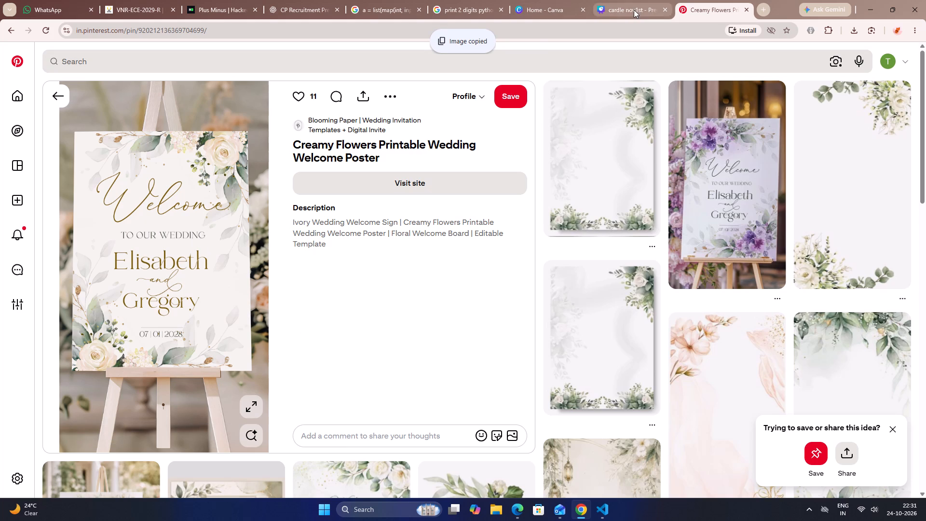
Switch to the Canva design "cardle nov1st", paste the copied poster on page 2, shrink it and place it at the page's left side.
click(620, 10)
click(494, 310)
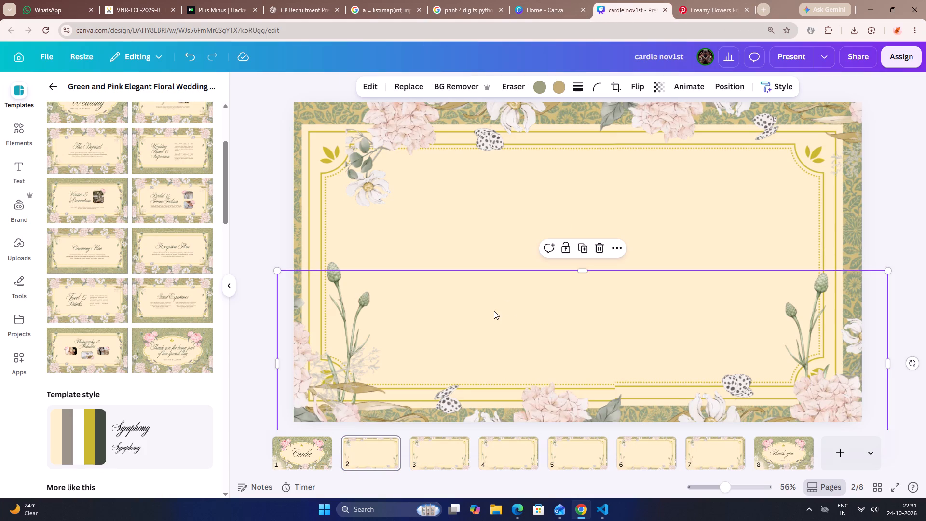
key(ctrl+v)
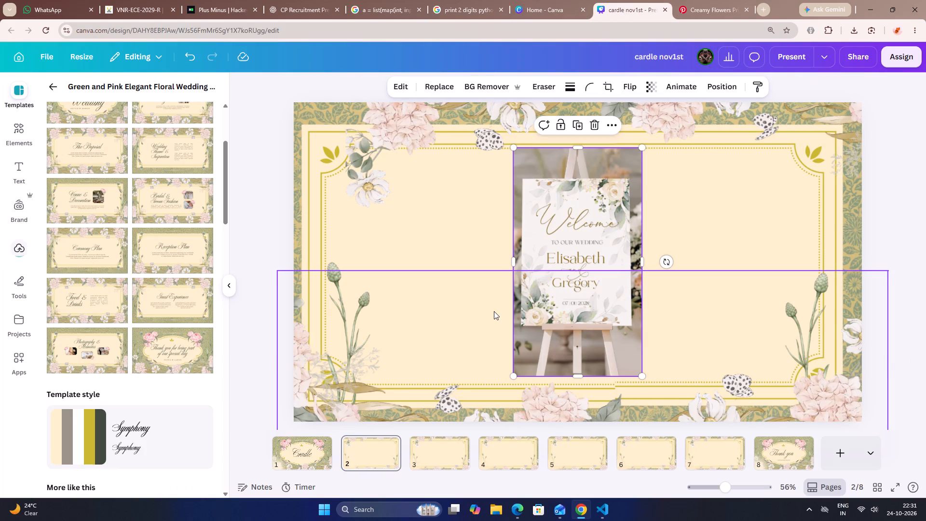
drag(563, 318, 428, 319)
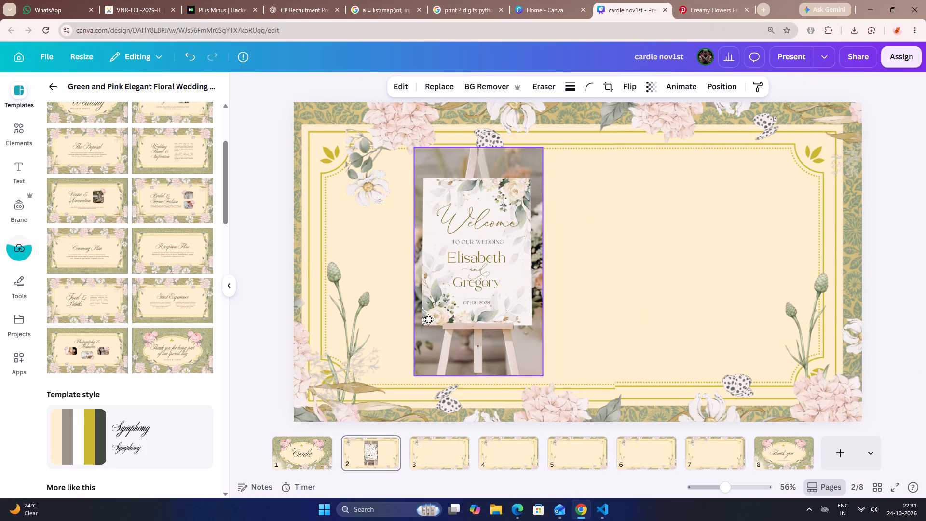
drag(428, 319, 409, 321)
drag(490, 150, 470, 194)
drag(425, 282, 429, 264)
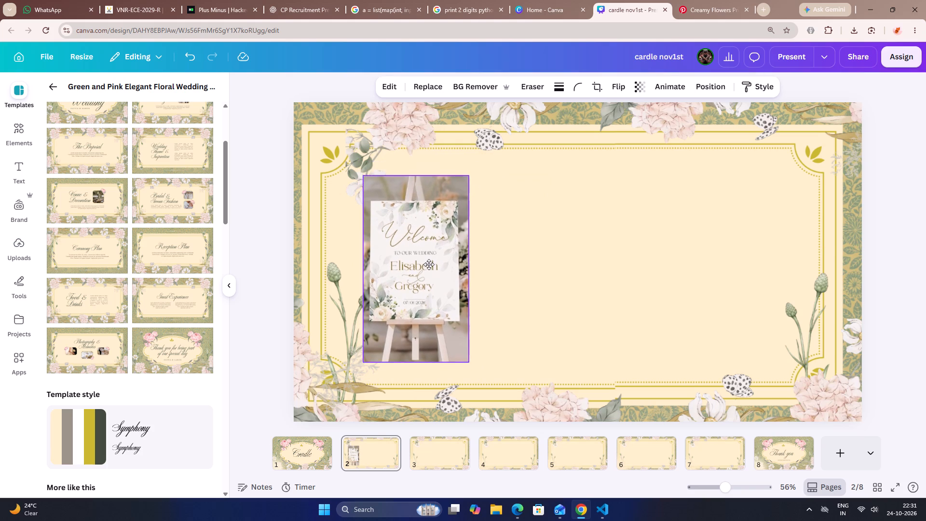
drag(429, 264, 428, 262)
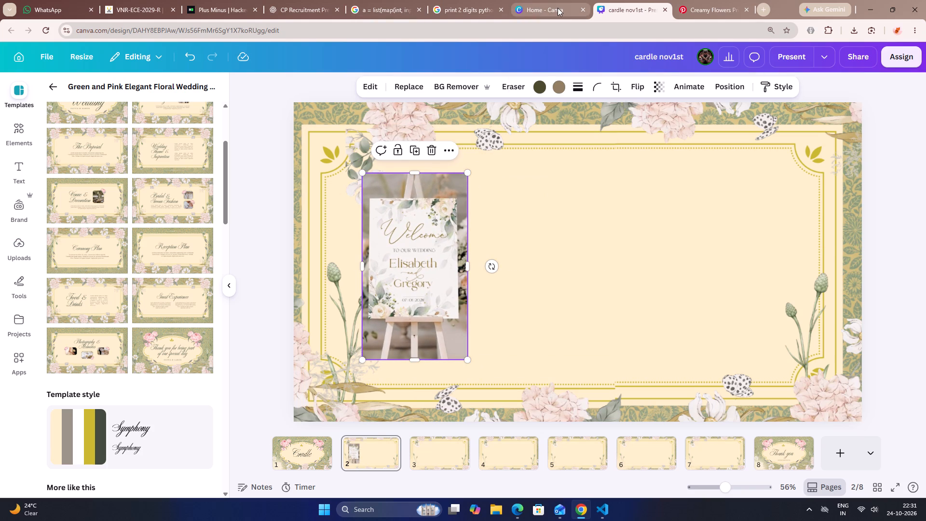
Reorder the browser tabs so the "cardle nov1st" design and the Pinterest pin sit side by side after the CP Recruitment tab.
drag(618, 6, 360, 3)
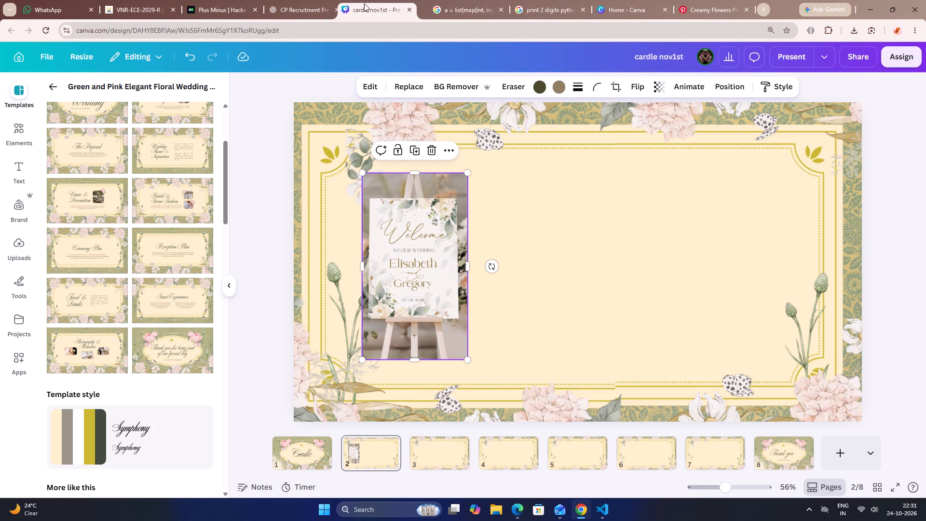
drag(699, 4, 464, 10)
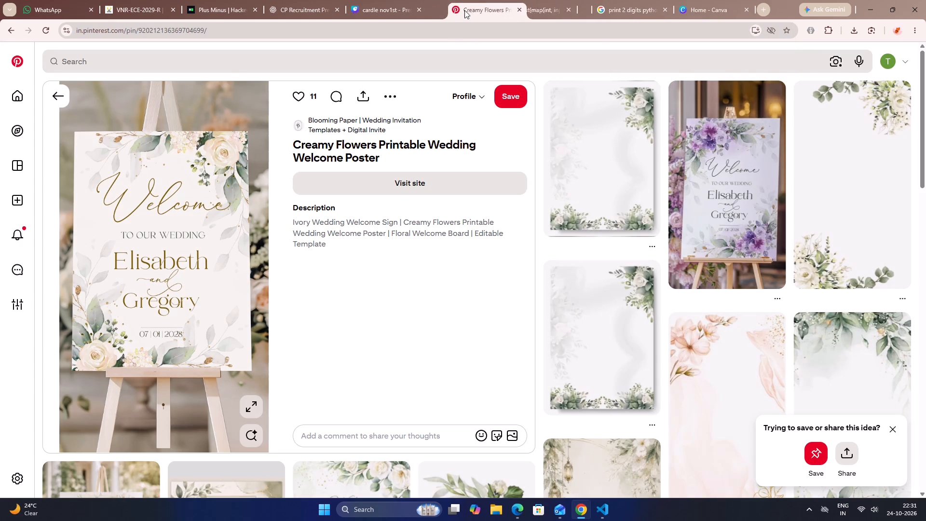
drag(464, 10, 463, 10)
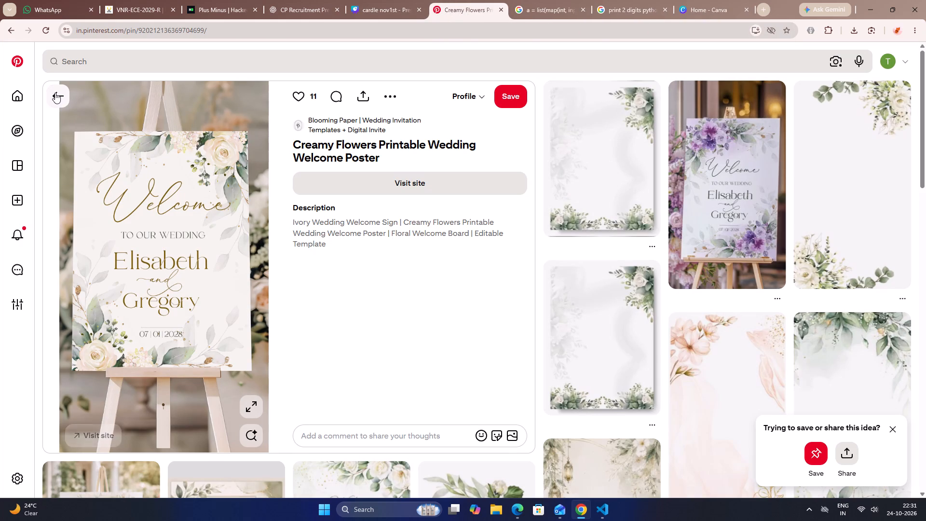
Examine the pins related to the Creamy Flowers poster, return to the welcome board results and look through them for more board designs.
scroll(175, 157, down, 11)
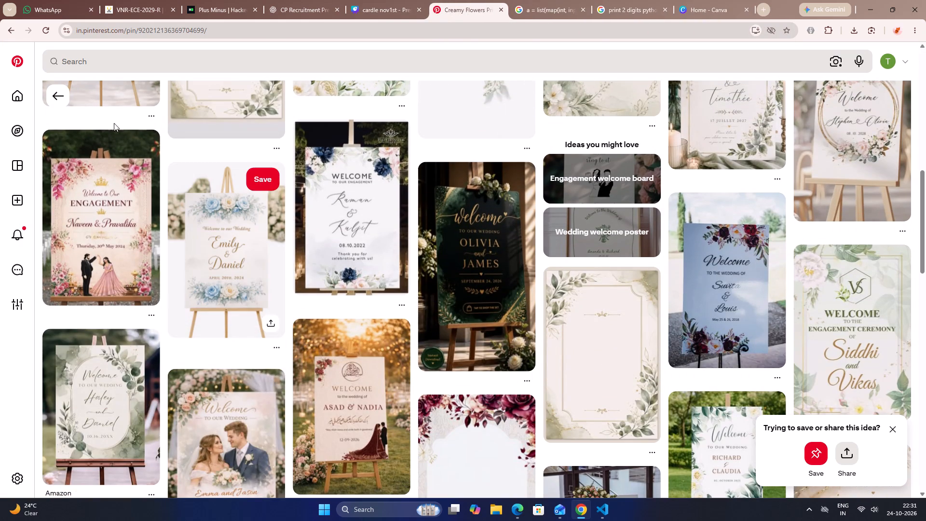
click(66, 93)
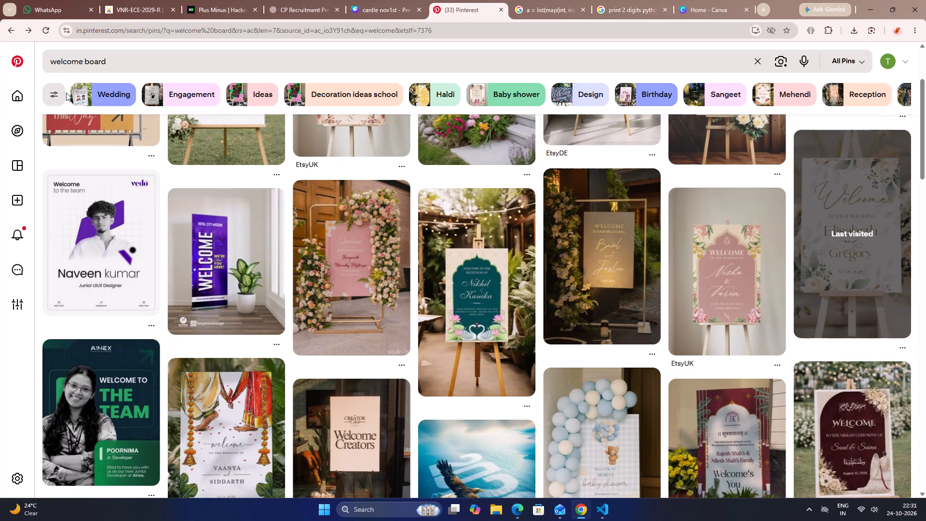
scroll(403, 291, down, 4)
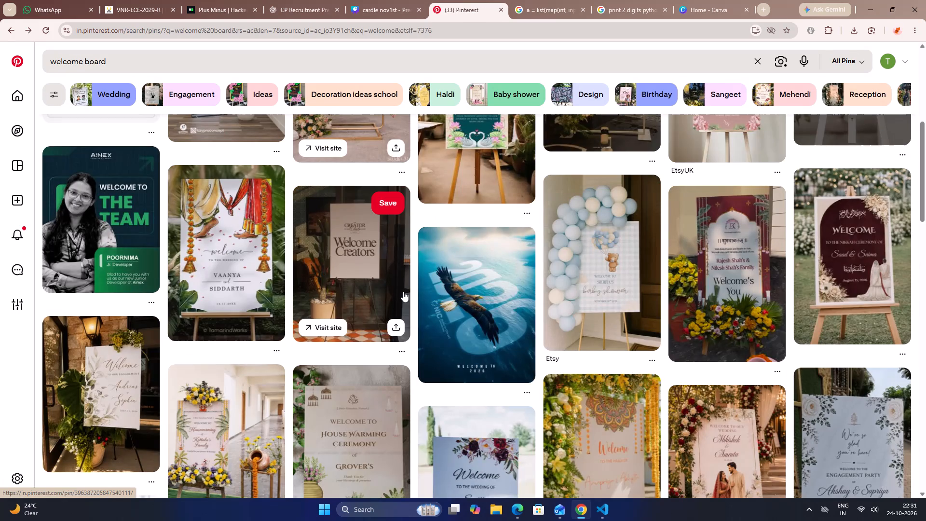
scroll(403, 291, down, 5)
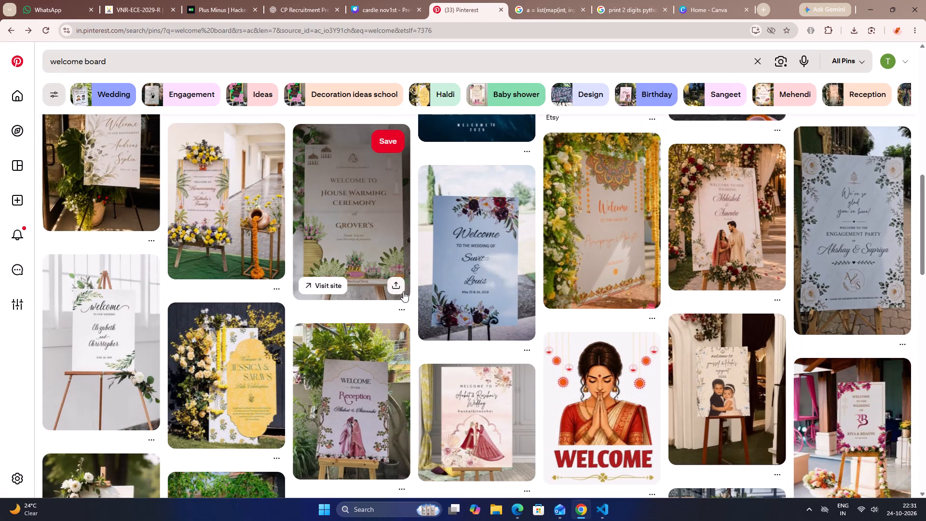
scroll(403, 291, down, 2)
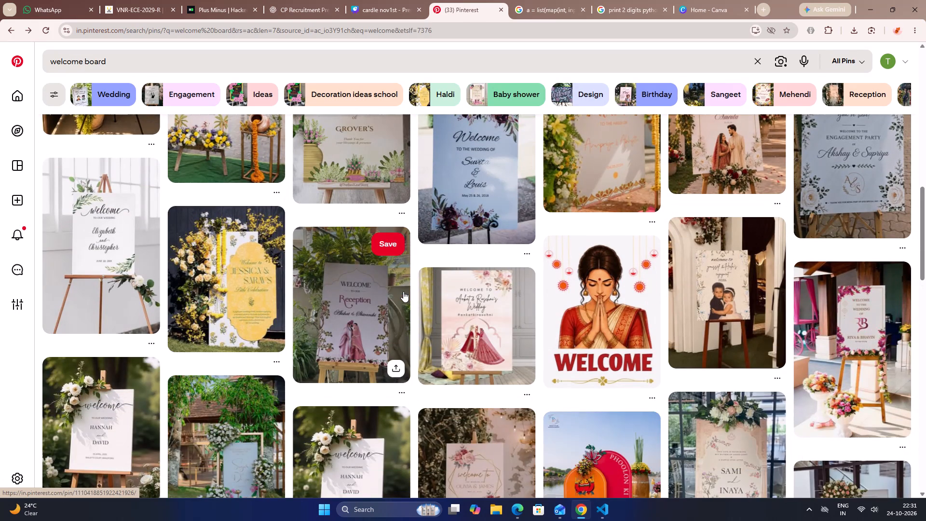
scroll(403, 291, down, 4)
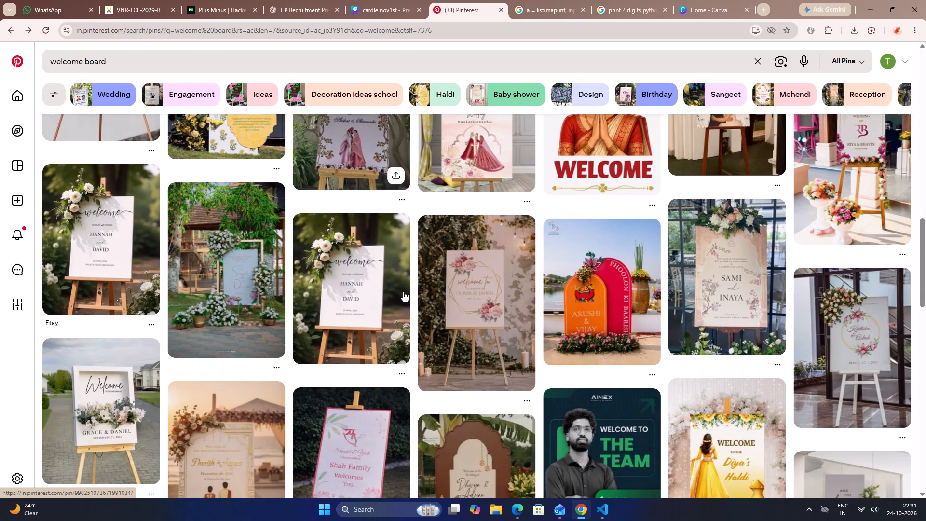
scroll(403, 291, down, 15)
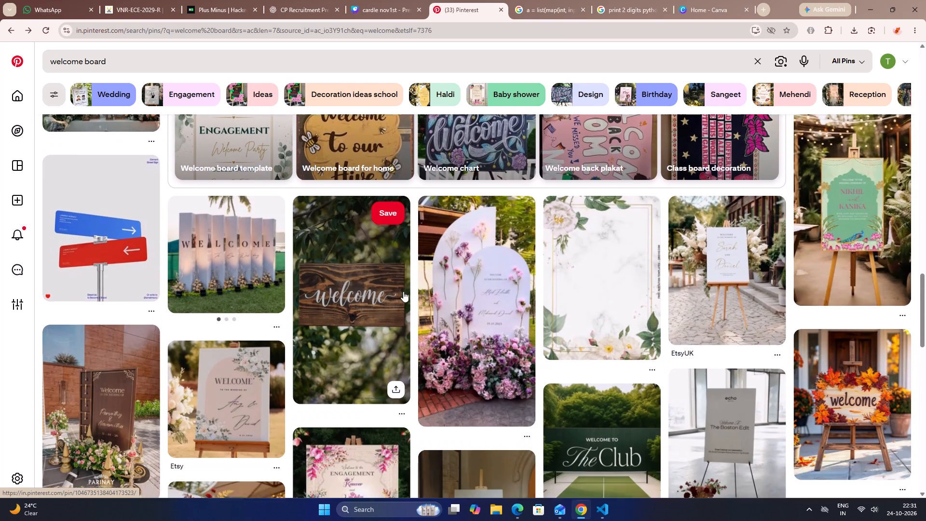
scroll(403, 291, down, 4)
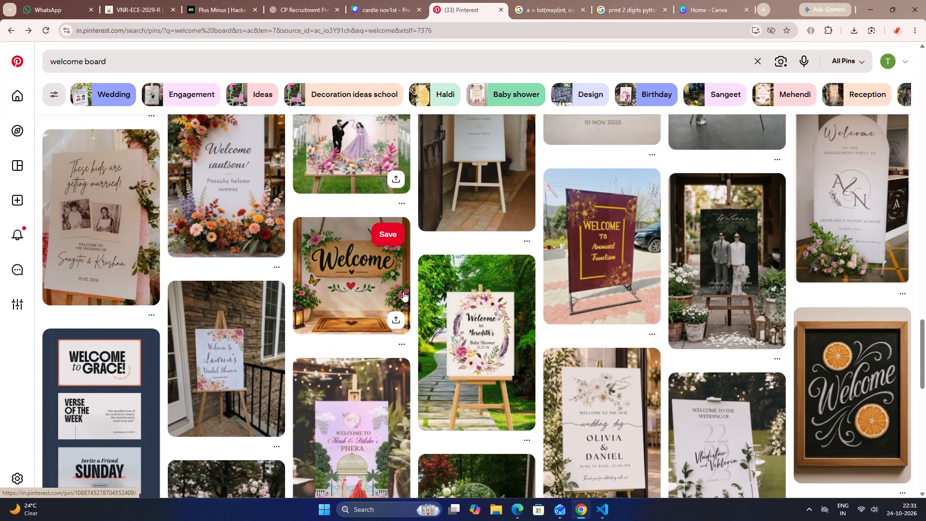
Open the "19 Wedding Welcome Board Ideas That Greet Guests Beautifully" pin and examine its related welcome board designs.
click(221, 163)
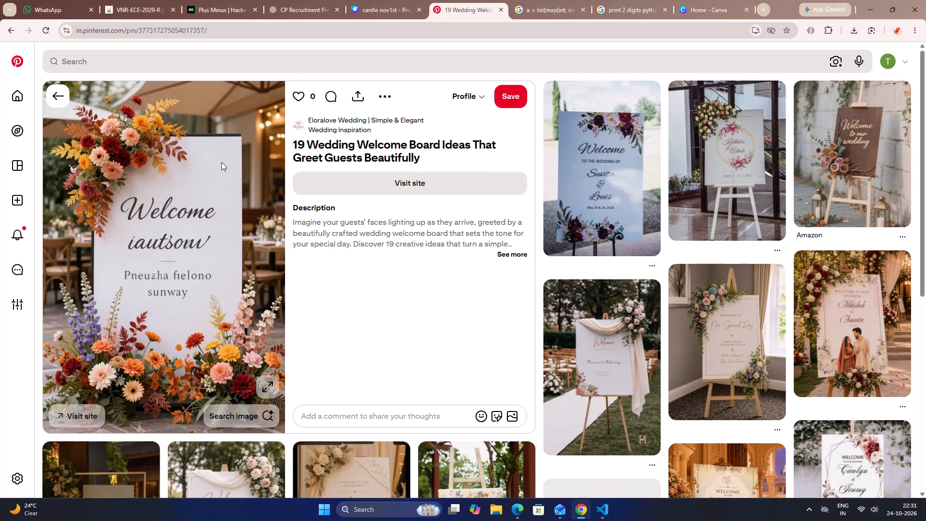
scroll(221, 162, down, 5)
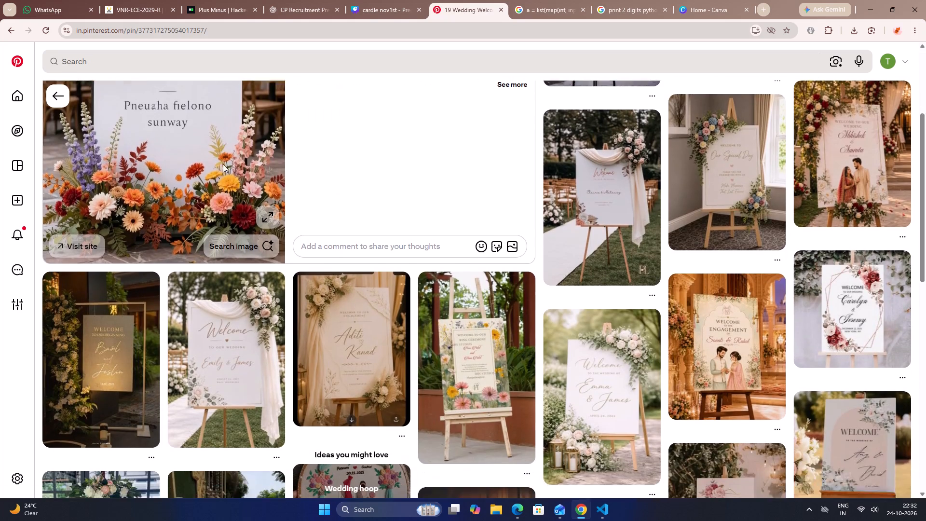
scroll(223, 164, down, 8)
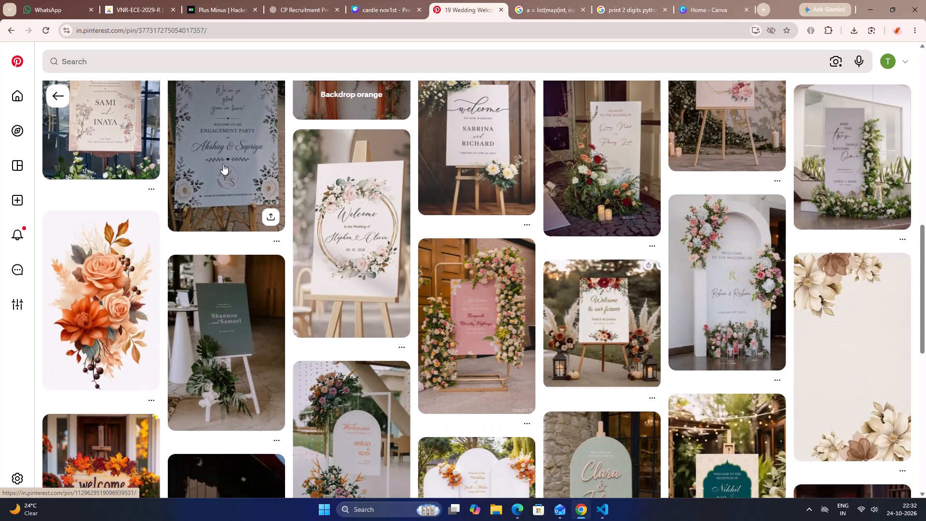
scroll(223, 164, down, 7)
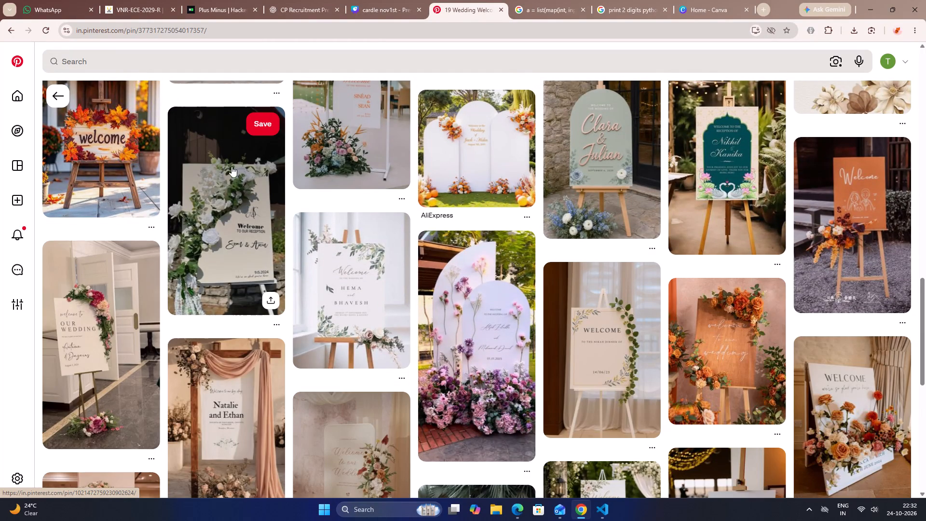
scroll(300, 207, down, 8)
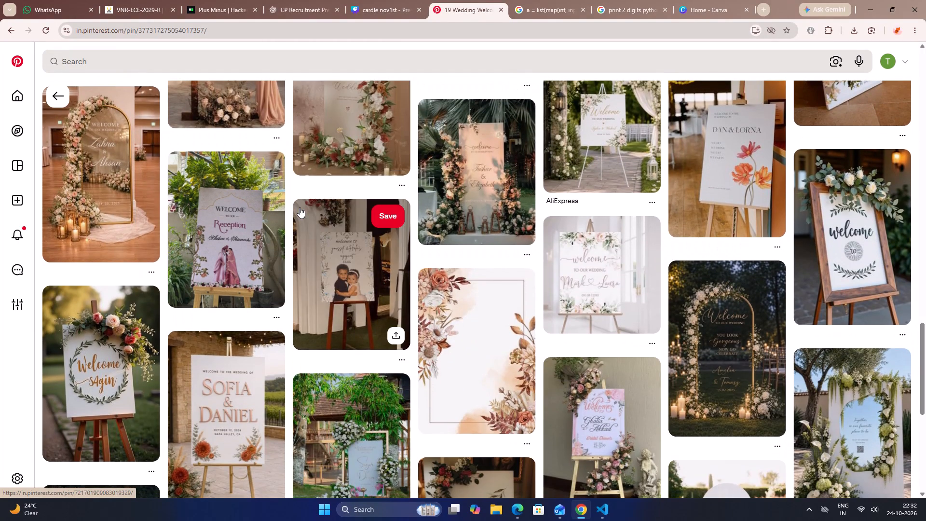
scroll(300, 207, down, 6)
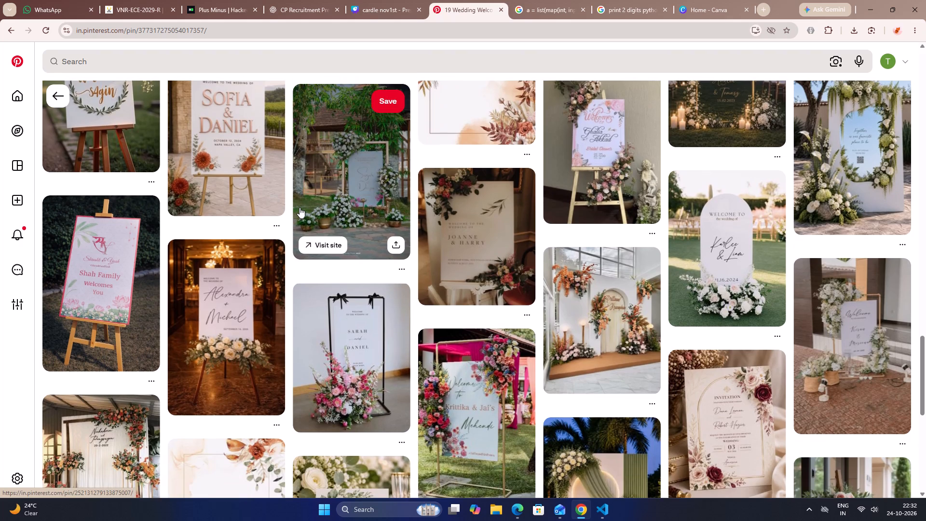
scroll(300, 207, down, 7)
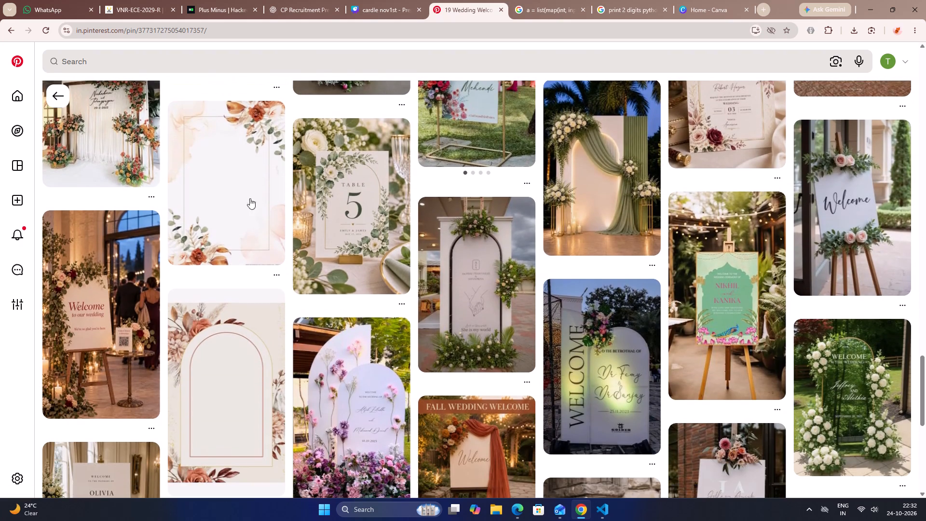
scroll(102, 167, down, 3)
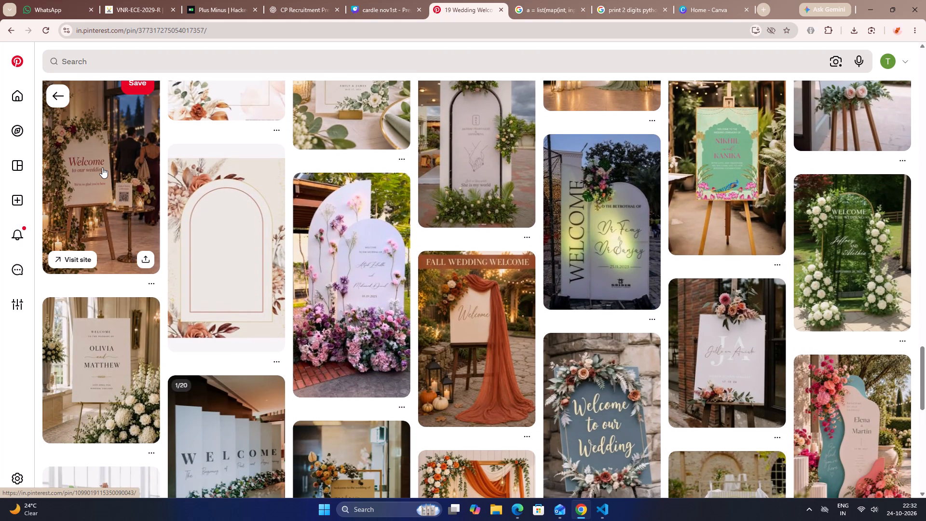
Return to the welcome board search results and look back through them up to the first designs.
click(53, 101)
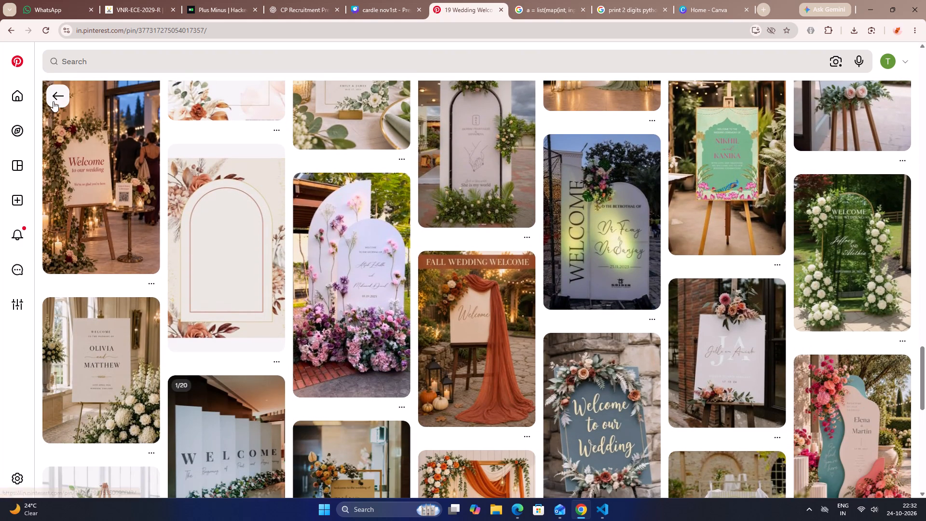
scroll(348, 242, down, 4)
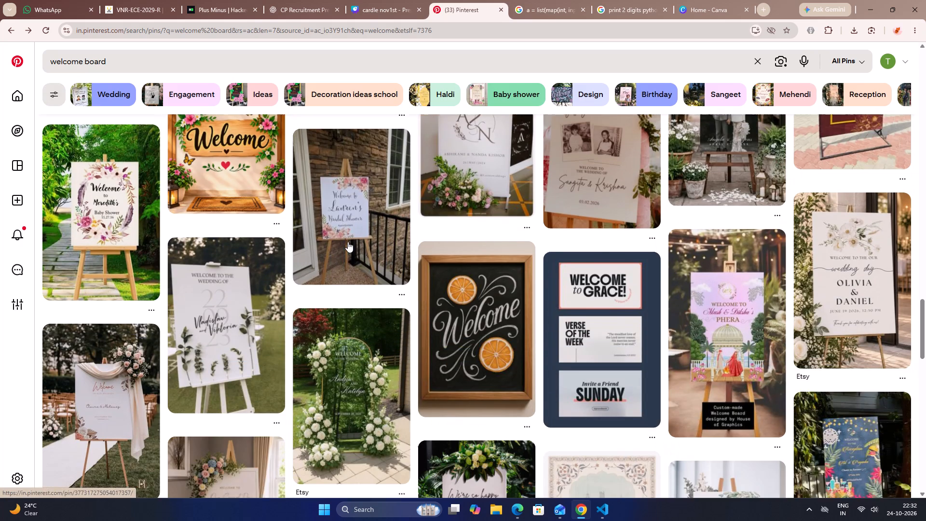
scroll(348, 242, down, 4)
scroll(348, 242, up, 5)
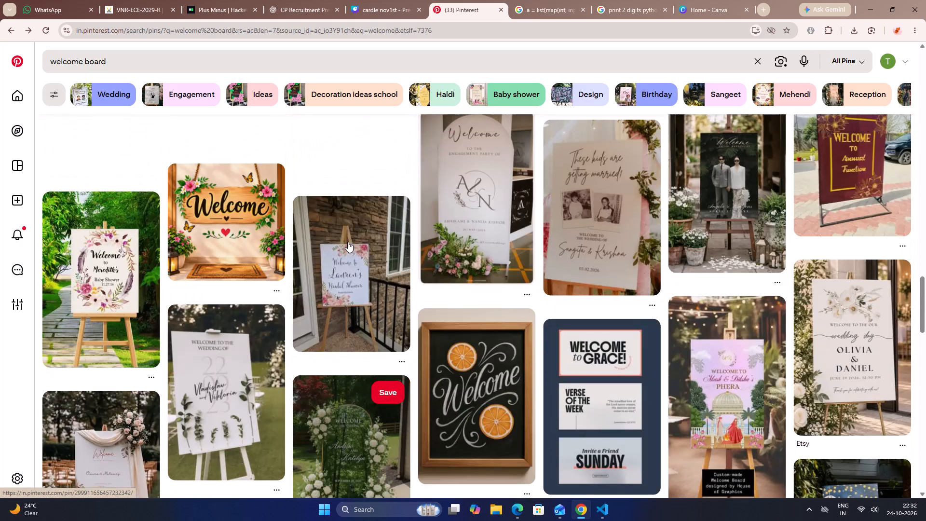
scroll(348, 242, up, 20)
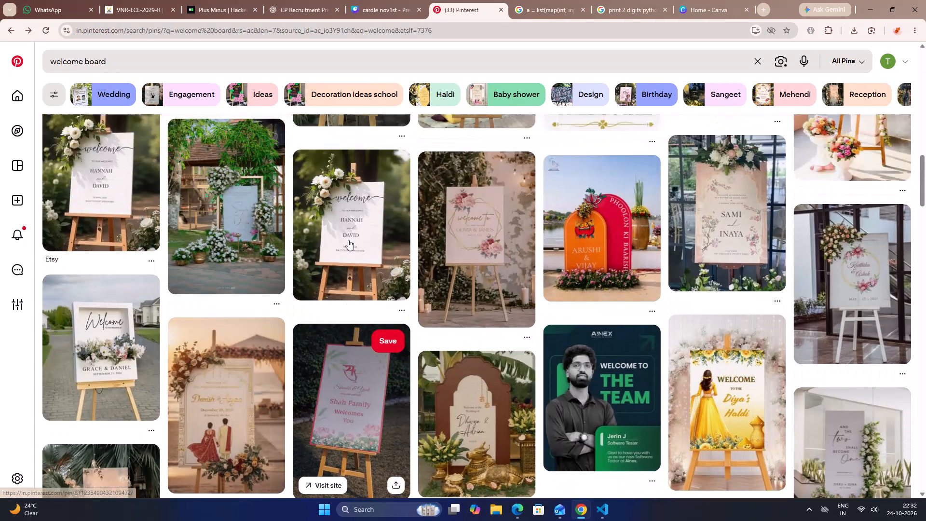
scroll(348, 238, up, 8)
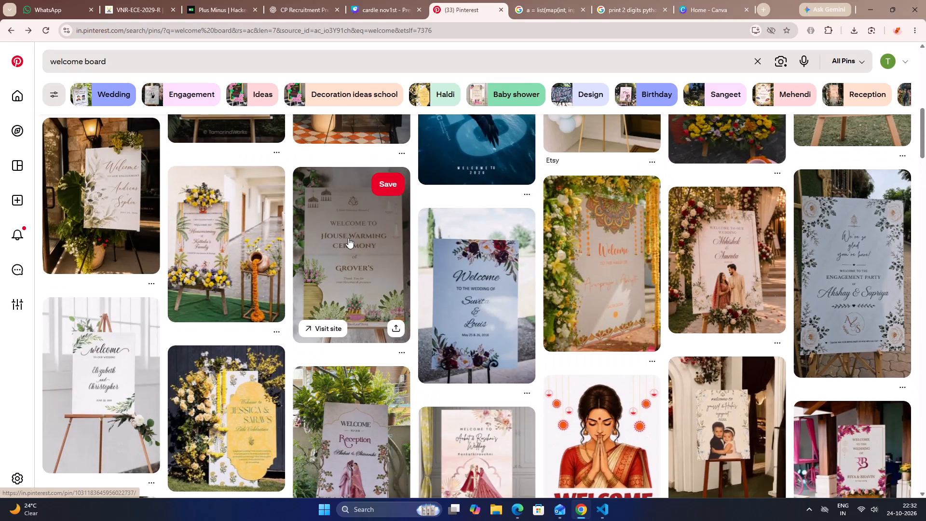
scroll(348, 238, up, 12)
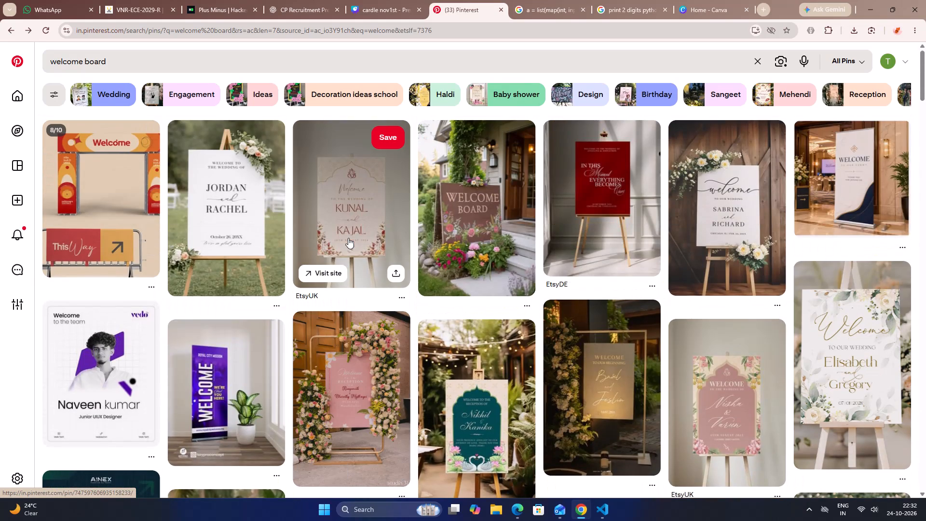
scroll(348, 238, up, 2)
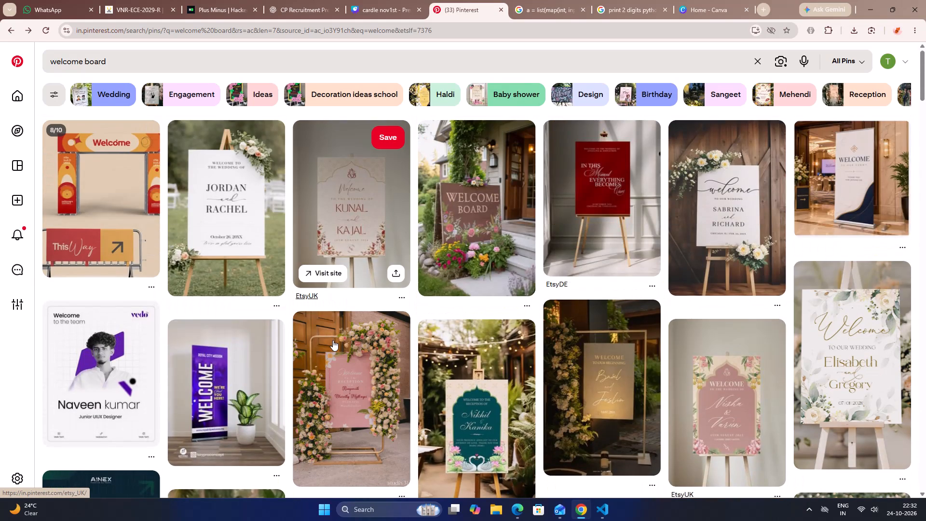
Open the "Luxury Floral Reception Welcome Sign | Elegant Wedding Entrance Inspiration" pin and examine its related welcome board designs.
click(337, 352)
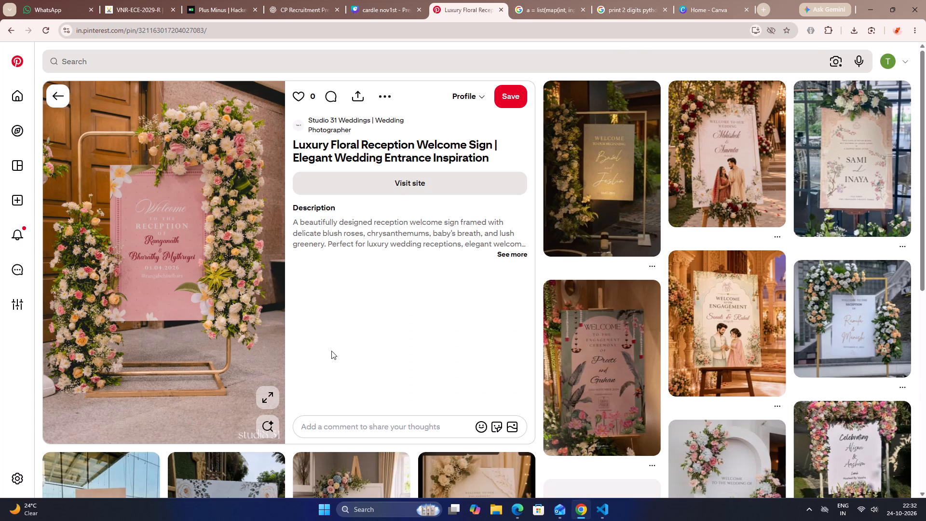
scroll(331, 350, down, 1)
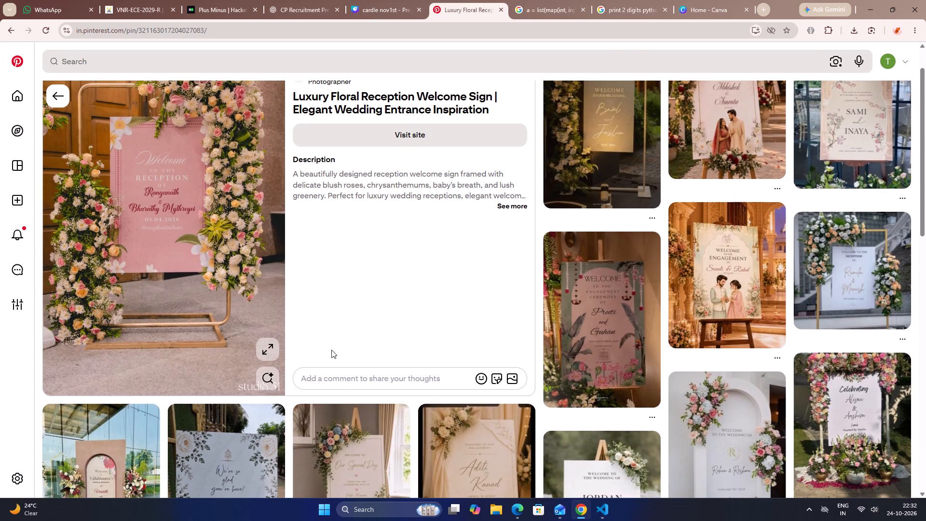
scroll(331, 350, down, 3)
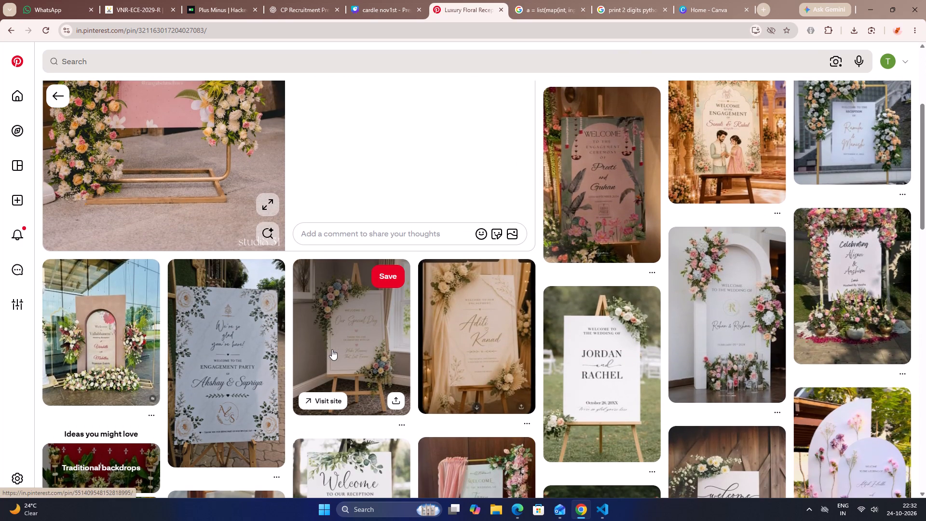
scroll(332, 349, down, 1)
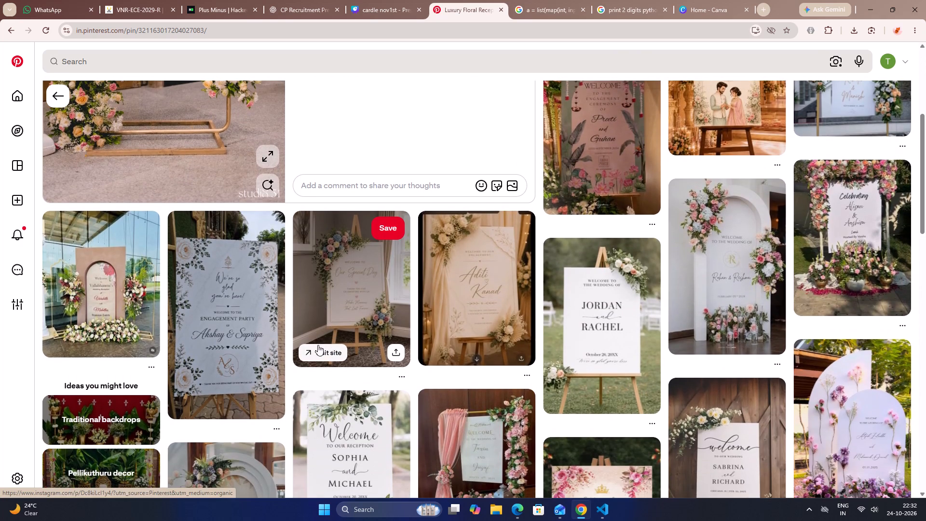
scroll(179, 332, down, 3)
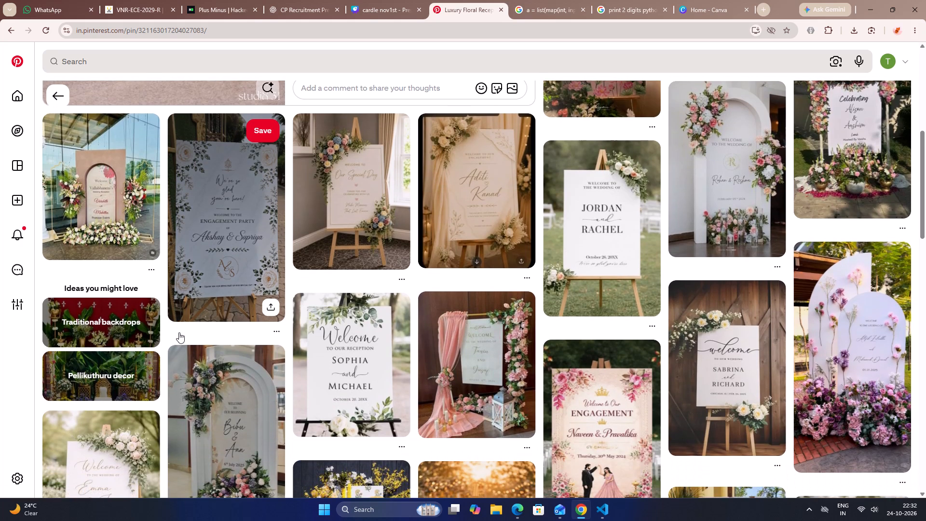
scroll(179, 332, down, 4)
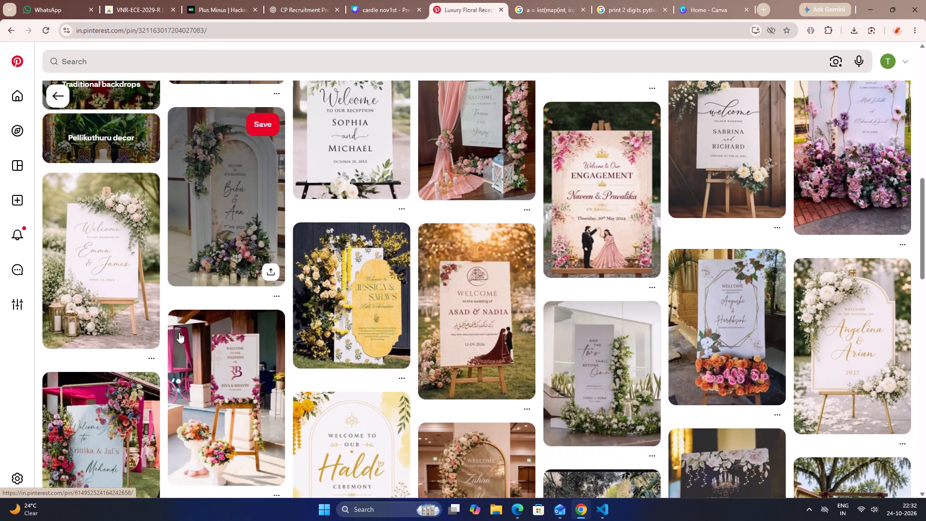
scroll(179, 332, down, 4)
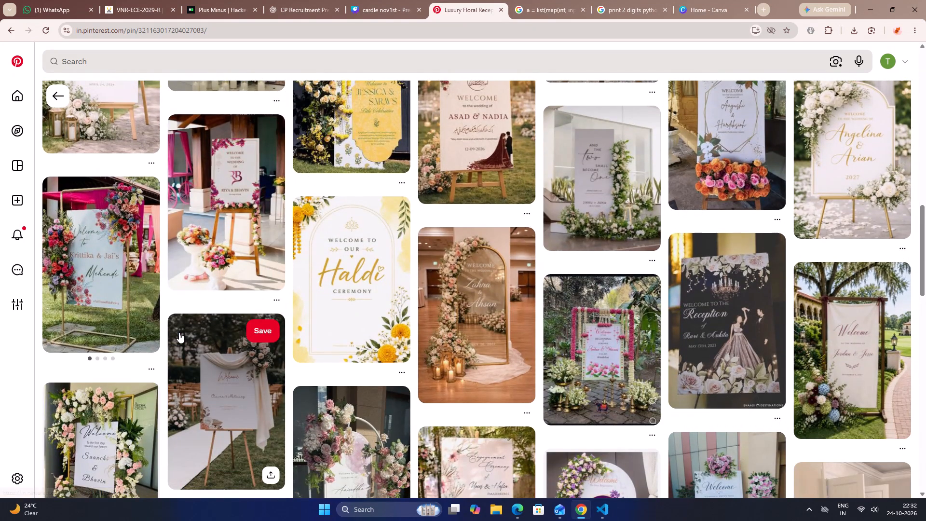
scroll(179, 332, up, 9)
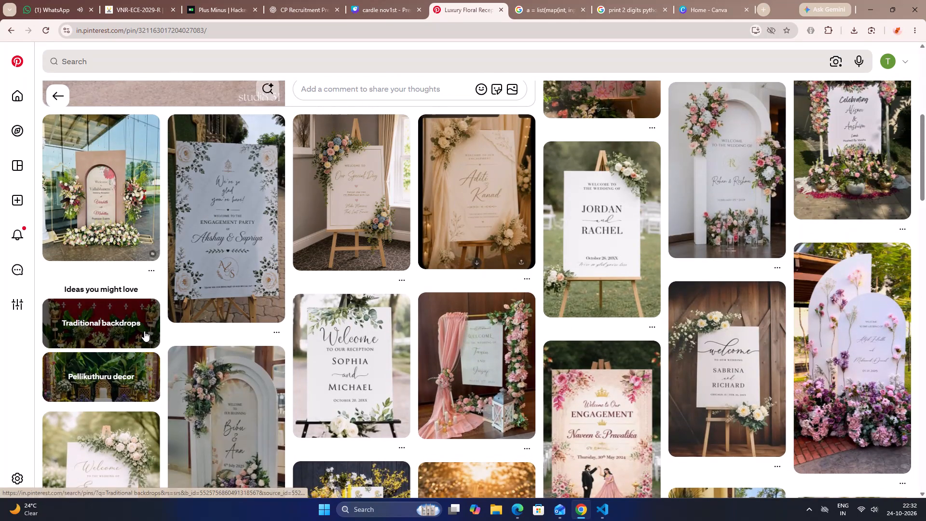
Open the related "Simple Welcome board design" pin from Pramaanevents and examine the similar floral boards for it.
click(105, 219)
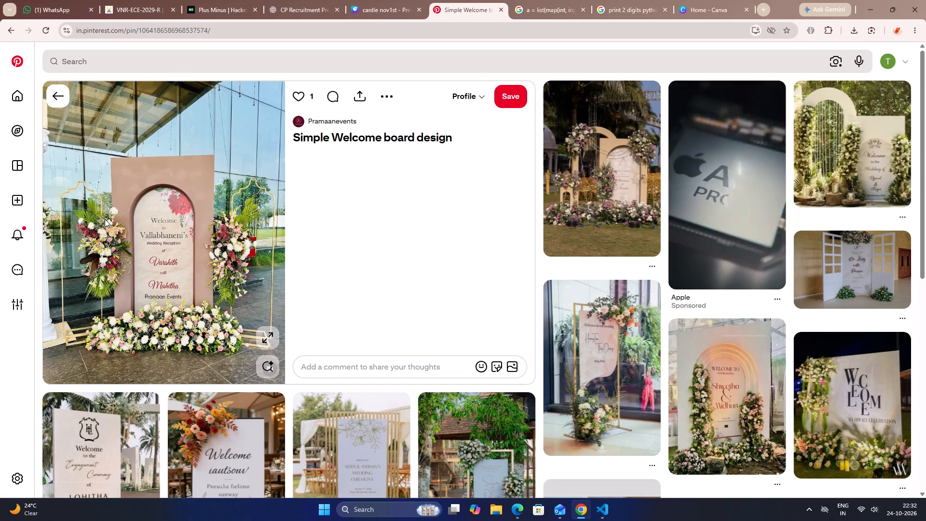
scroll(105, 219, down, 4)
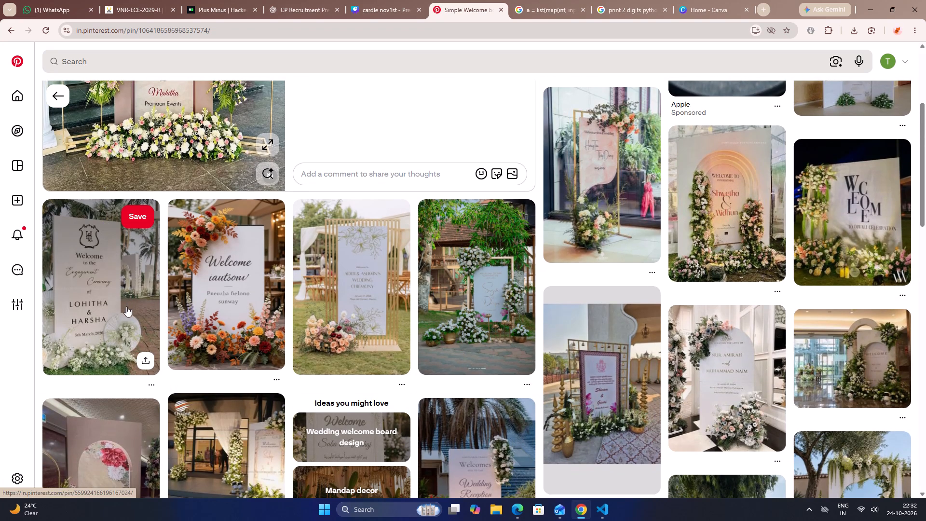
scroll(126, 306, down, 3)
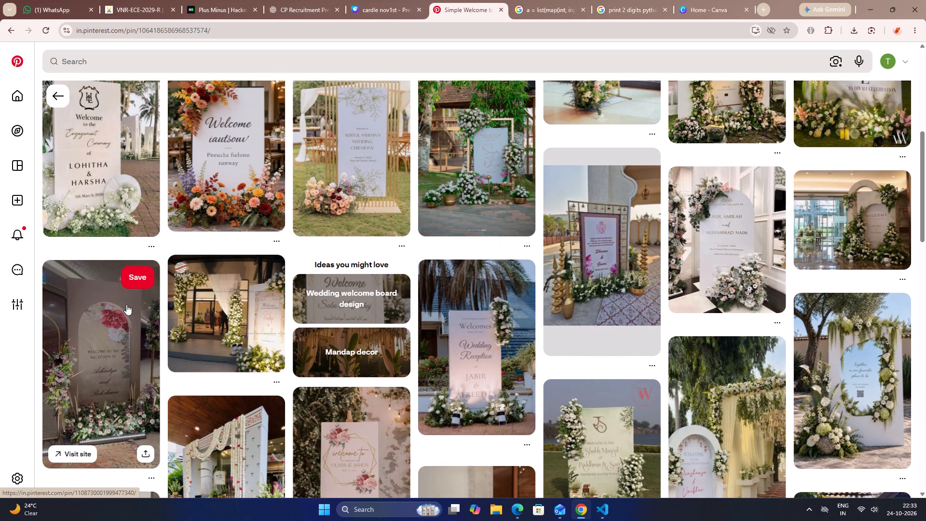
scroll(126, 304, down, 2)
scroll(217, 325, down, 2)
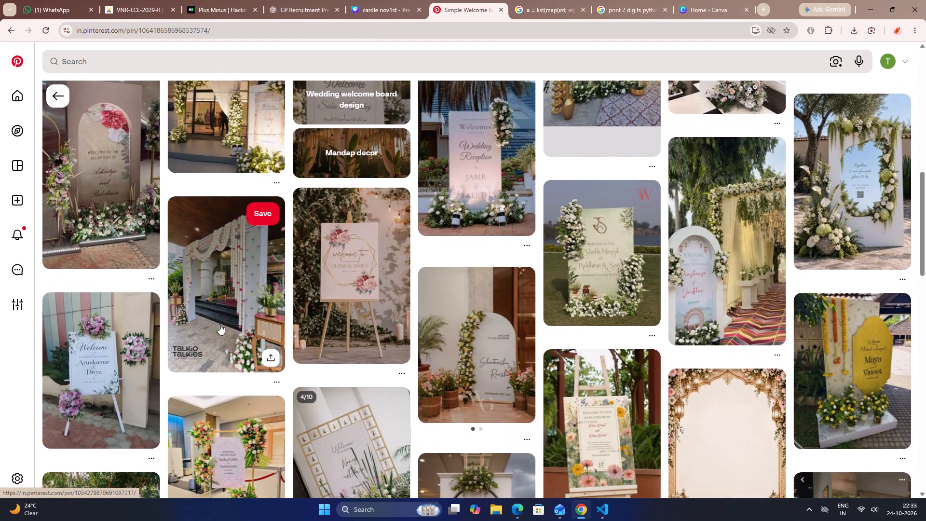
scroll(244, 321, down, 2)
Open the Weddx.ent pin of the pale green lakeside welcome board with white flowers and examine its related board designs.
click(591, 170)
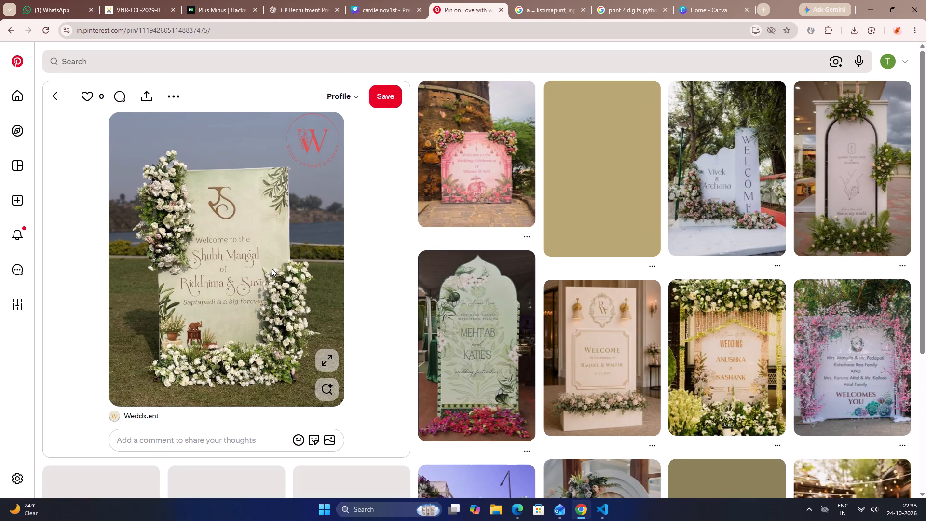
scroll(272, 268, down, 2)
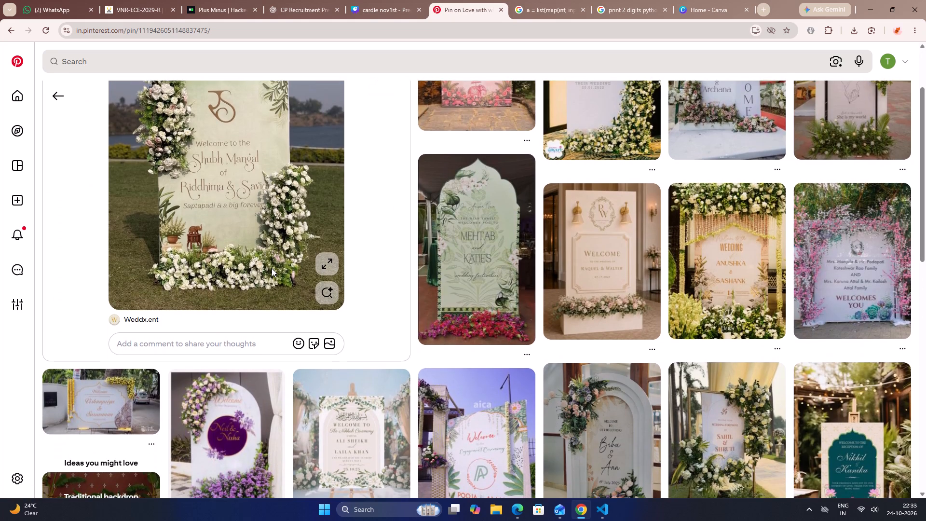
scroll(272, 268, down, 4)
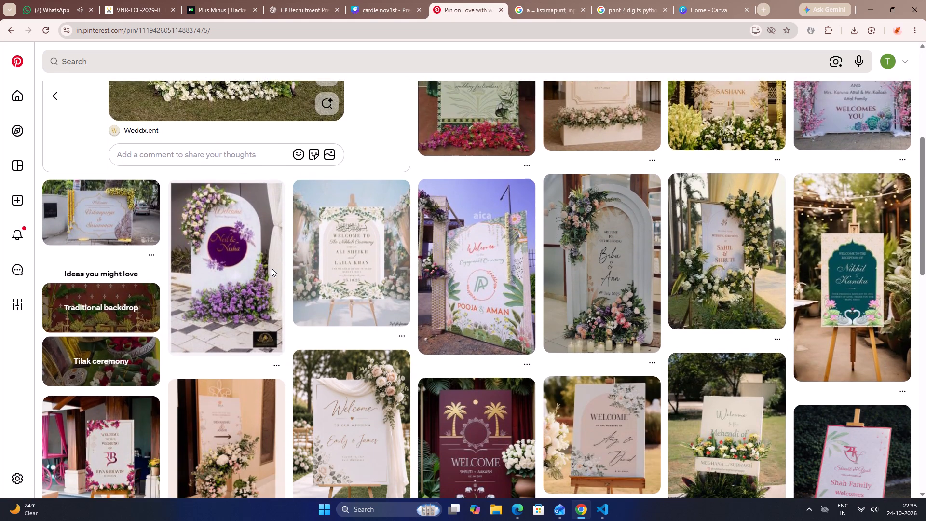
scroll(272, 268, down, 6)
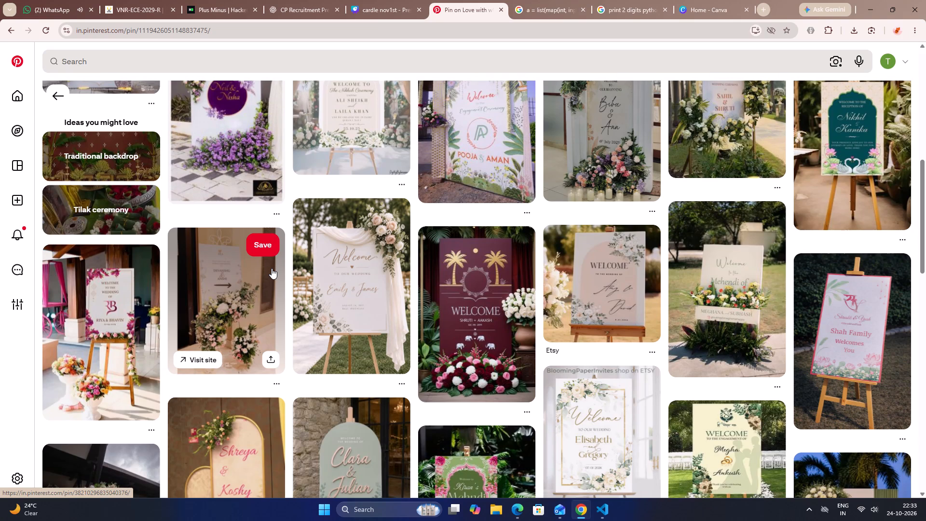
scroll(272, 268, down, 5)
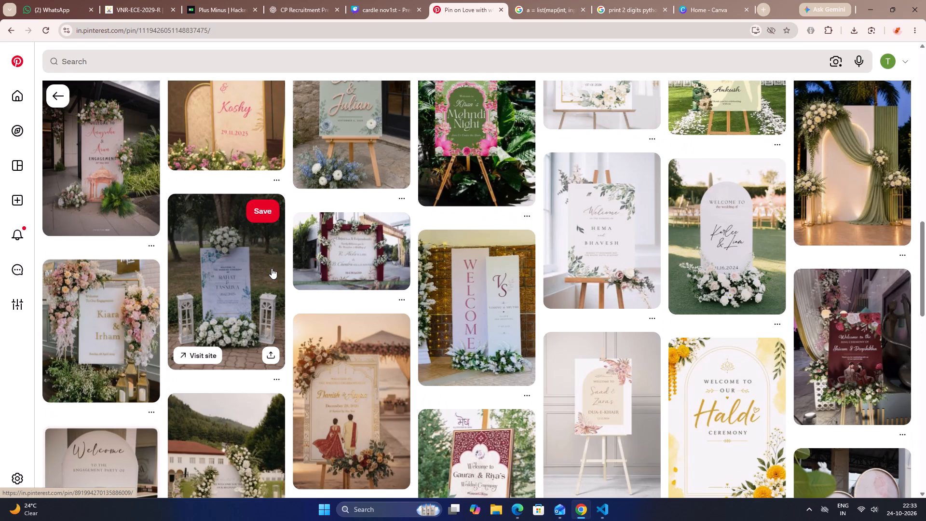
scroll(272, 268, down, 2)
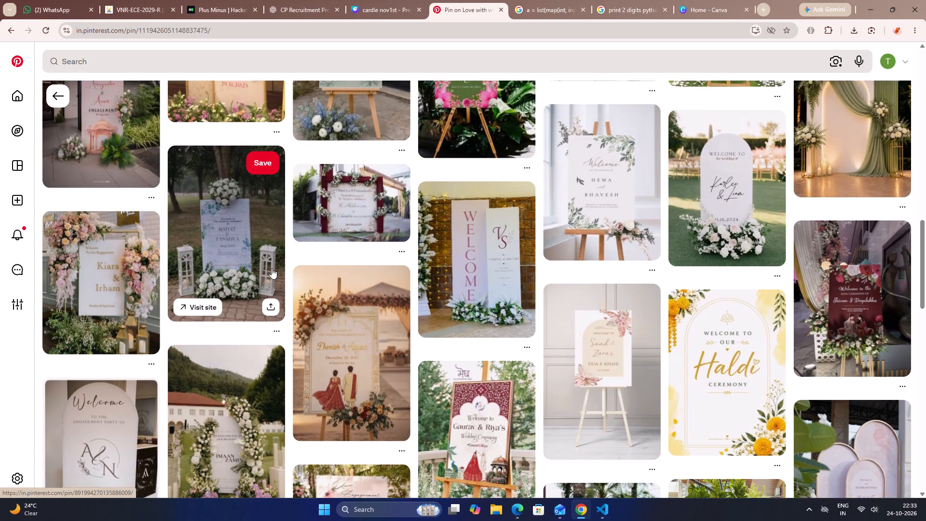
scroll(272, 268, down, 8)
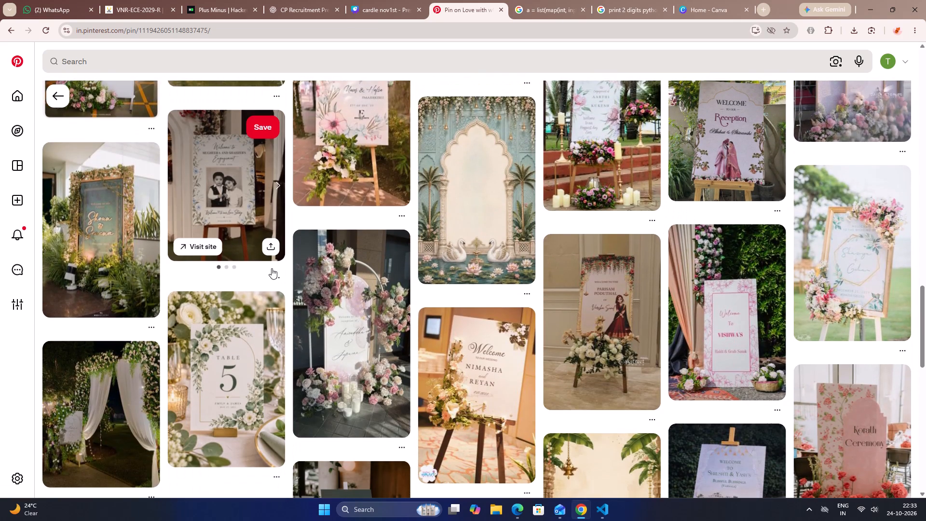
scroll(272, 268, down, 4)
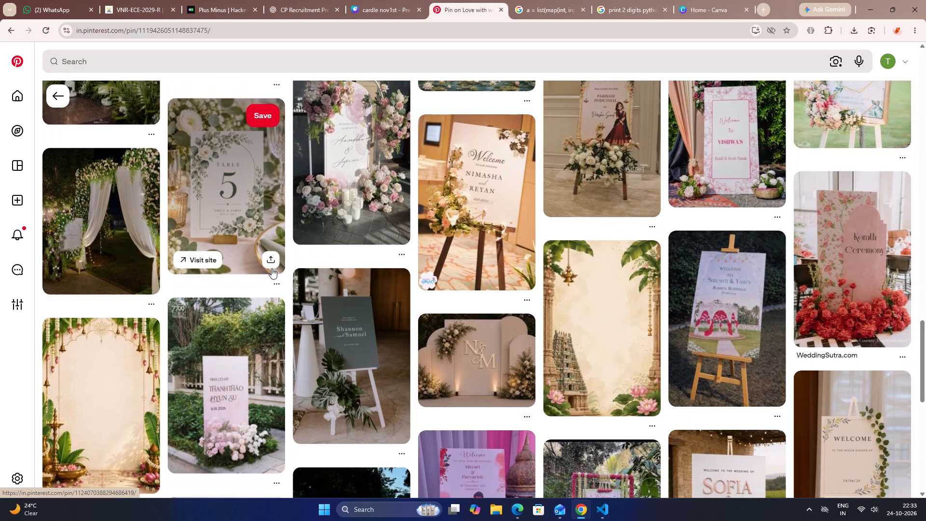
scroll(272, 268, down, 7)
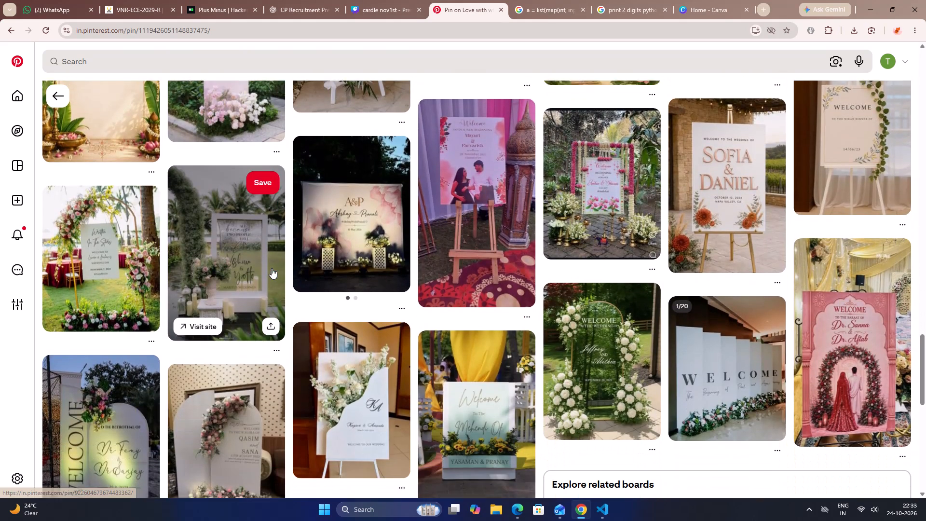
scroll(272, 268, down, 3)
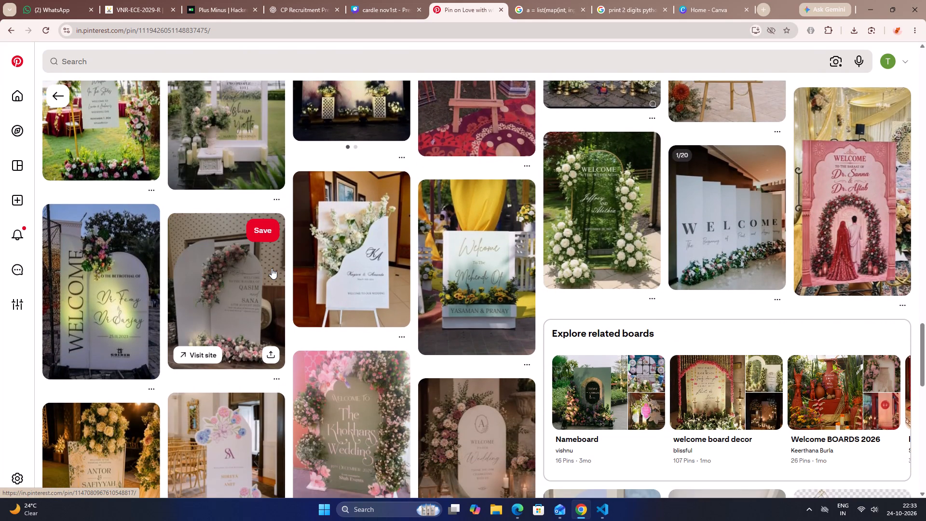
scroll(272, 268, down, 3)
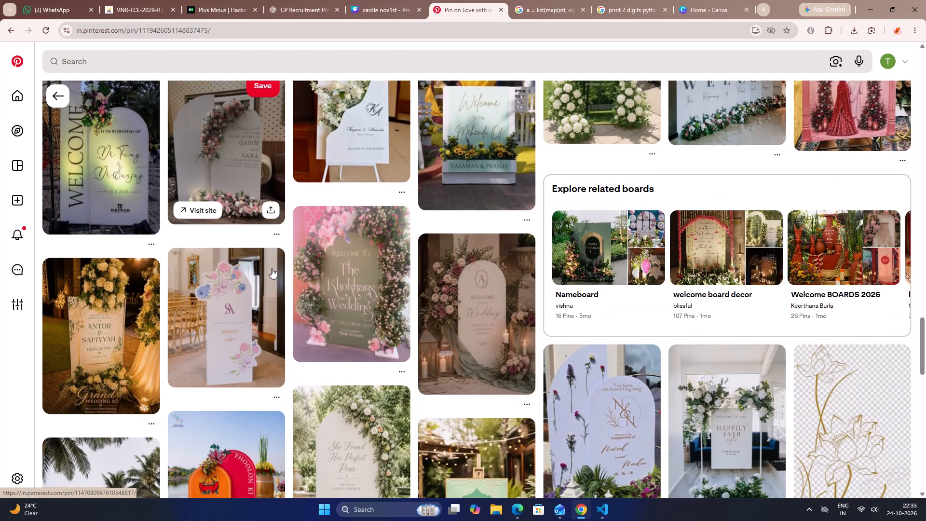
scroll(272, 268, down, 4)
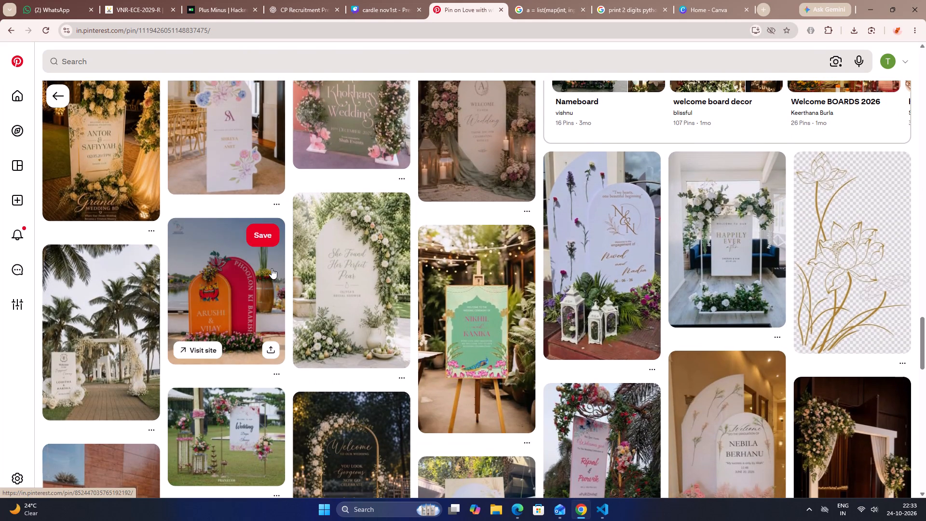
scroll(272, 268, down, 4)
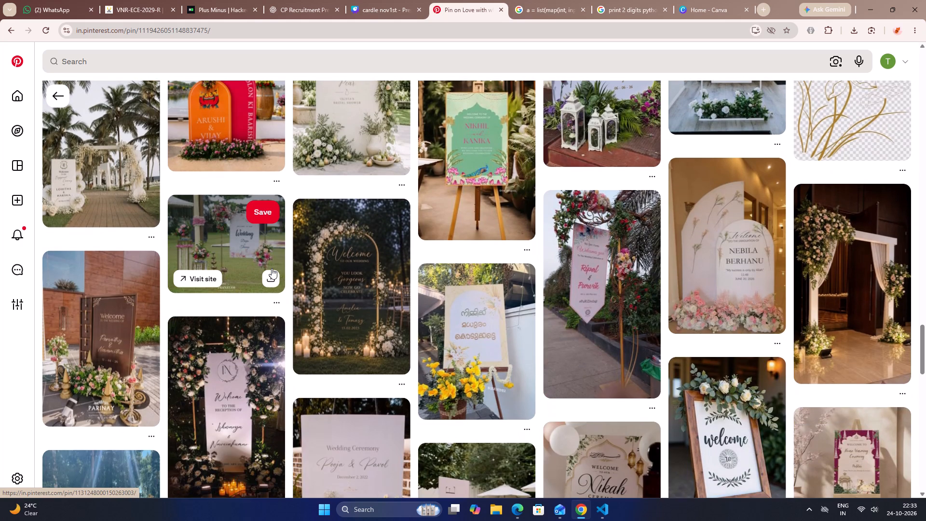
scroll(272, 268, down, 2)
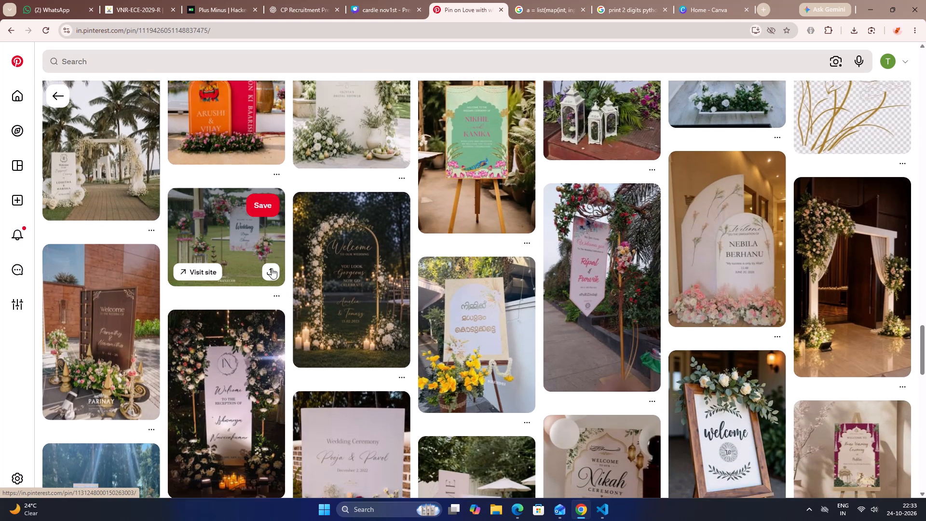
scroll(272, 268, down, 5)
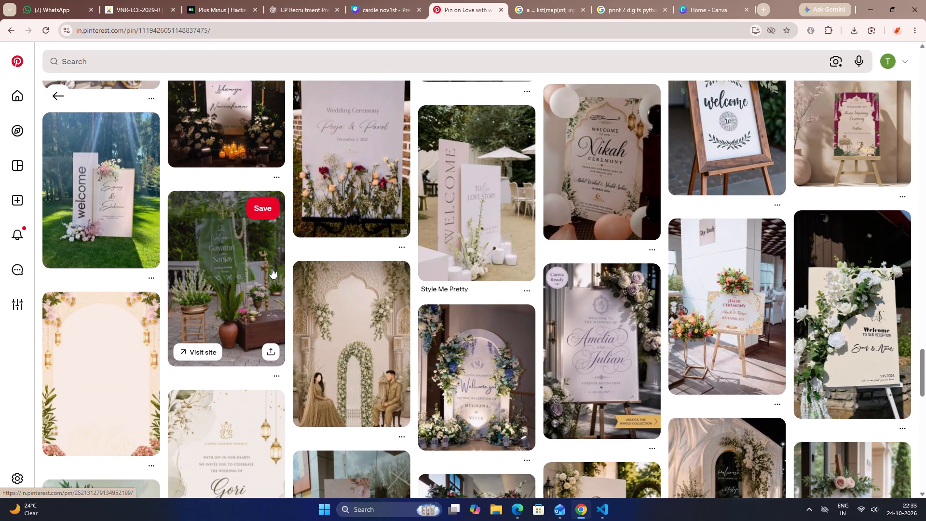
scroll(272, 268, down, 4)
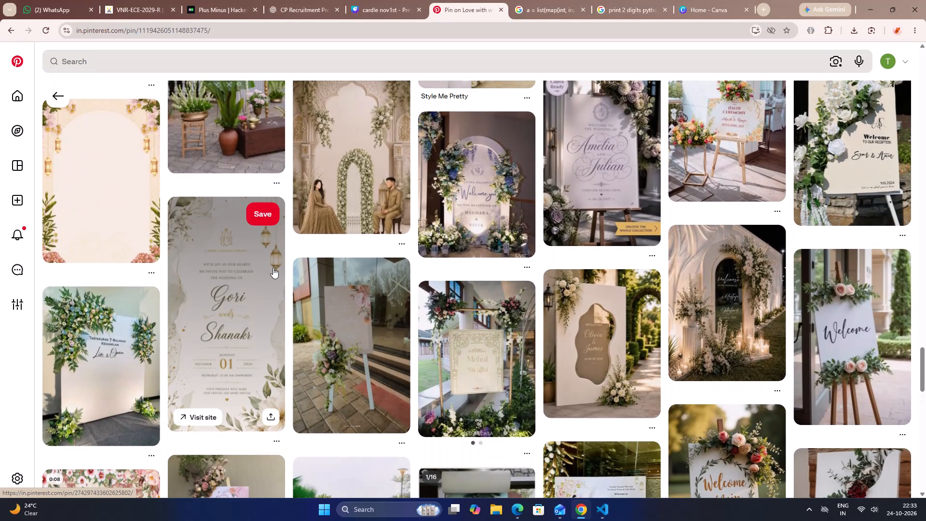
scroll(273, 268, down, 3)
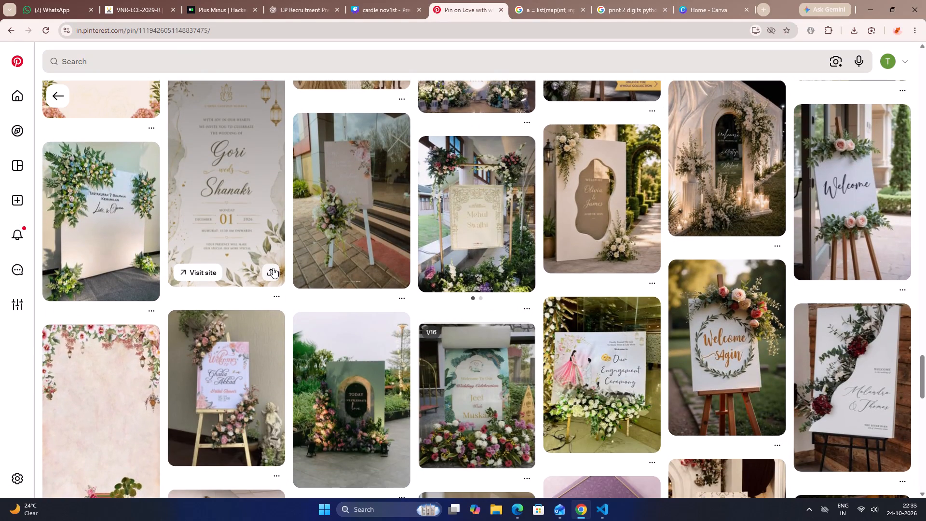
scroll(273, 268, down, 6)
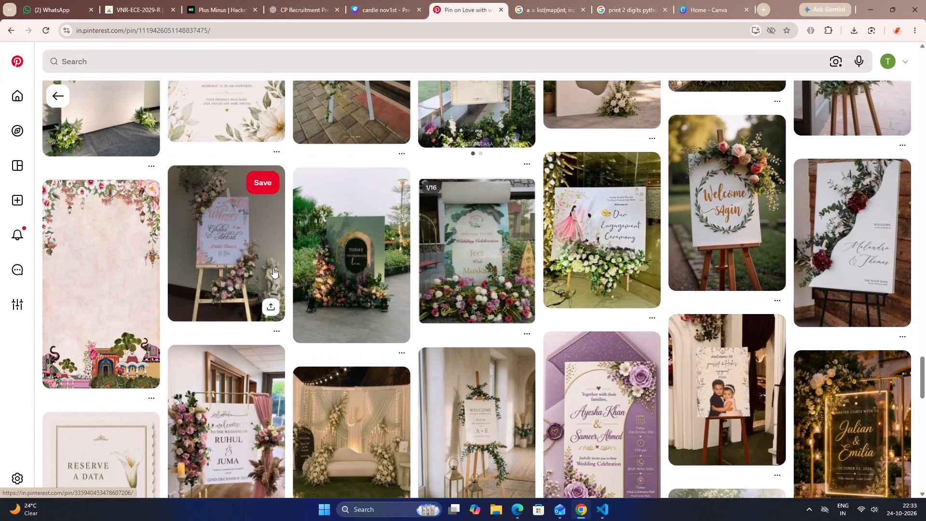
scroll(273, 268, down, 4)
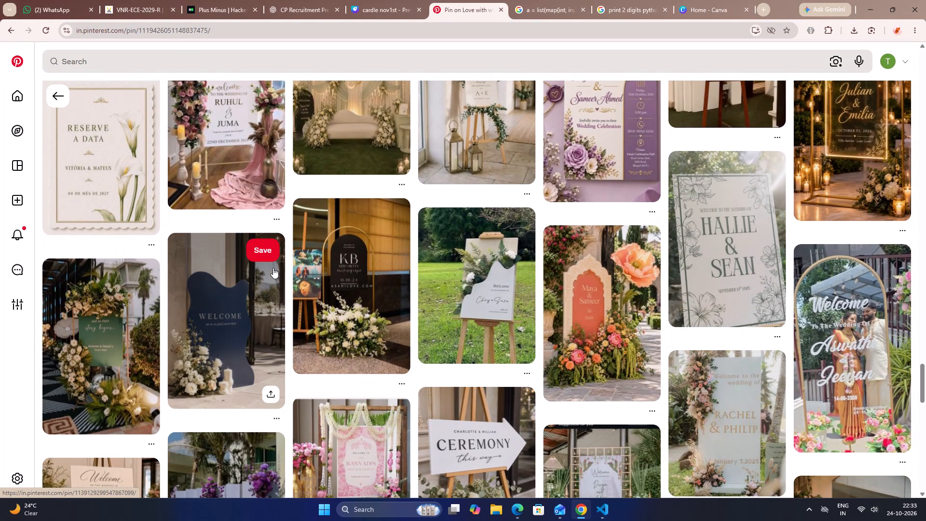
scroll(273, 268, down, 4)
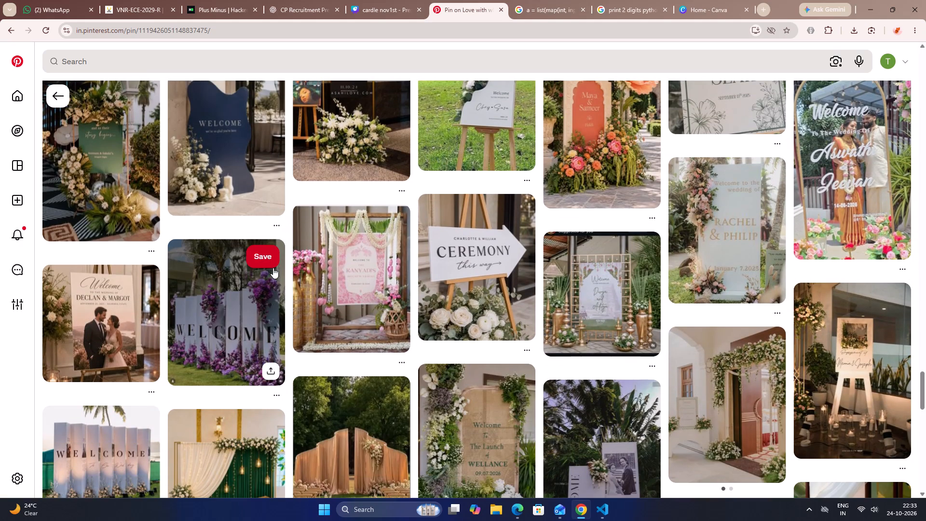
scroll(273, 268, down, 3)
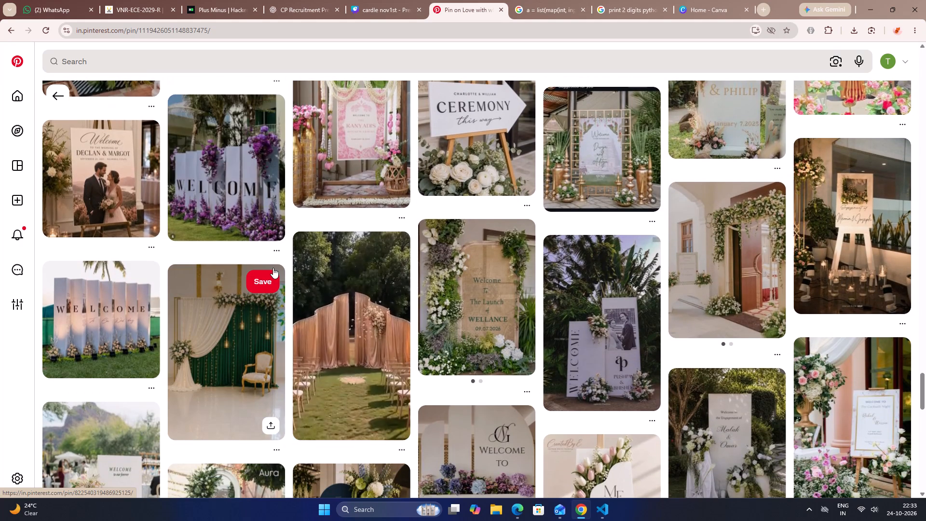
Look back through the related welcome boards up to the first designs beside the Weddx.ent pin.
scroll(273, 268, up, 9)
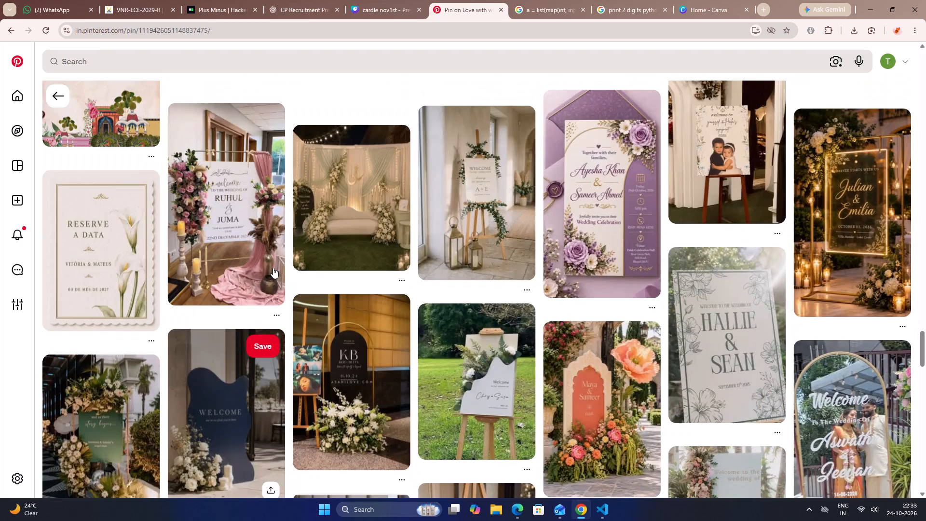
scroll(273, 268, up, 19)
scroll(274, 267, up, 4)
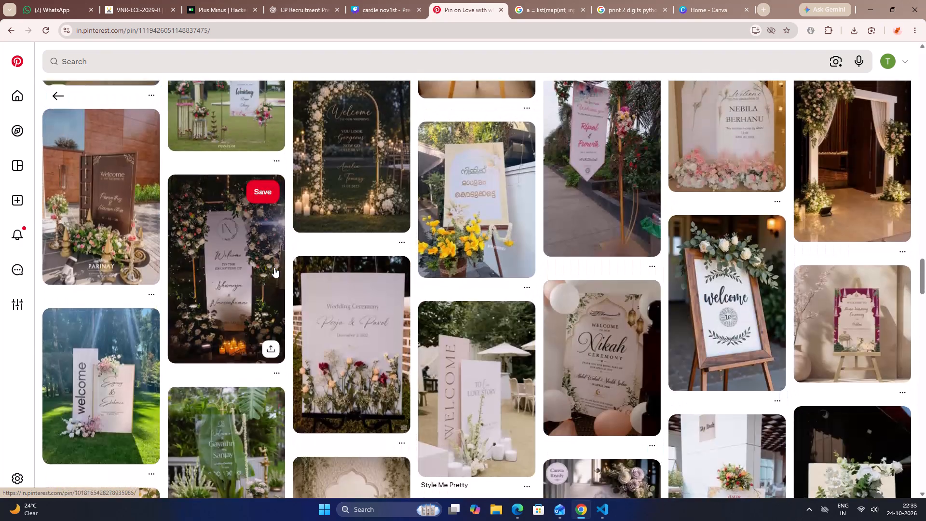
scroll(274, 267, up, 18)
scroll(274, 267, up, 5)
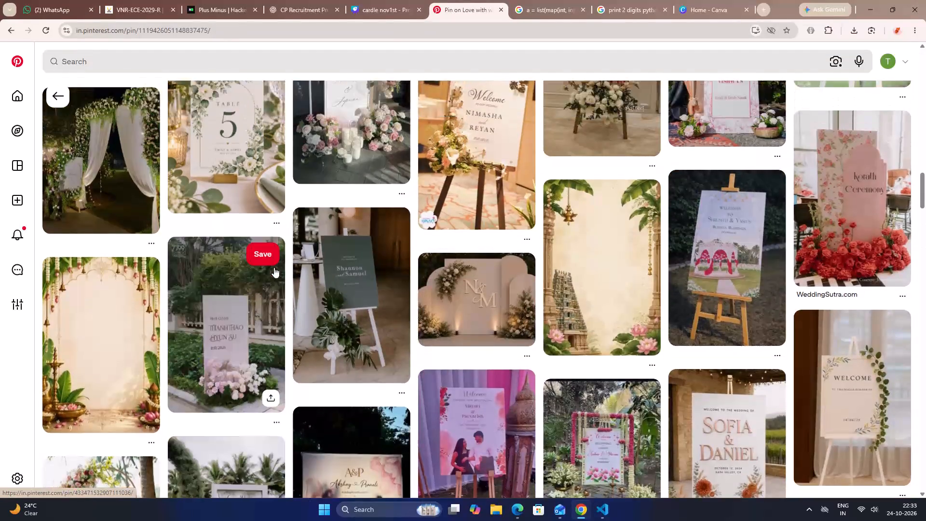
scroll(274, 267, up, 19)
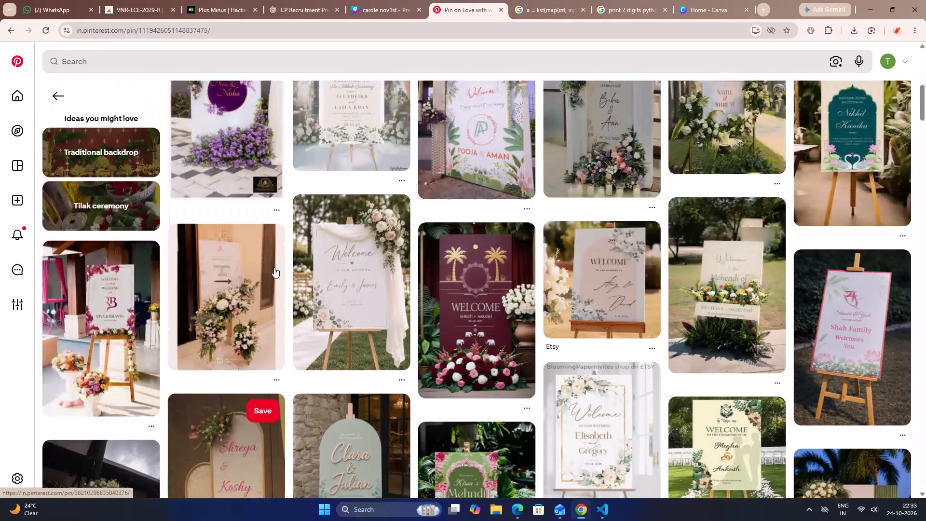
scroll(274, 267, up, 10)
scroll(273, 266, down, 3)
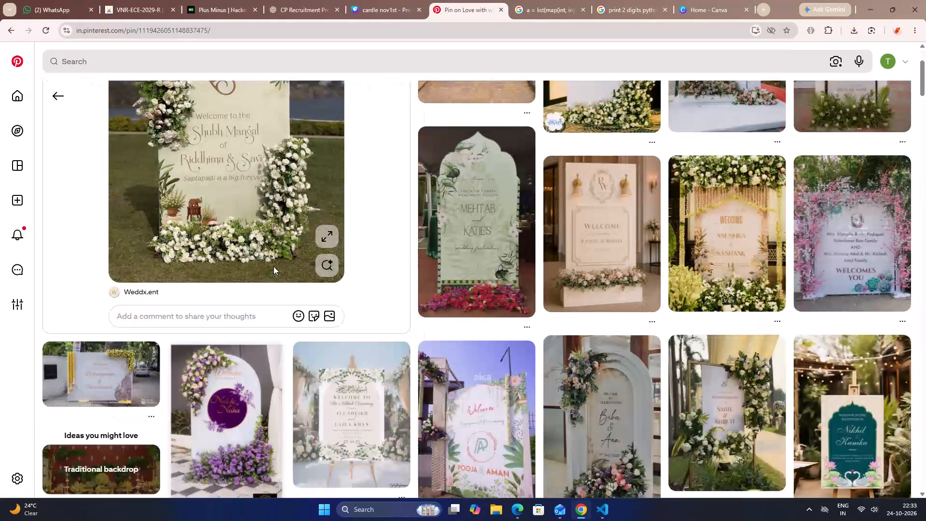
scroll(273, 266, up, 3)
Open the pin of the pale green arched welcome board with magenta flowers at its base and examine its related board designs.
click(469, 352)
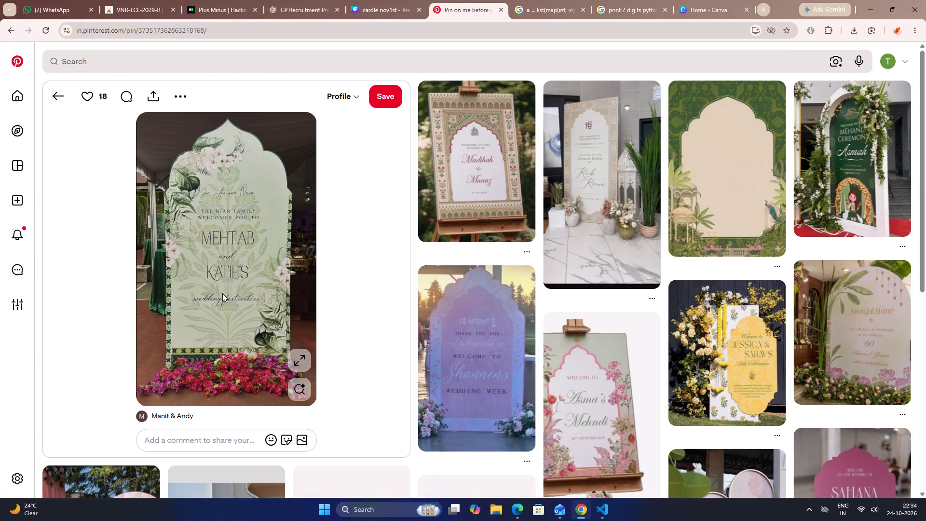
scroll(222, 293, down, 4)
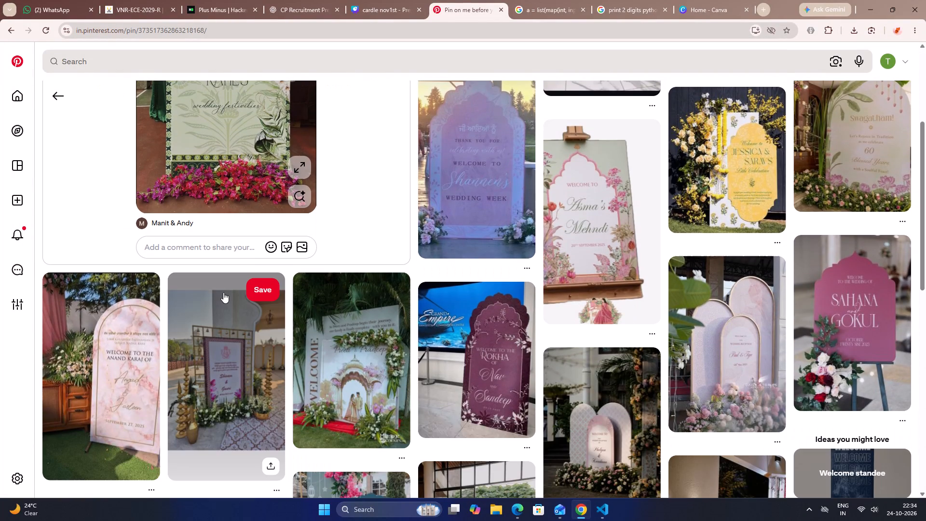
scroll(223, 292, down, 6)
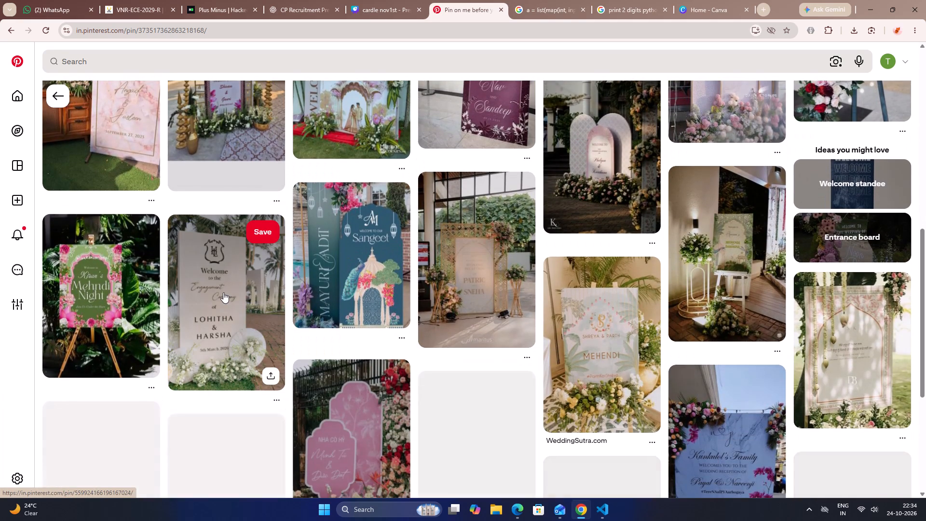
scroll(223, 292, down, 2)
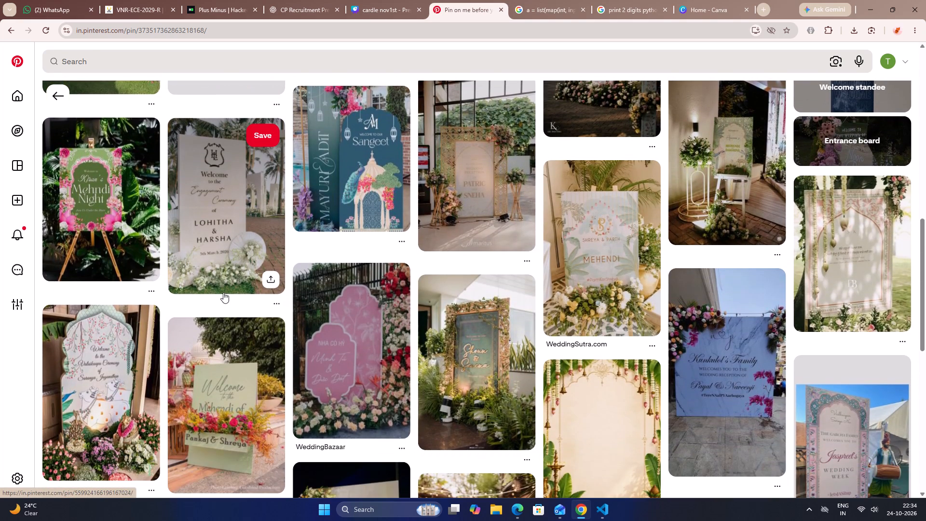
scroll(223, 292, down, 2)
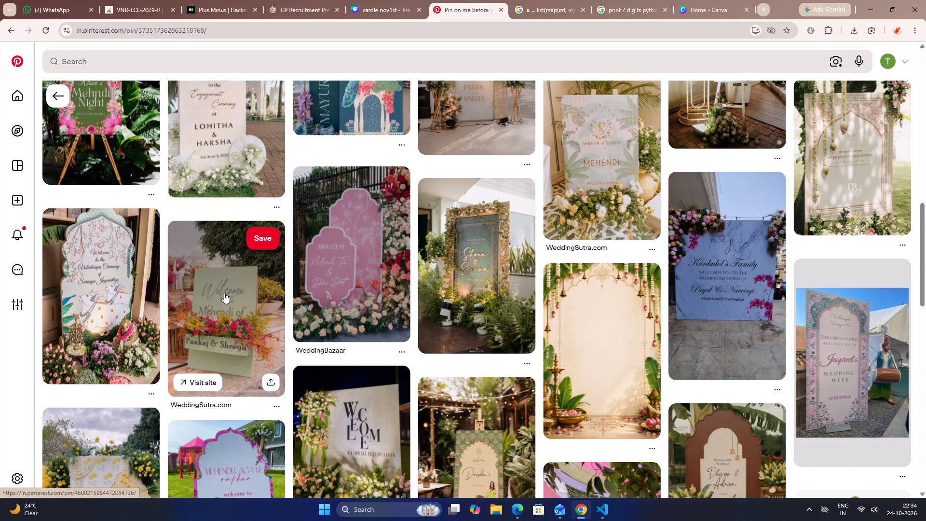
scroll(224, 293, down, 5)
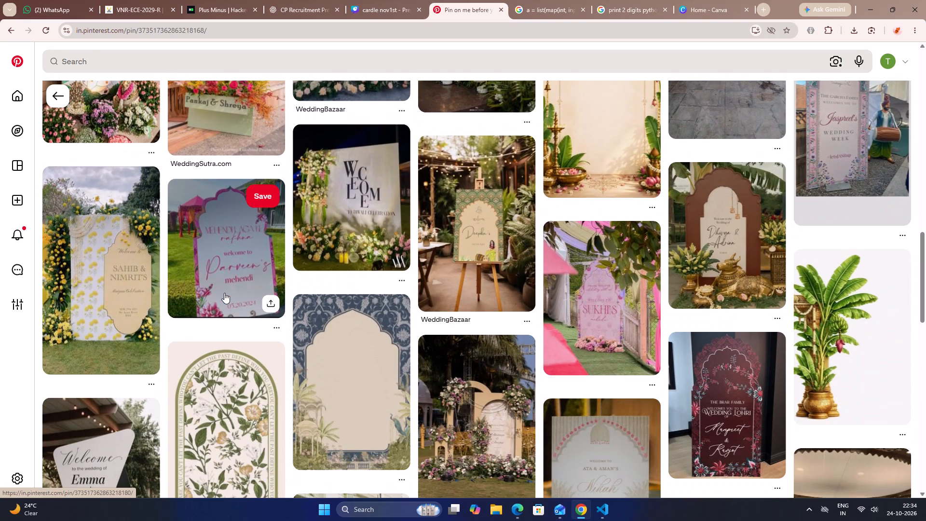
scroll(224, 293, down, 6)
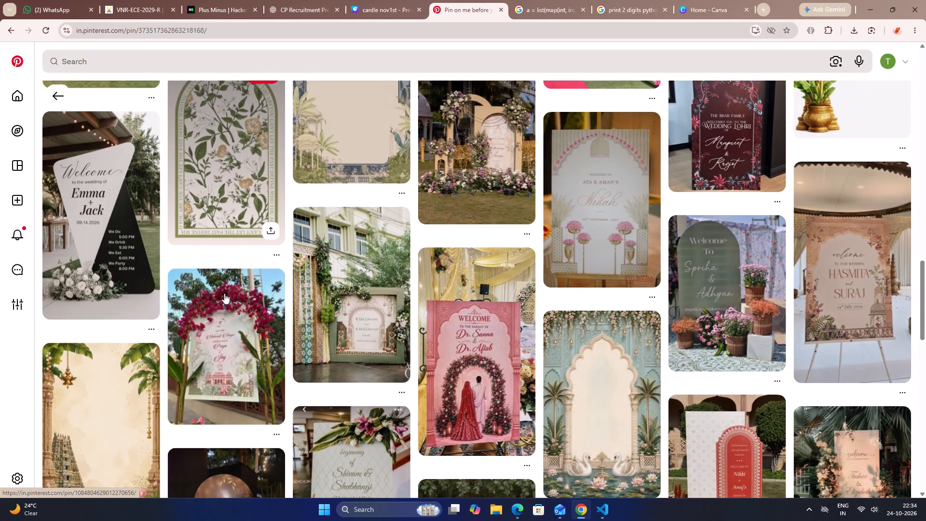
scroll(224, 293, down, 5)
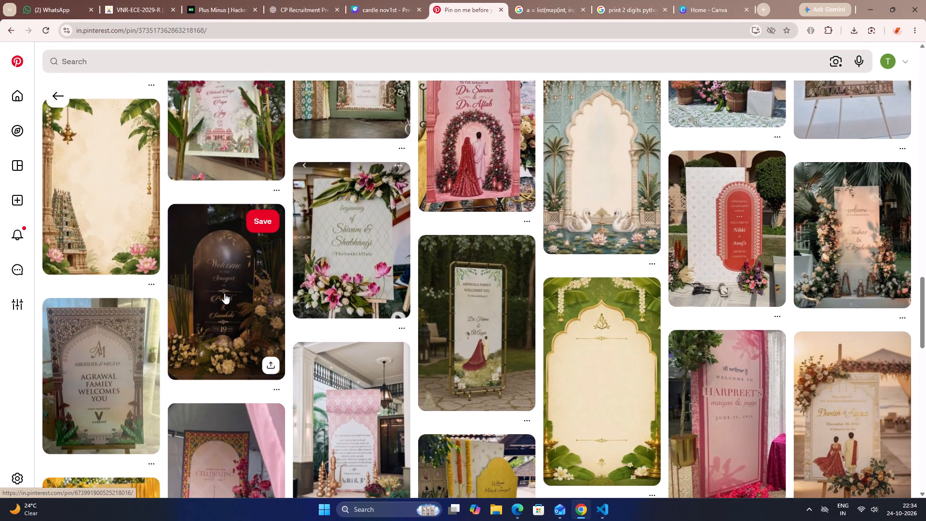
scroll(224, 293, down, 10)
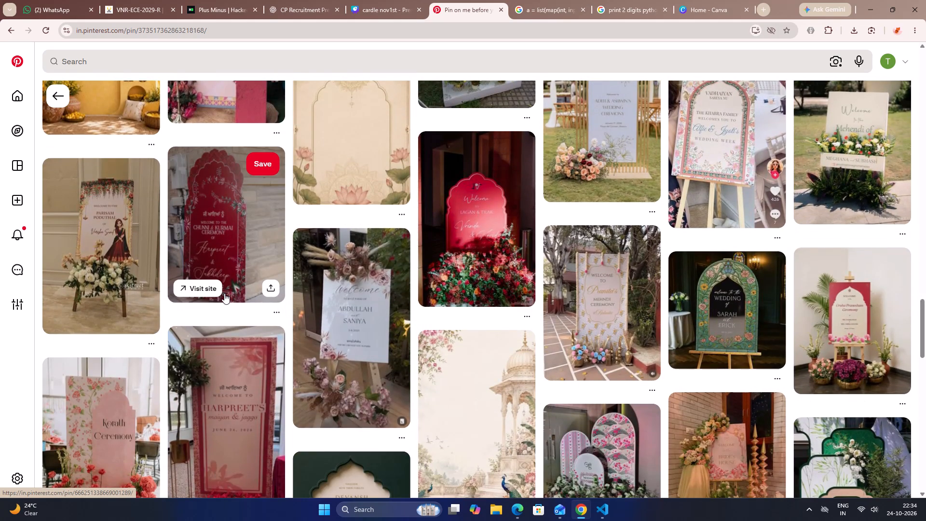
scroll(224, 293, down, 8)
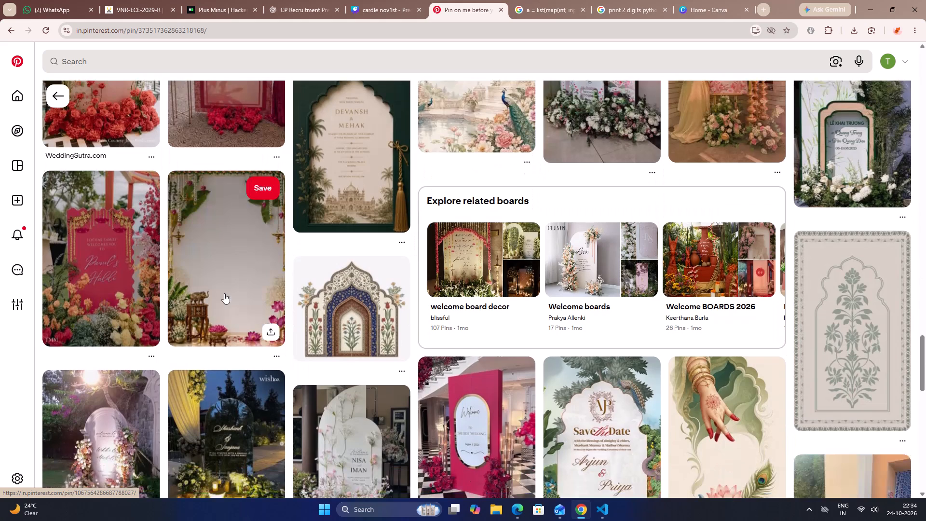
scroll(224, 293, down, 9)
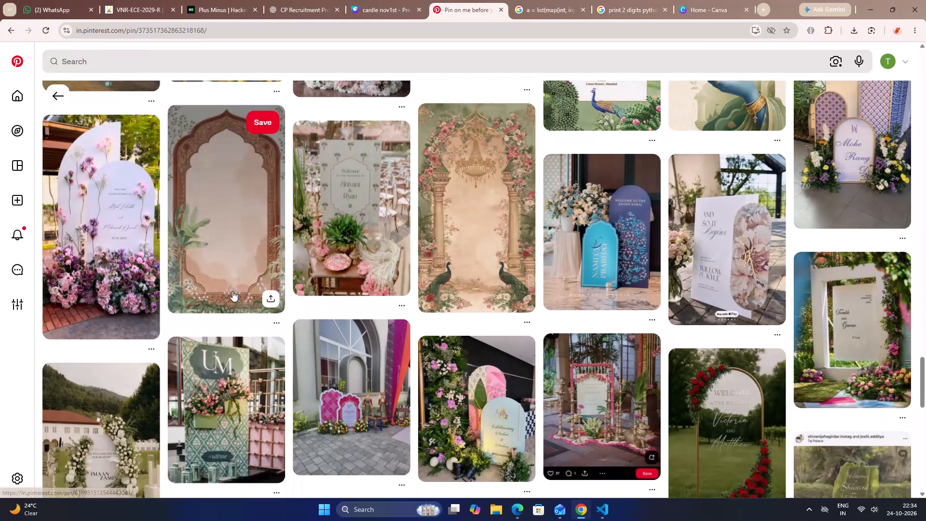
Copy the opened pin's pale green arched board image and paste it onto page 2 of the "cardle nov1st" presentation in Canva.
scroll(459, 394, up, 5)
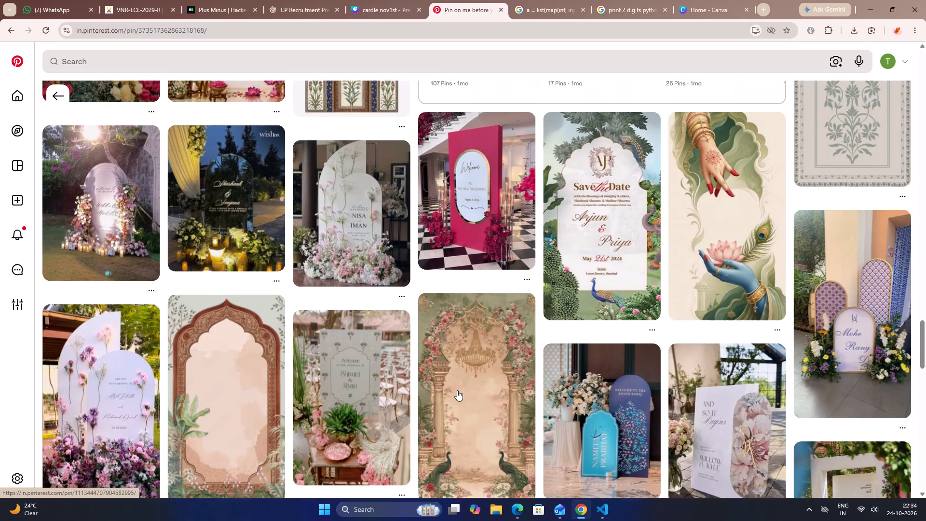
scroll(457, 390, up, 20)
scroll(457, 390, up, 9)
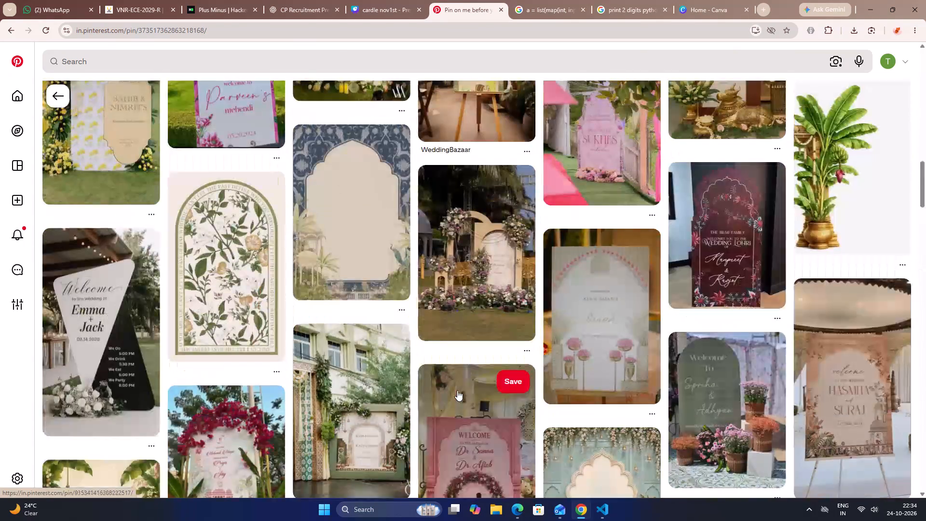
scroll(457, 390, up, 17)
scroll(457, 390, up, 11)
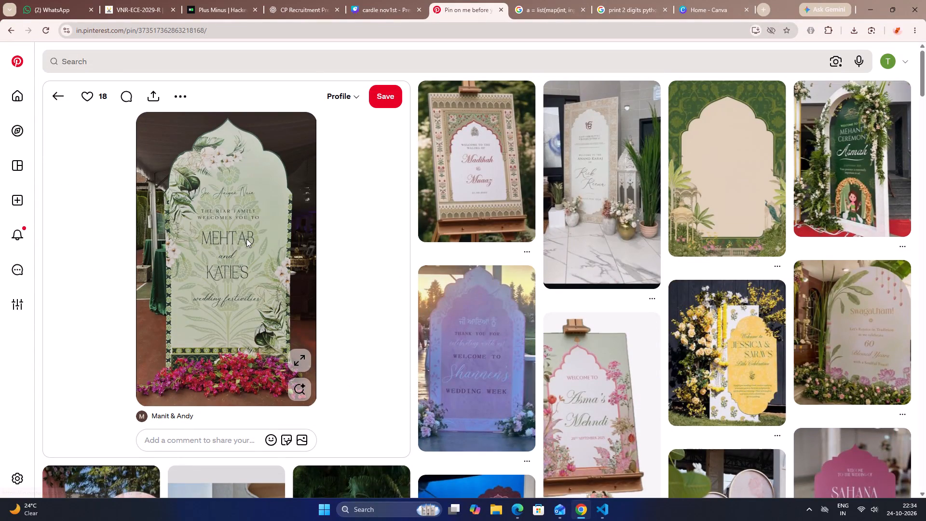
right_click(227, 219)
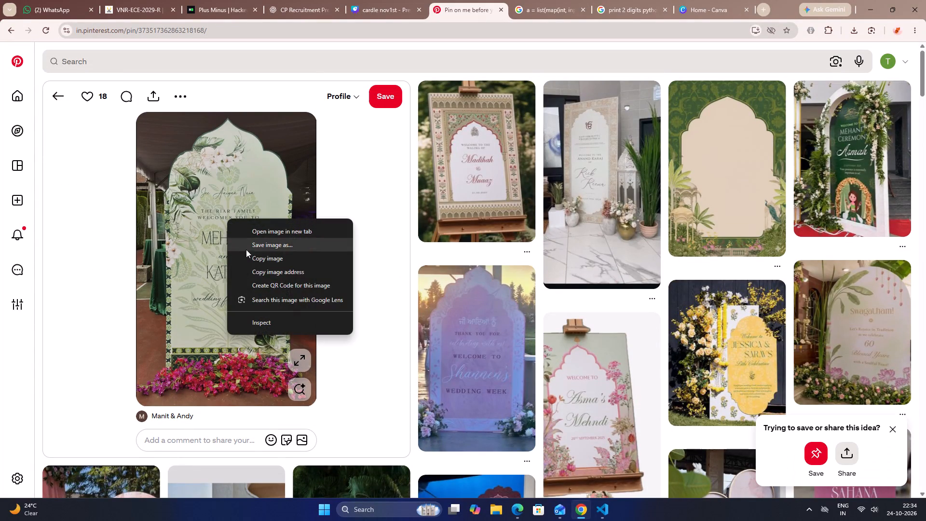
click(263, 264)
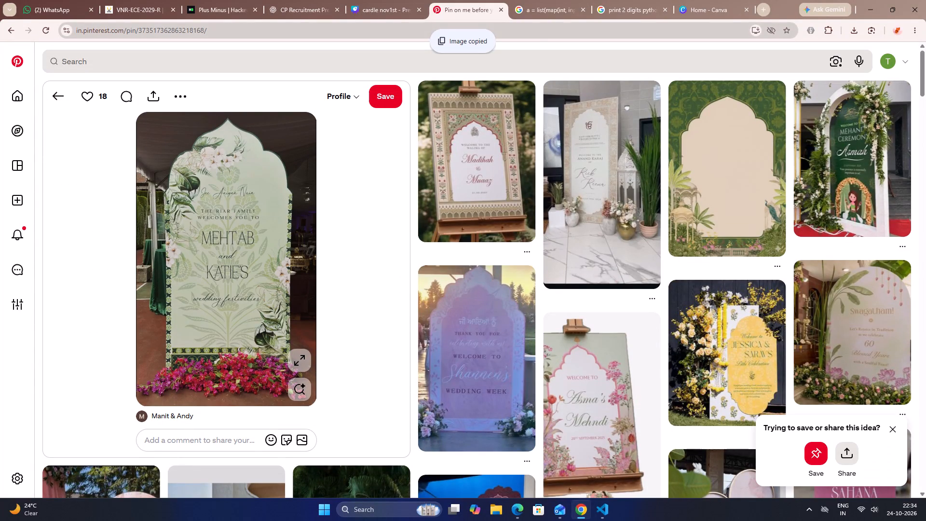
click(395, 1)
key(ctrl+v)
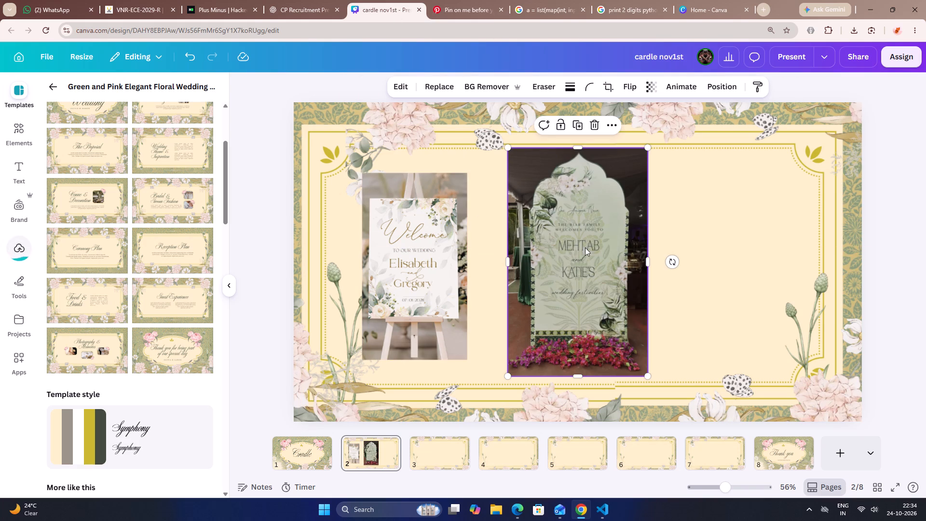
Resize and place the easel sign and green arched board images side by side at similar heights, making the green board about 370 wide.
drag(593, 260, 571, 269)
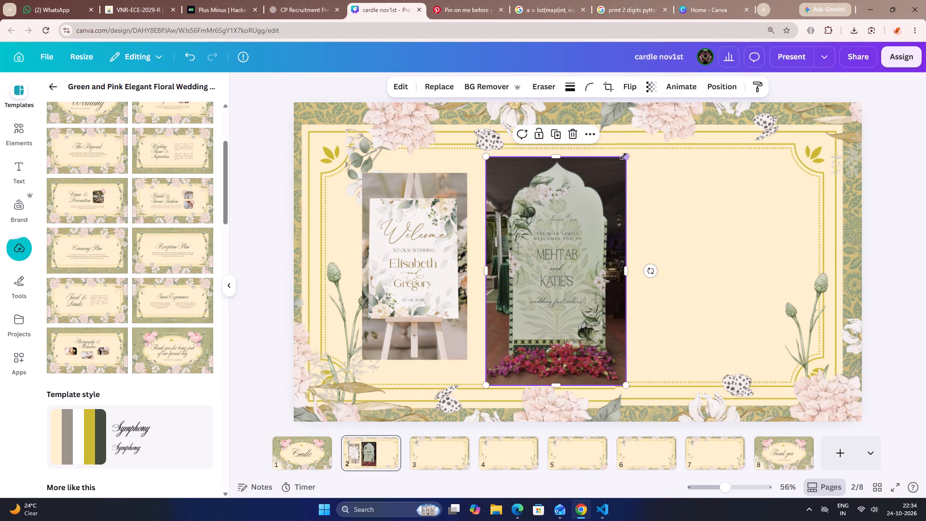
drag(623, 156, 575, 239)
drag(534, 298, 567, 269)
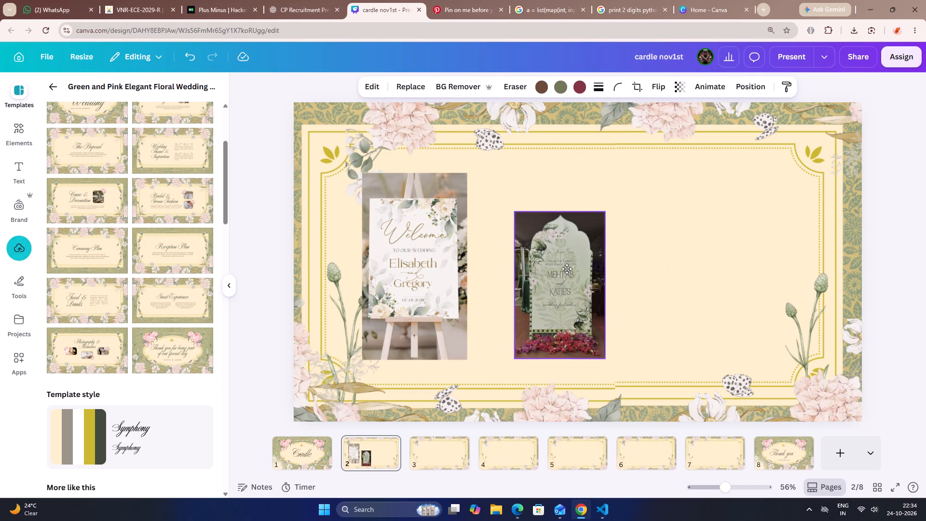
drag(567, 269, 572, 261)
drag(439, 299, 444, 302)
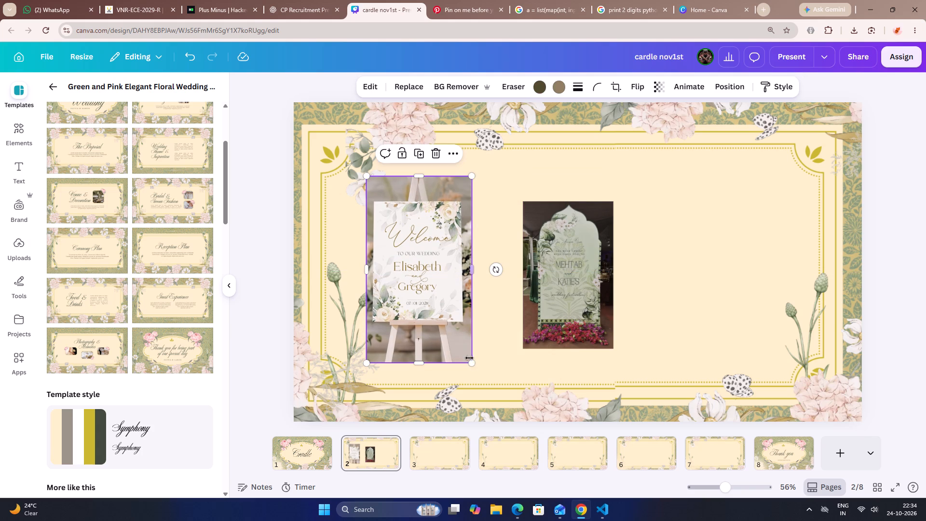
drag(473, 364, 460, 336)
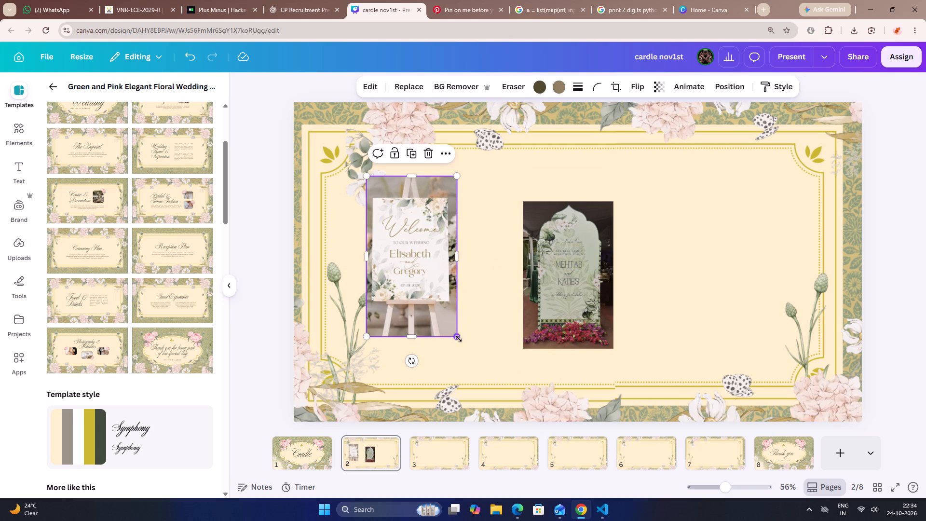
drag(459, 339, 484, 370)
drag(583, 294, 572, 303)
drag(602, 211, 636, 185)
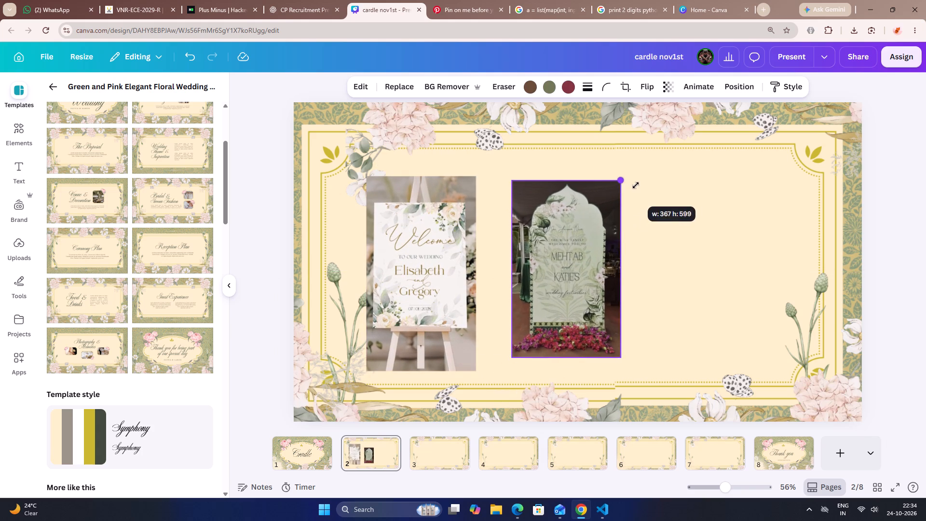
drag(636, 185, 636, 185)
drag(570, 240, 562, 257)
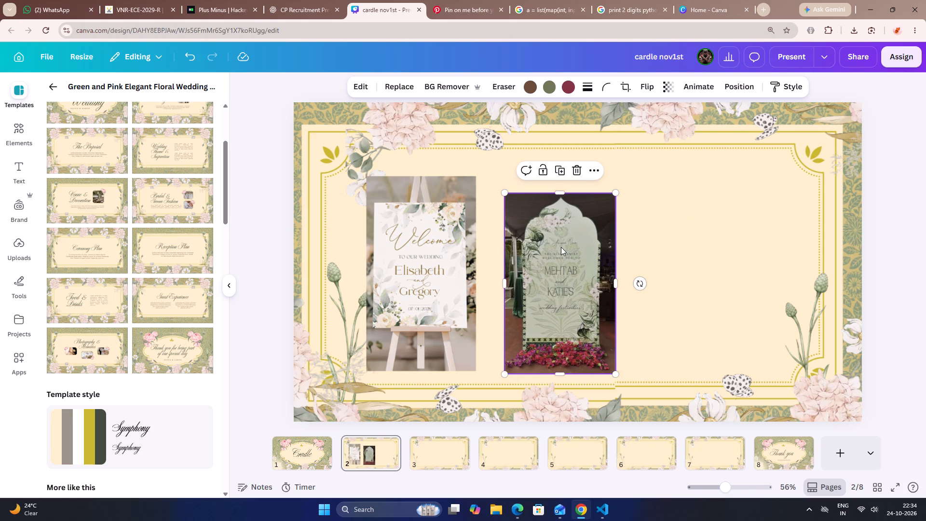
Switch back to Pinterest, open the tall beige Anand Karaj board pin with potted plants, and examine its related designs.
click(474, 9)
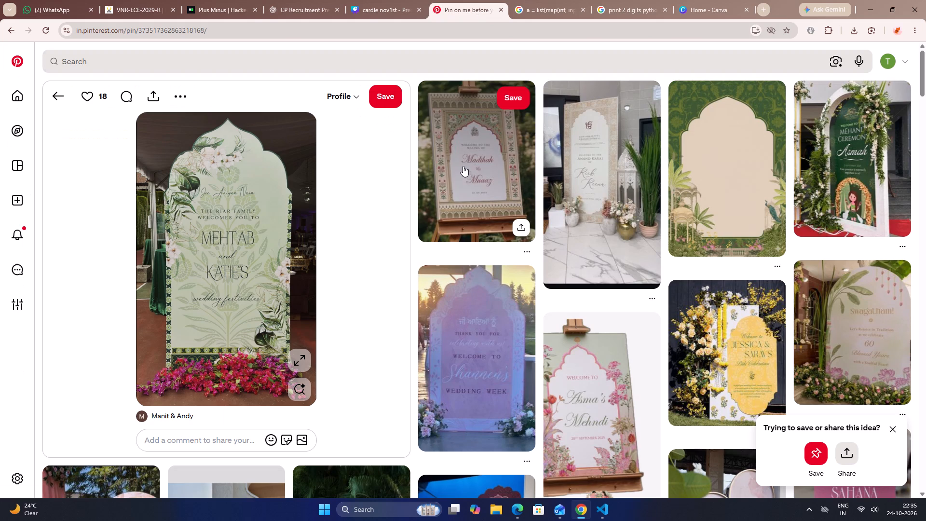
click(584, 169)
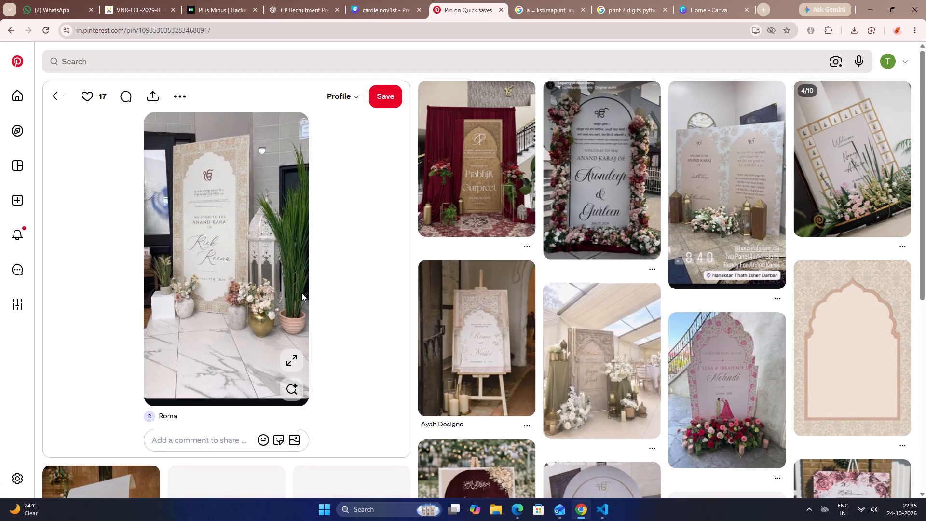
scroll(301, 293, down, 4)
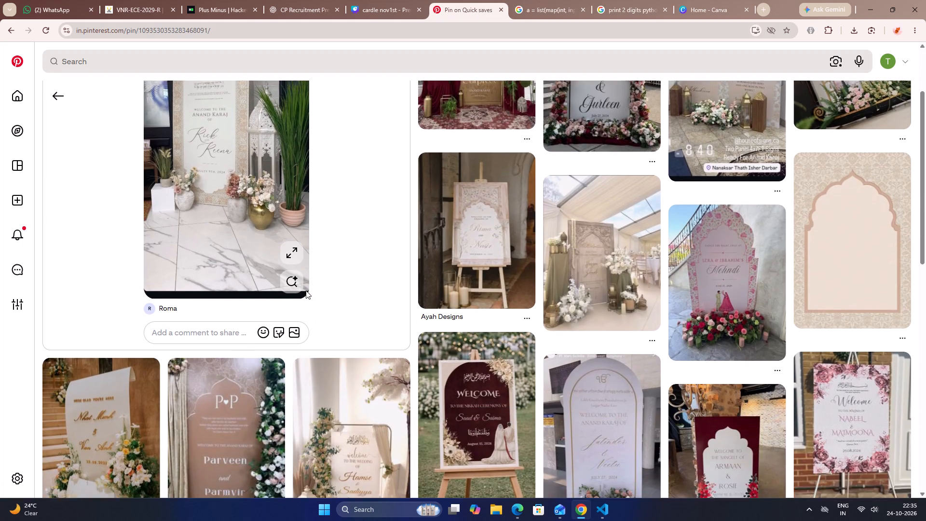
scroll(306, 290, down, 1)
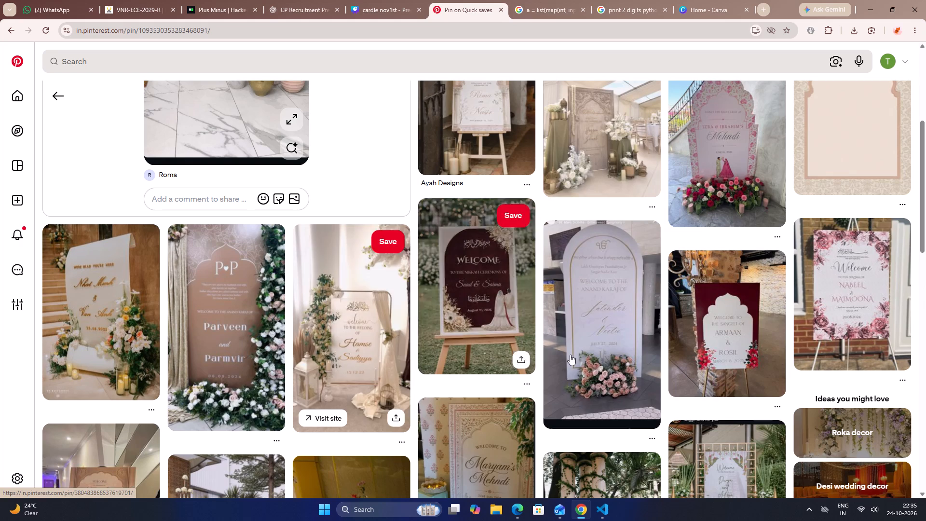
scroll(576, 355, down, 2)
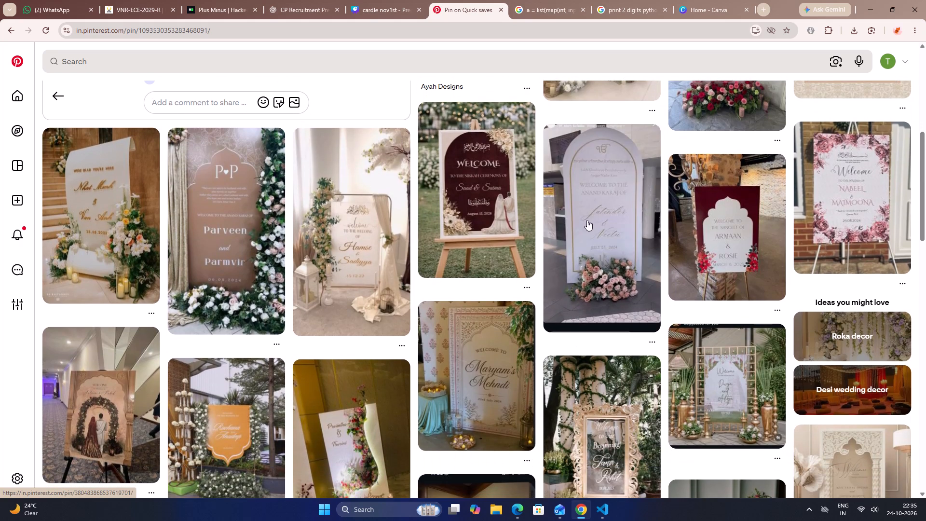
Open the related white arched Anand Karaj board pin with pink roses at its base and examine the similar boards.
click(594, 222)
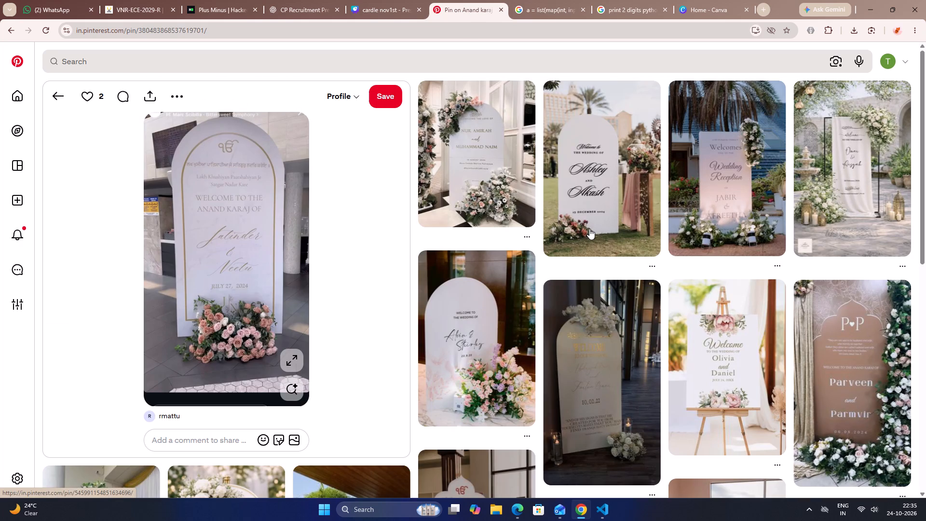
scroll(588, 235, down, 8)
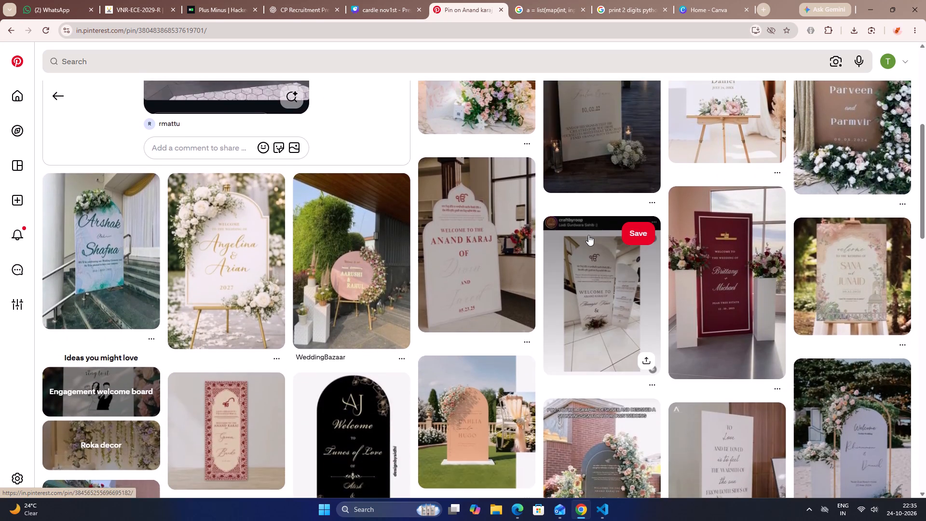
scroll(588, 235, down, 8)
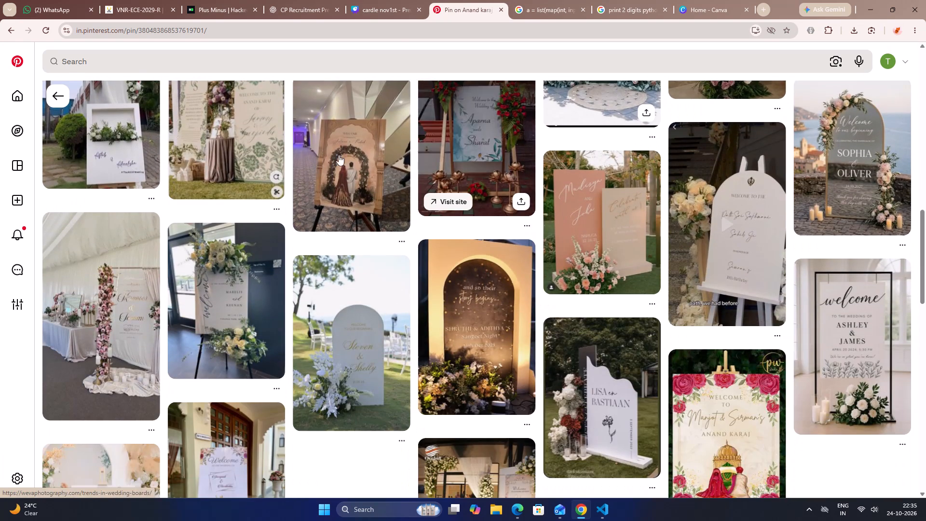
scroll(128, 106, down, 1)
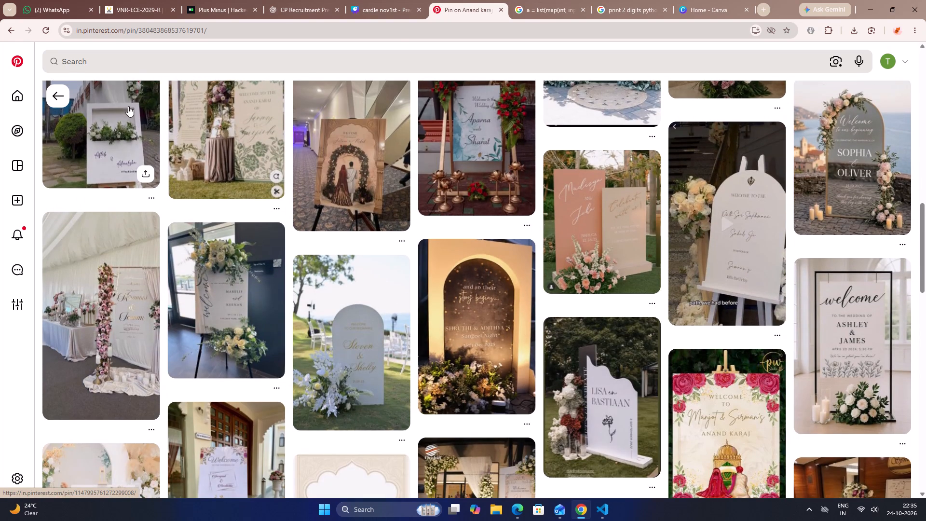
scroll(128, 106, down, 1)
Go back through the previously opened pins and out of Pinterest to the browser's new tab page.
double_click(55, 96)
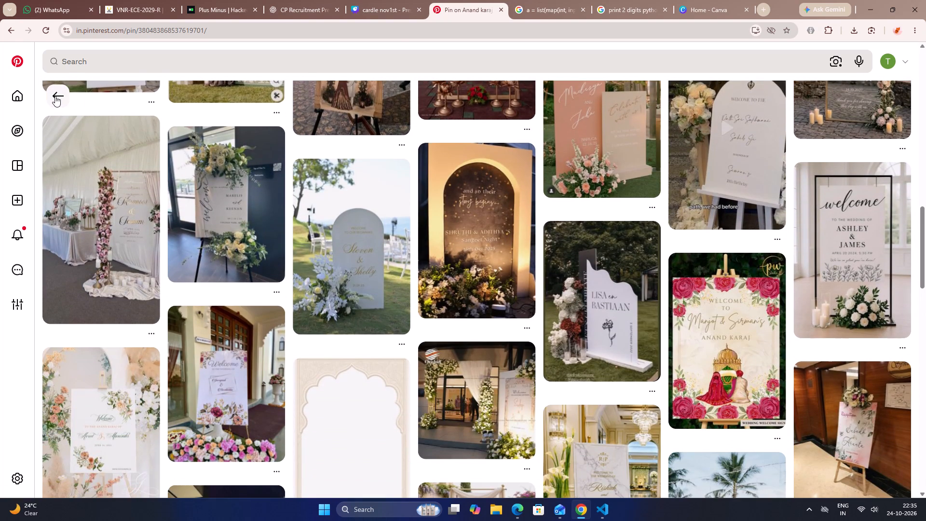
triple_click(55, 96)
triple_click(55, 96)
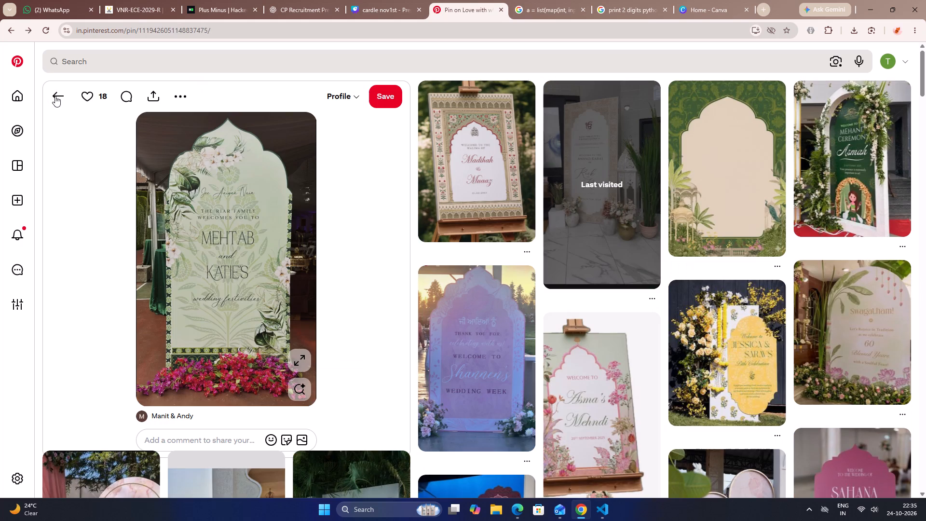
click(55, 96)
triple_click(55, 96)
double_click(55, 96)
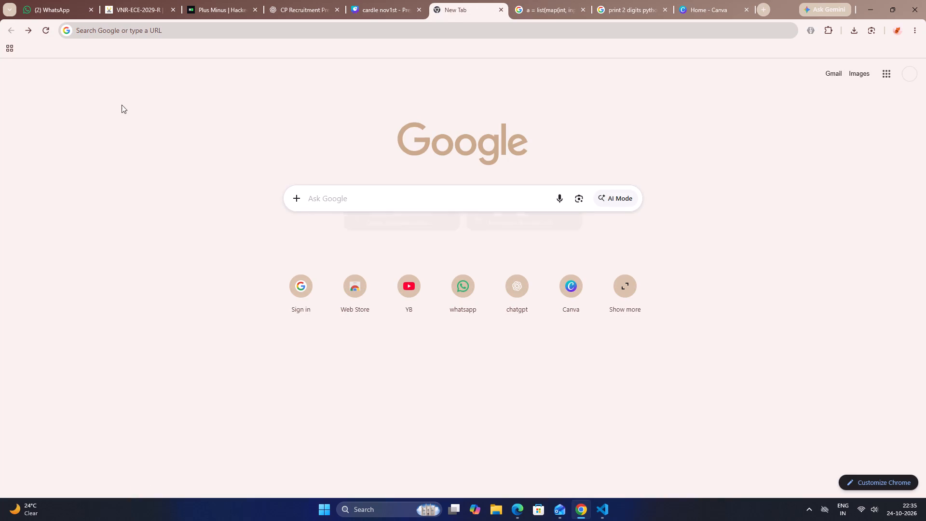
Reopen Pinterest through a Google search and search it for "welcome board on floor".
click(448, 192)
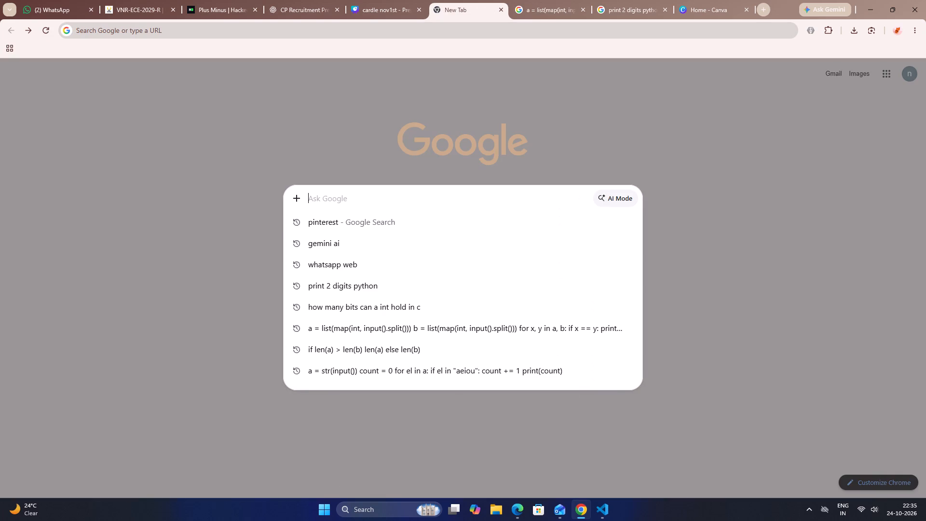
click(350, 216)
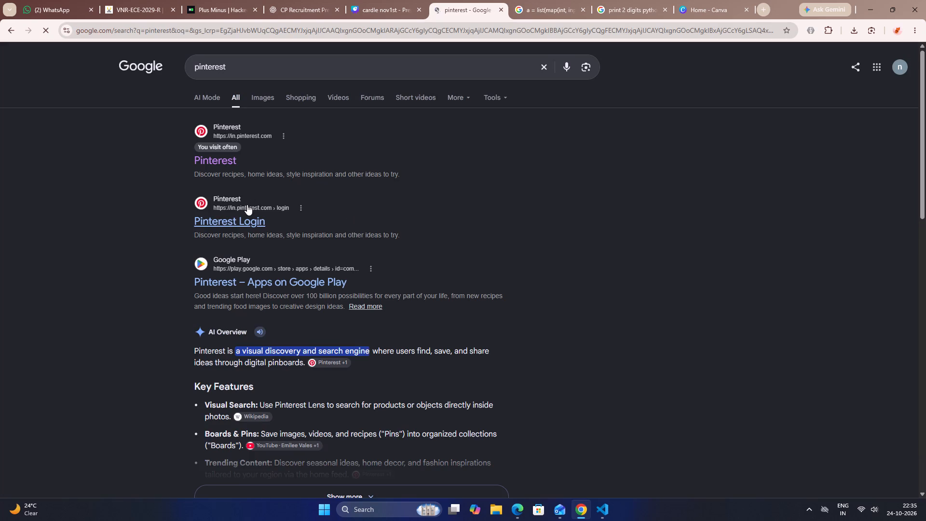
click(222, 159)
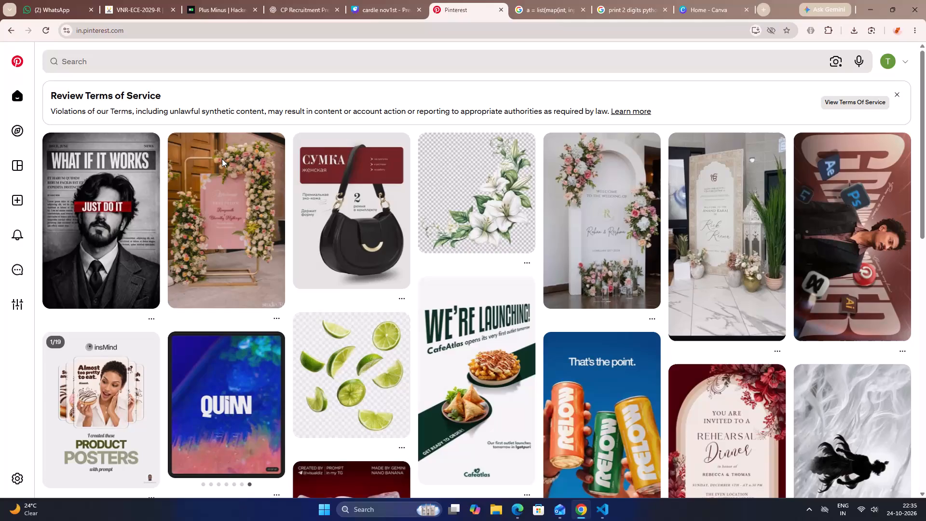
click(203, 58)
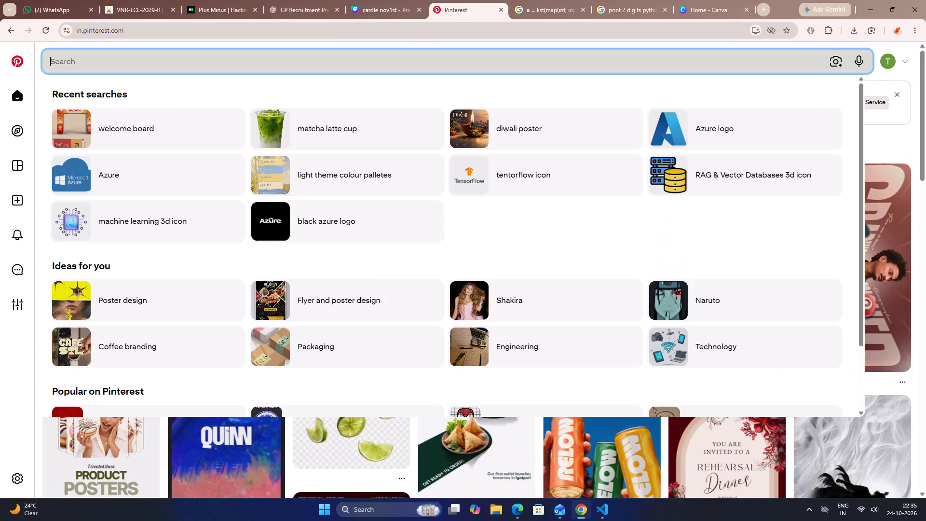
text(welcome)
key(space)
text(board on)
key(space)
key(f)
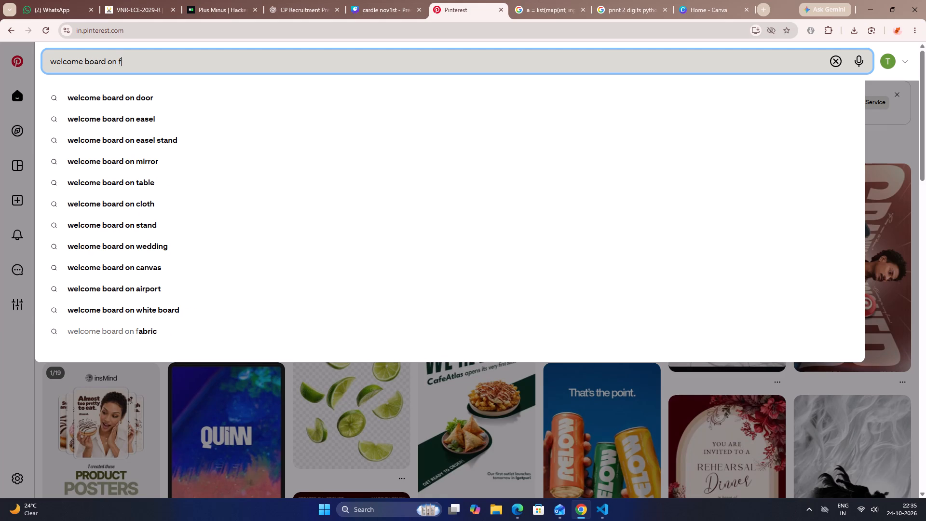
text(loor)
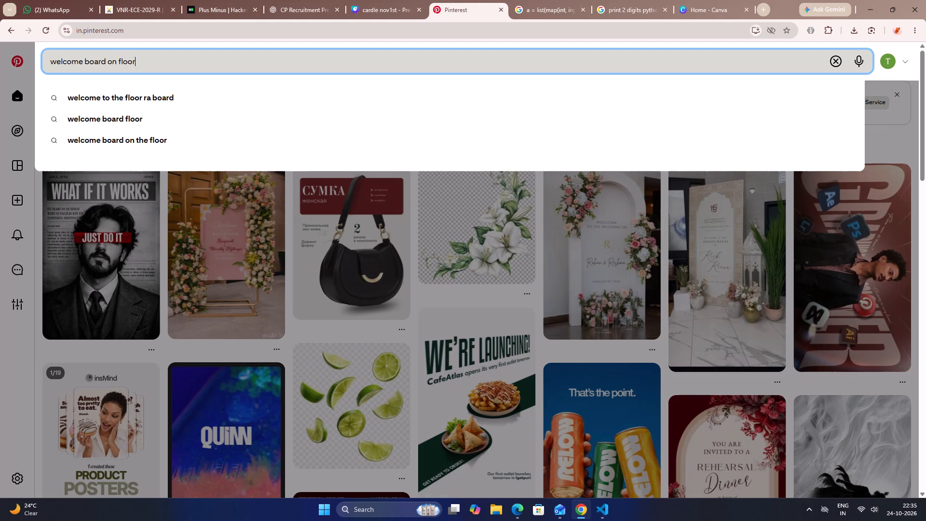
key(Return)
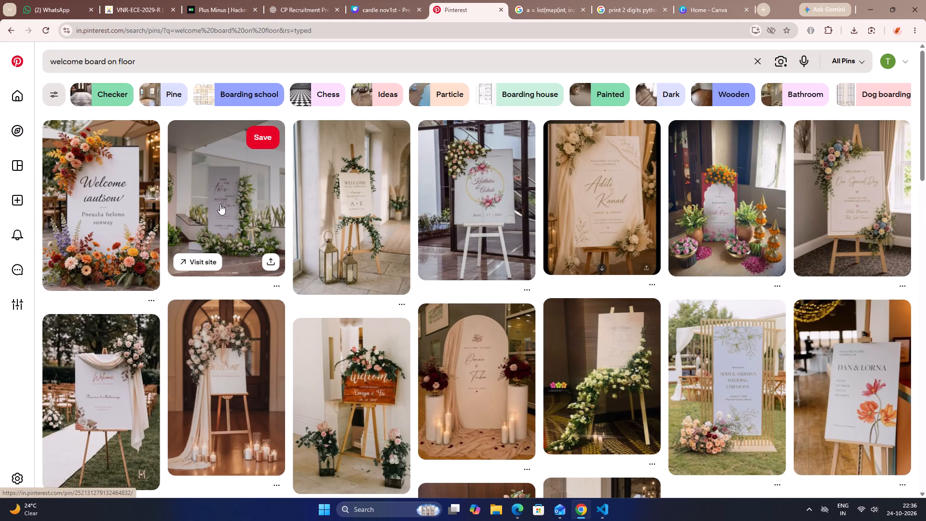
Open the pin of the tall grey "And the two shall become one" board with white flowers and copy its image.
click(234, 205)
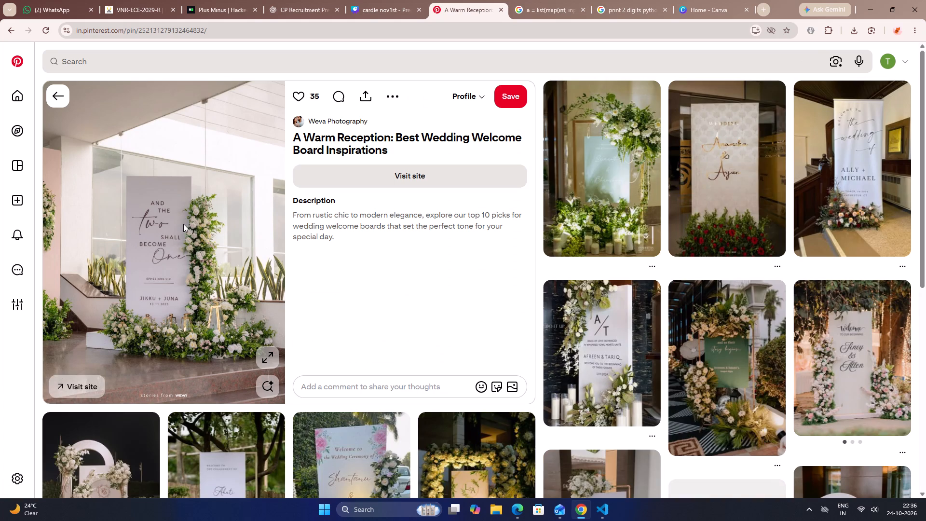
right_click(183, 224)
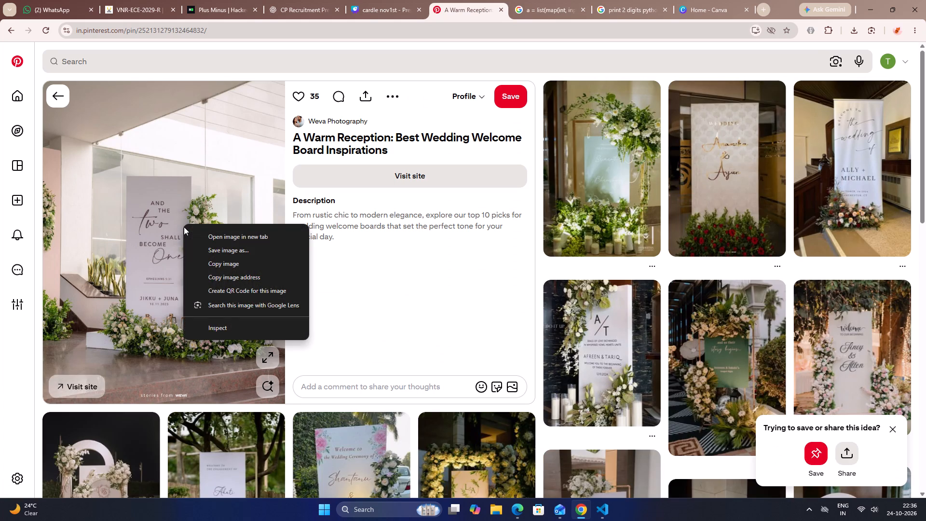
click(200, 265)
Switch to the Canva presentation, delete the green arched board image on page 2, and paste the copied grey board image.
click(387, 5)
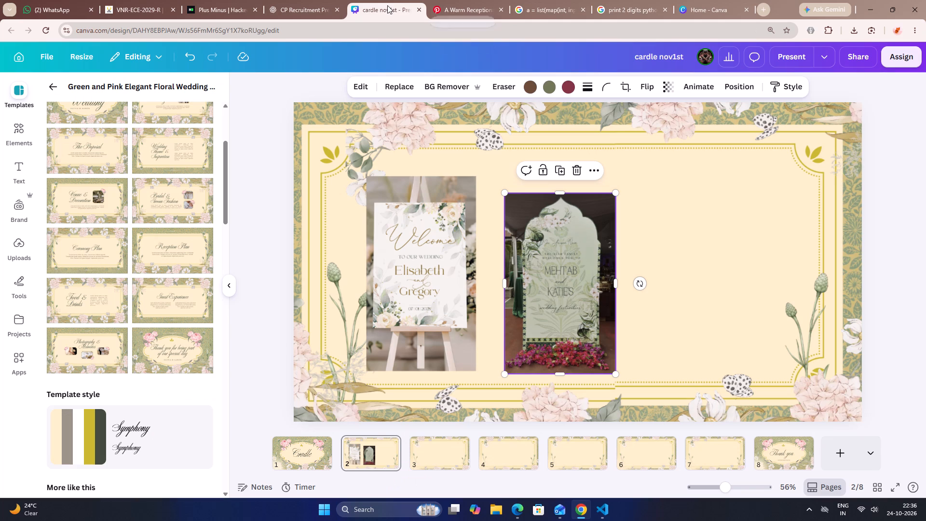
click(550, 273)
click(570, 237)
click(579, 166)
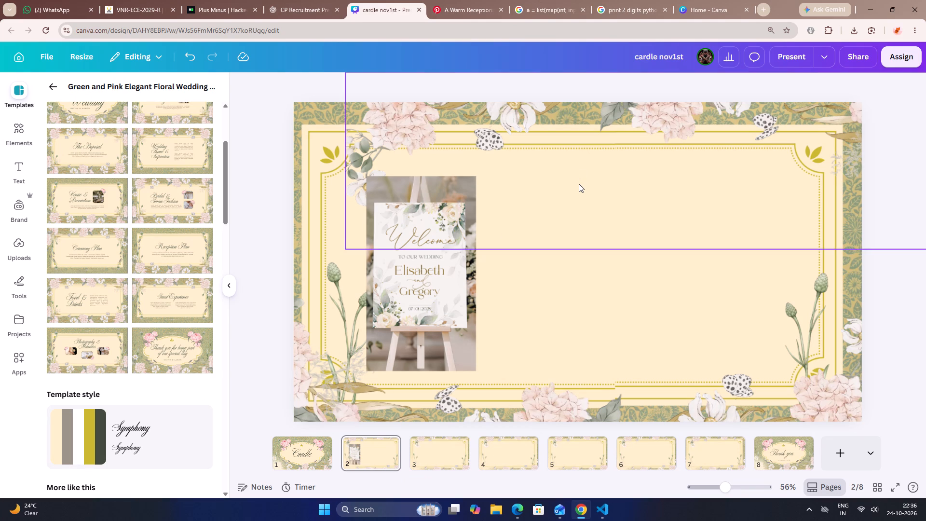
key(ctrl+v)
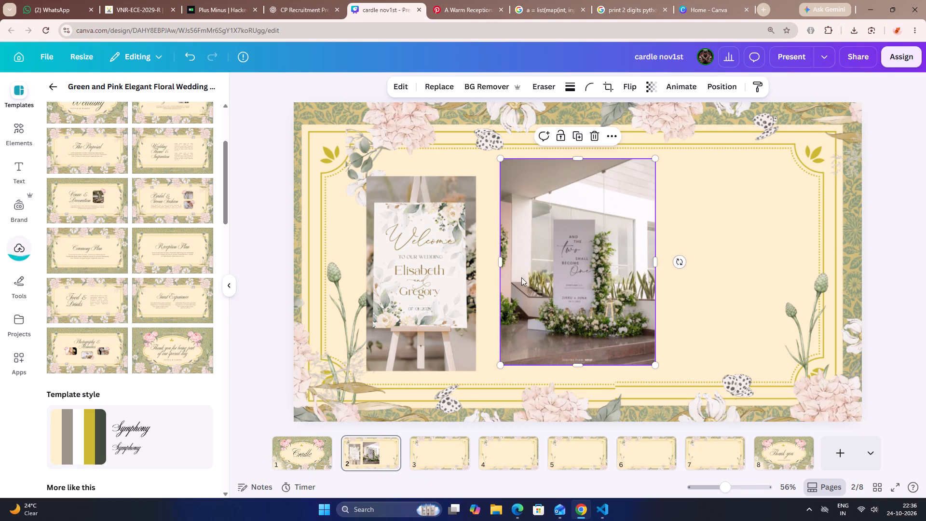
Crop the grey board image's sides and bottom to about 300 wide and move it beside the easel sign.
drag(500, 260, 537, 301)
drag(653, 261, 623, 283)
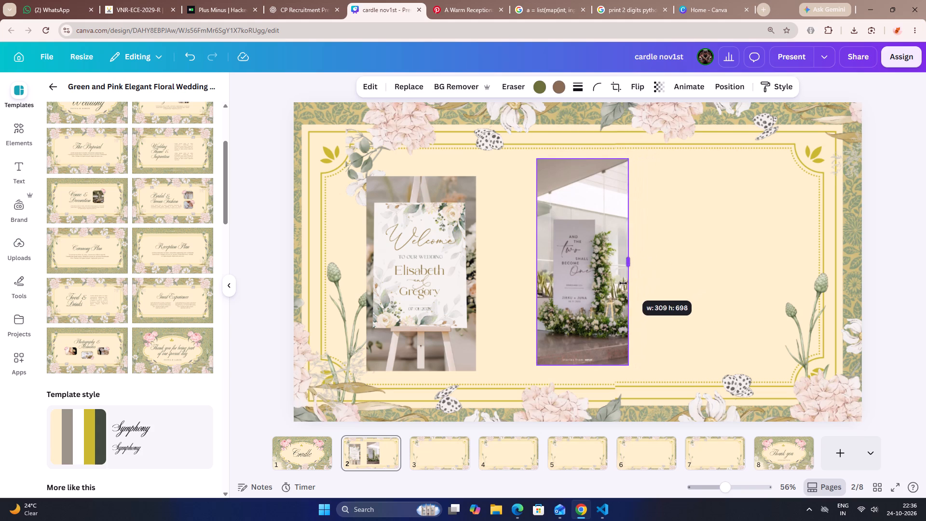
drag(623, 283, 623, 284)
drag(579, 368, 584, 357)
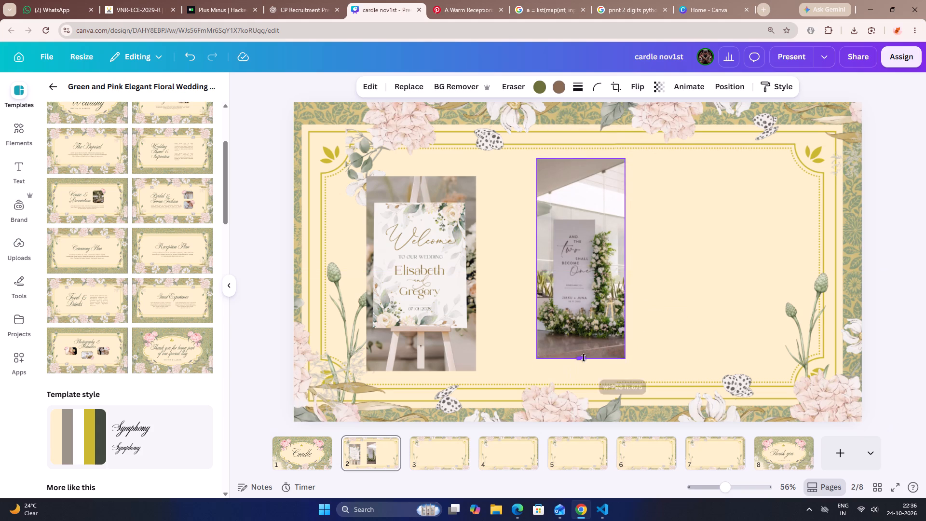
drag(584, 357, 586, 352)
drag(596, 284, 569, 304)
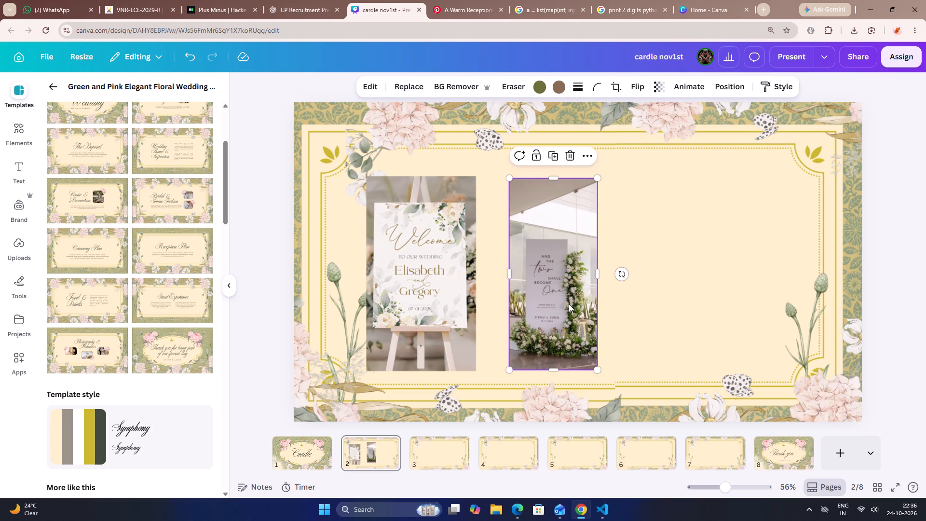
Crop the grey board image's top, enlarge it so the board fills the frame, and trim its bottom edge.
drag(550, 178, 545, 231)
drag(599, 233, 652, 191)
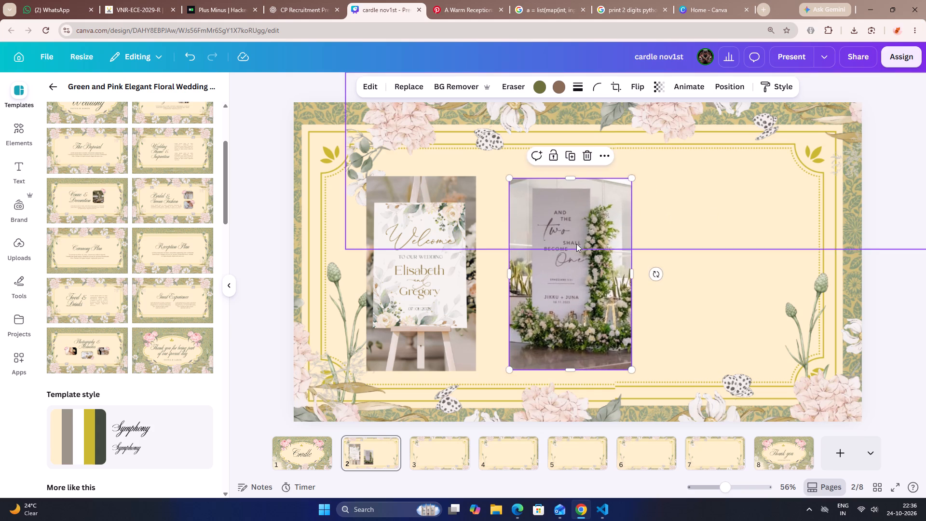
drag(576, 244, 564, 254)
drag(561, 382, 562, 380)
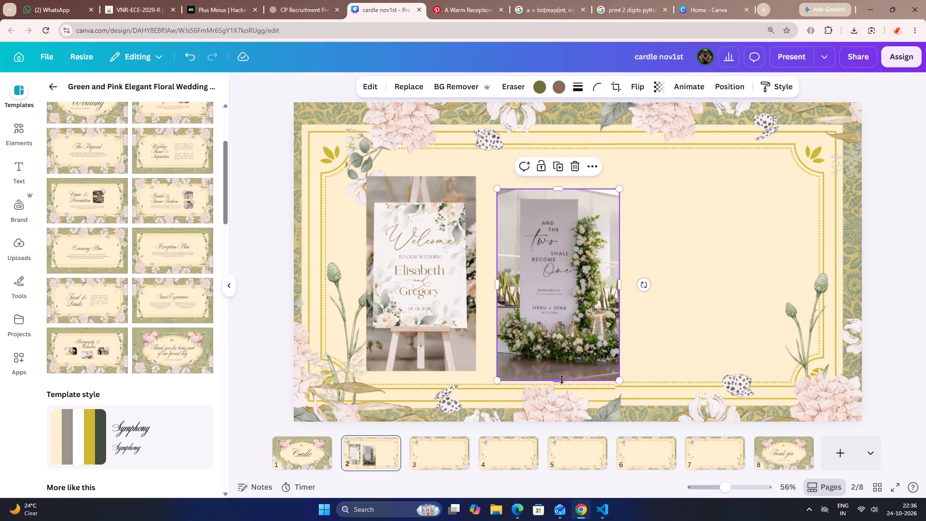
drag(562, 380, 569, 366)
click(557, 278)
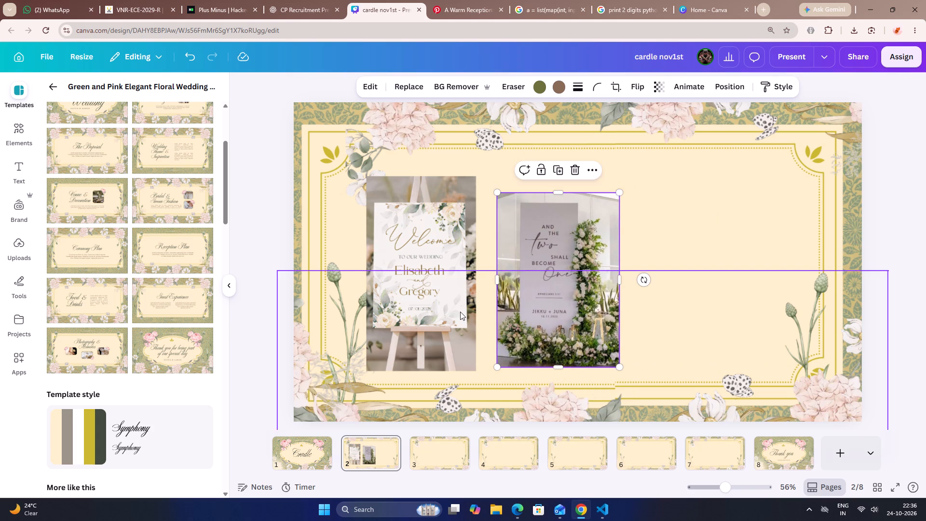
Shift the easel sign and grey board images slightly toward the page's left edge, keeping them side by side.
click(460, 312)
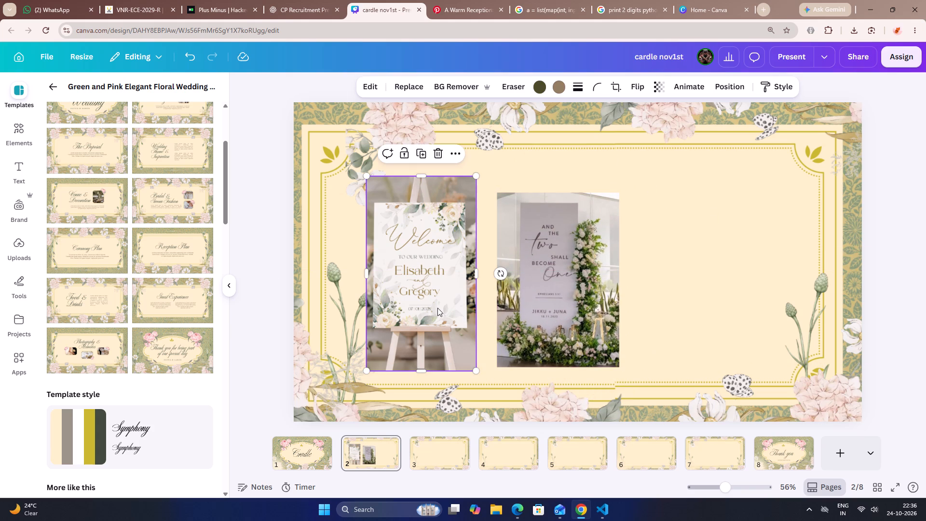
drag(431, 306, 418, 306)
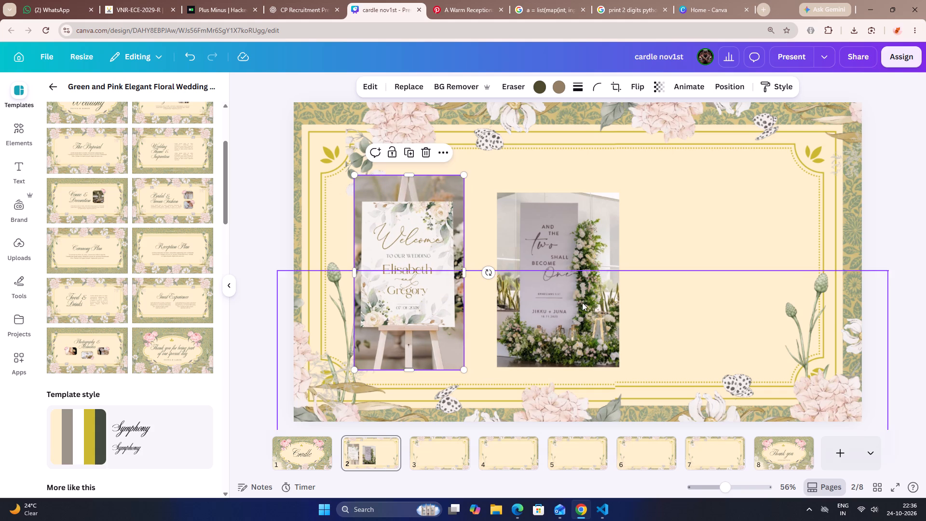
drag(582, 302, 570, 309)
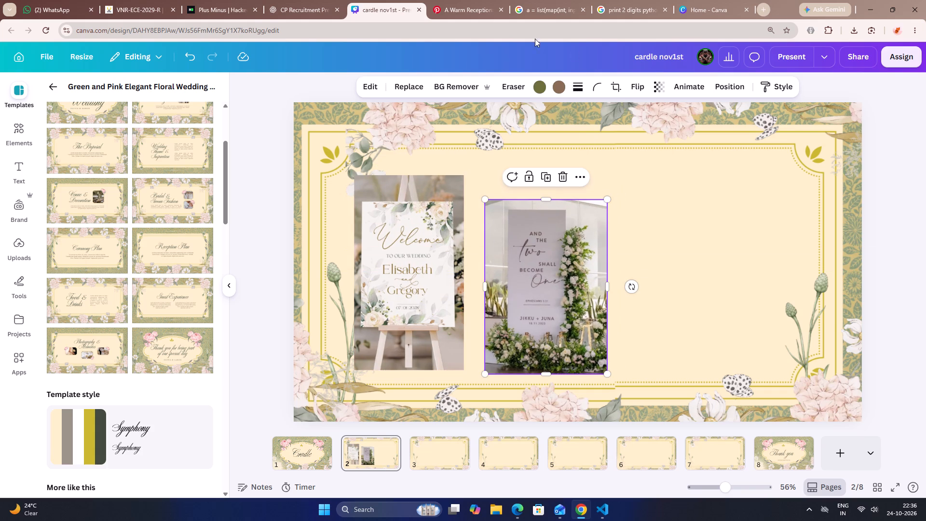
Switch back to Pinterest and examine the designs related to the grey welcome board pin.
click(461, 6)
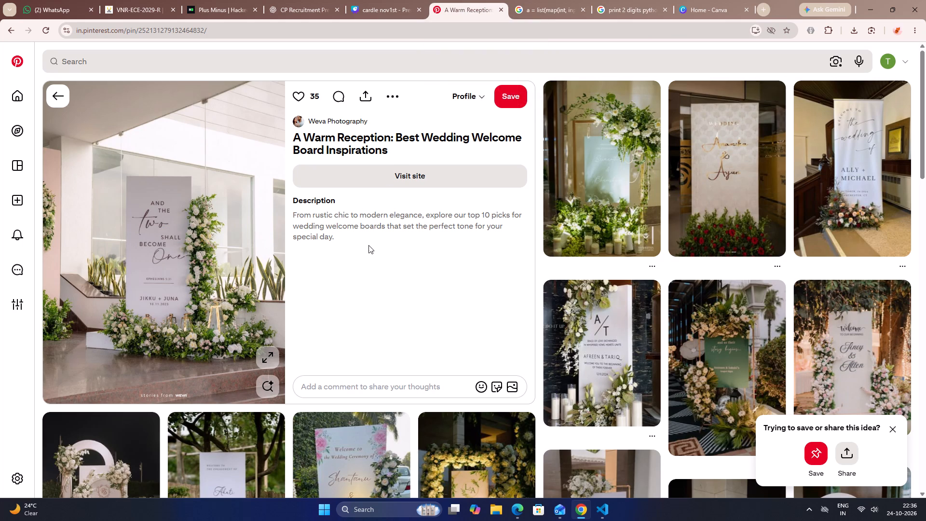
scroll(368, 246, down, 5)
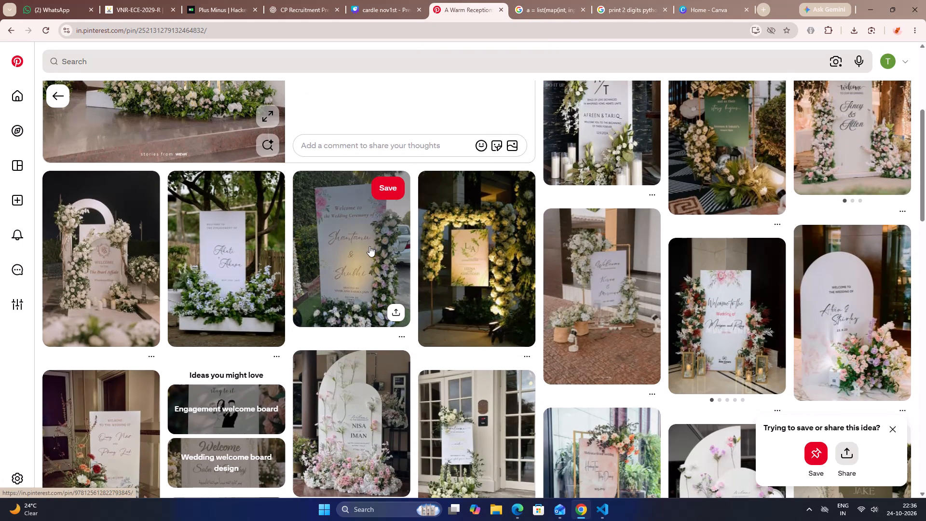
scroll(369, 246, down, 4)
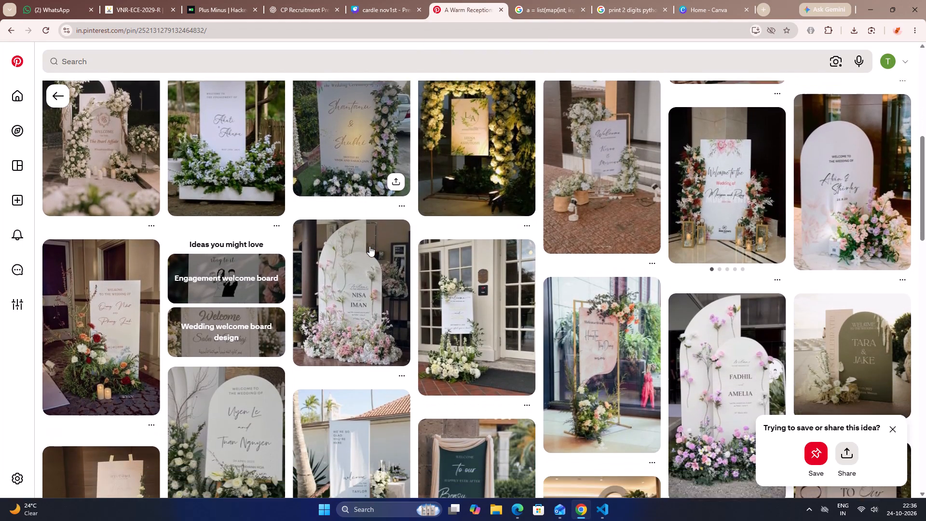
scroll(369, 246, down, 3)
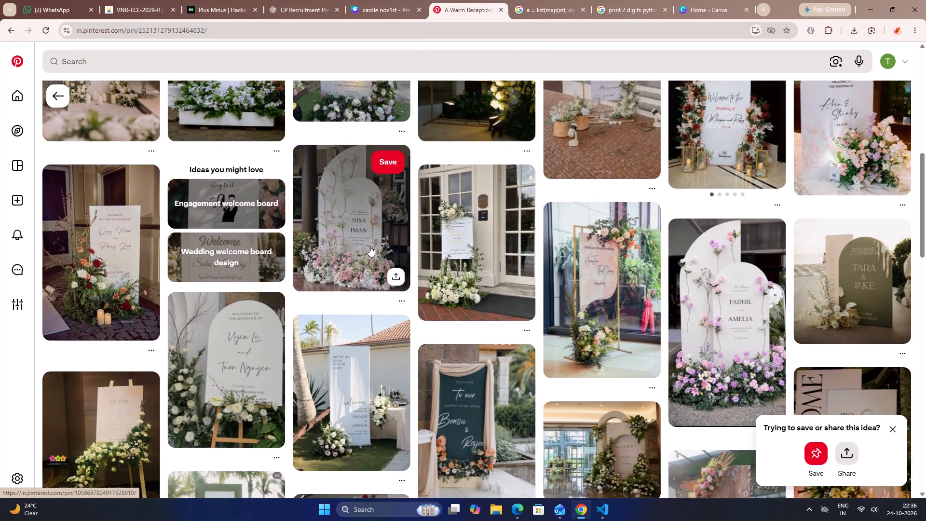
scroll(369, 246, down, 1)
scroll(379, 313, down, 2)
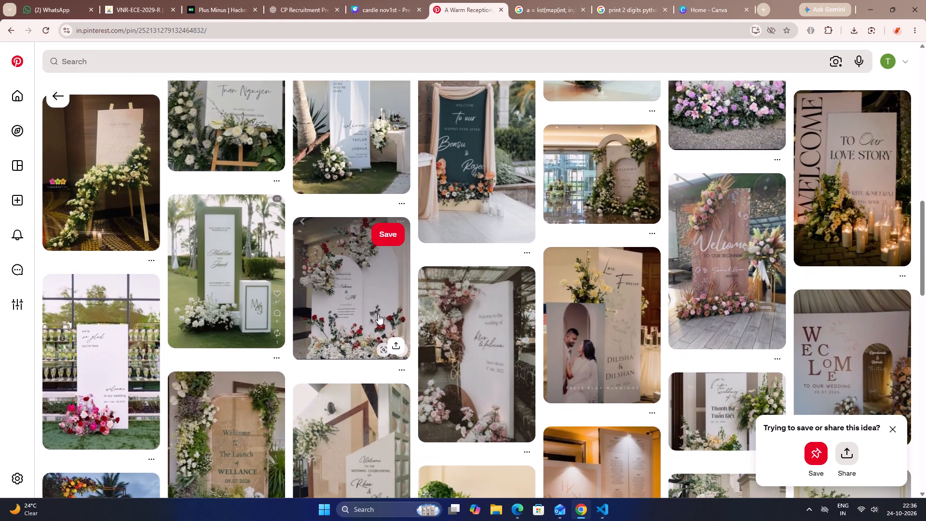
scroll(378, 314, down, 5)
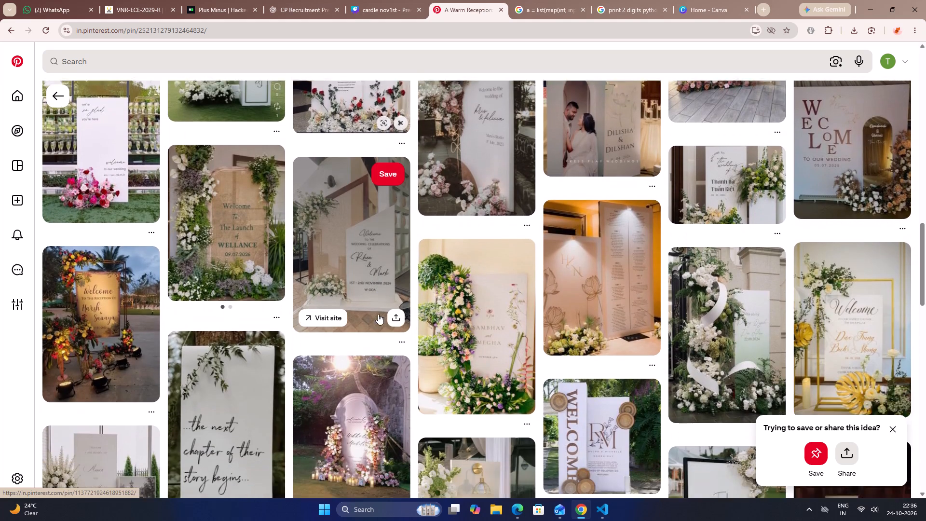
scroll(378, 314, down, 1)
Open the related pin of the spotlit reception board with orange and yellow flowers and examine the similar boards.
click(118, 281)
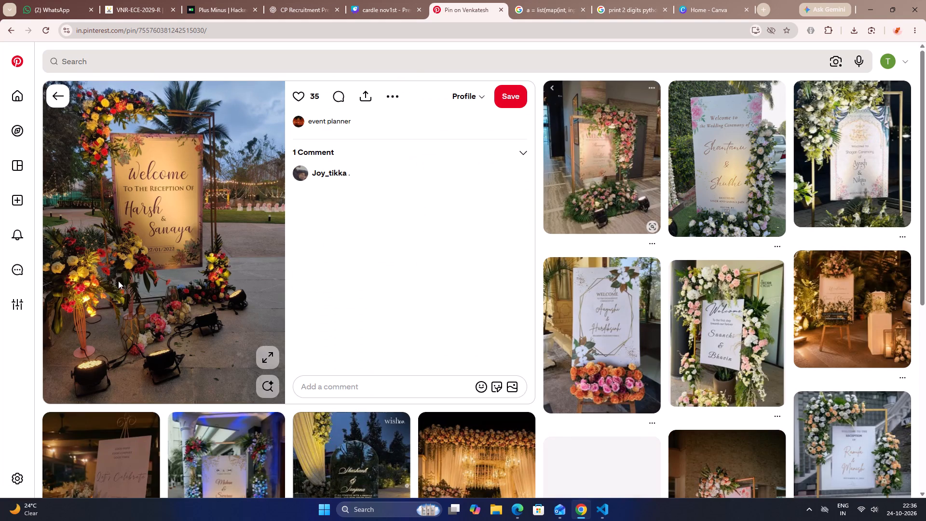
scroll(118, 281, down, 3)
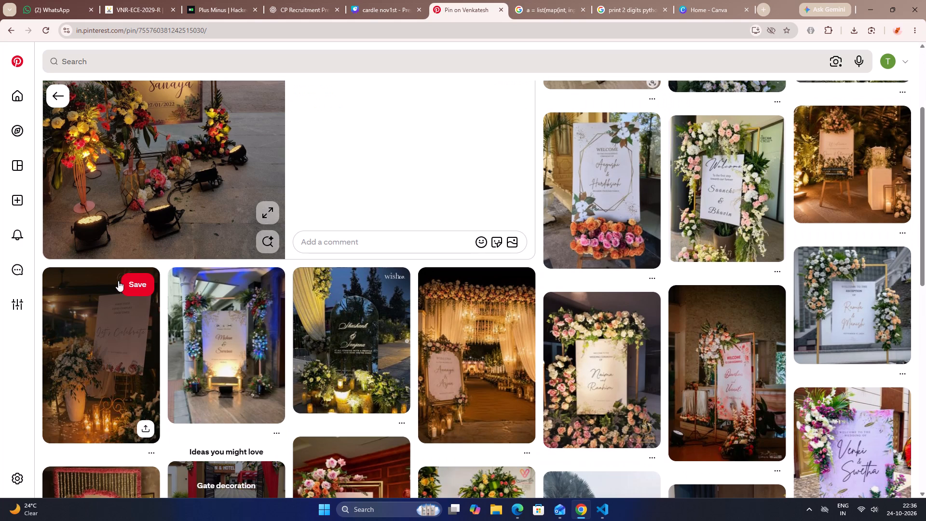
scroll(118, 281, down, 4)
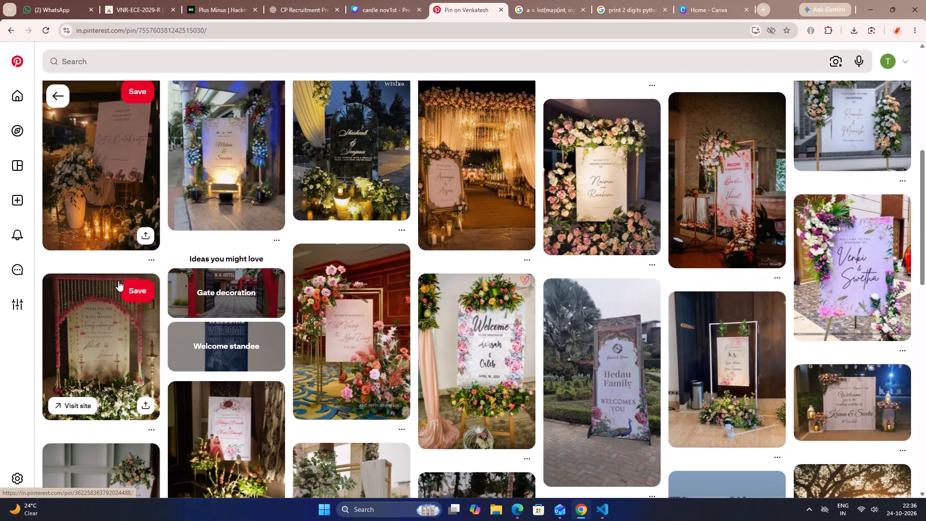
scroll(118, 281, down, 1)
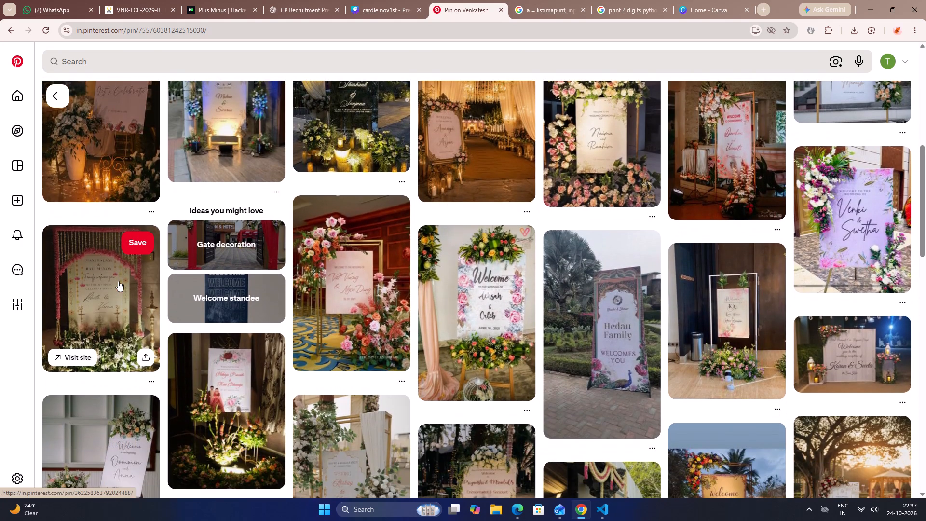
Open the related pin of the pink welcome sign on a gold frame with coral flowers and examine the similar boards.
click(326, 278)
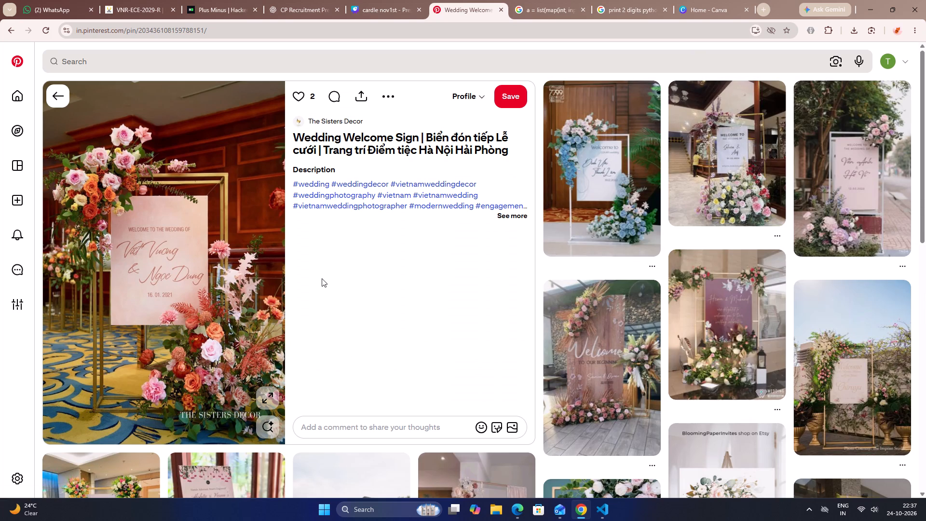
scroll(322, 278, down, 6)
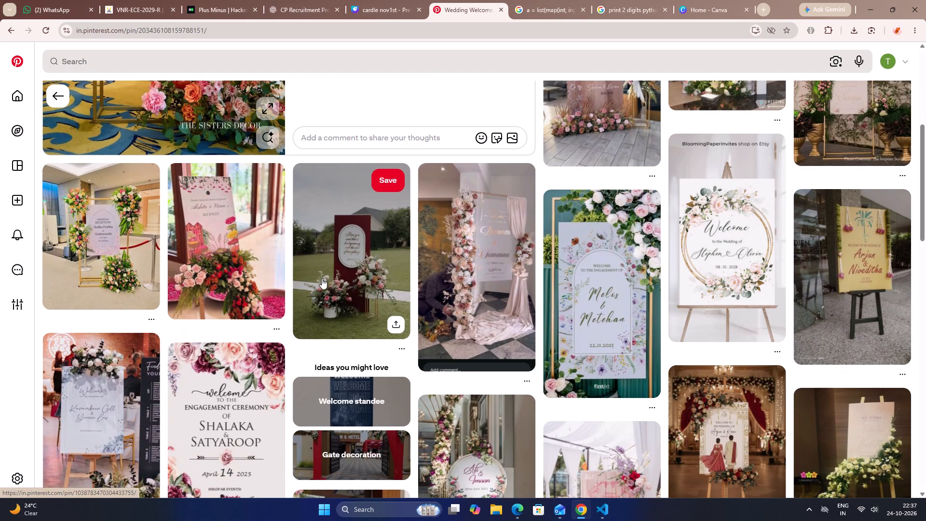
scroll(322, 278, down, 3)
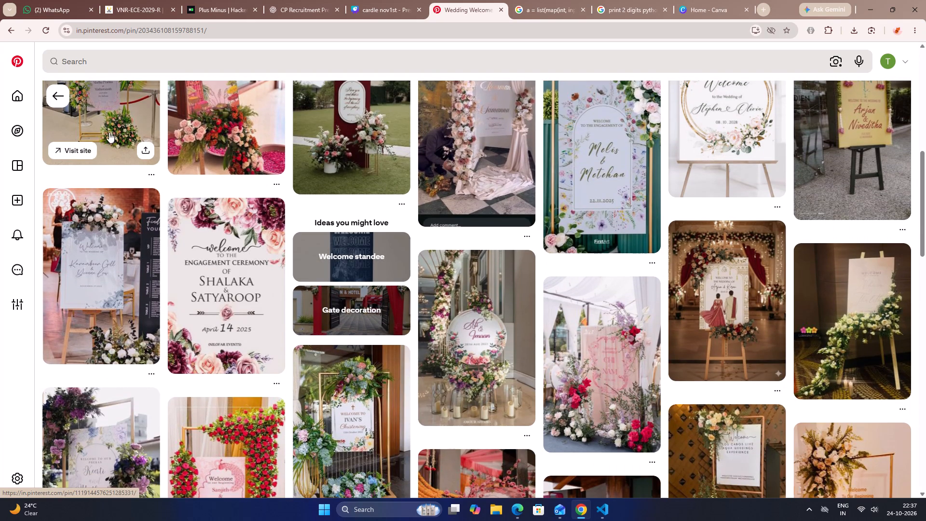
Return to the "welcome board on floor" search results and examine the pins for another floor-standing board design.
click(65, 93)
click(65, 93)
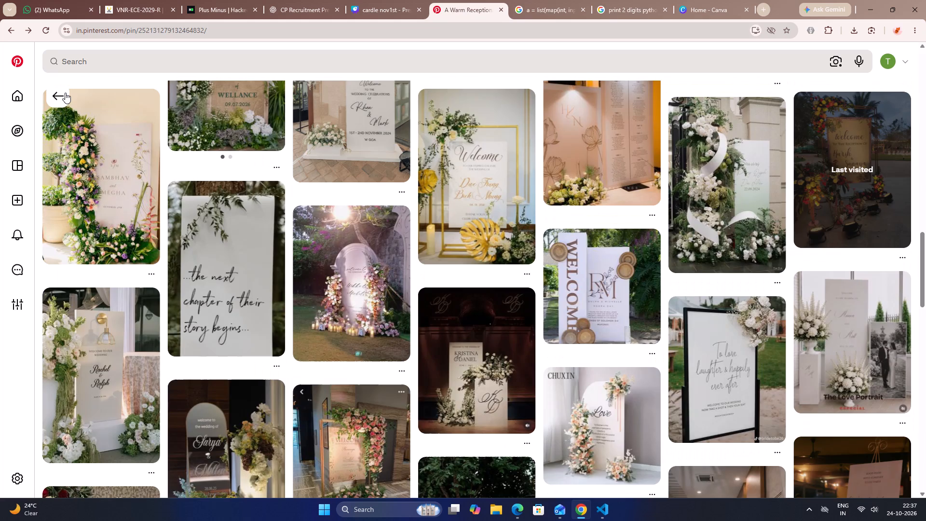
click(65, 93)
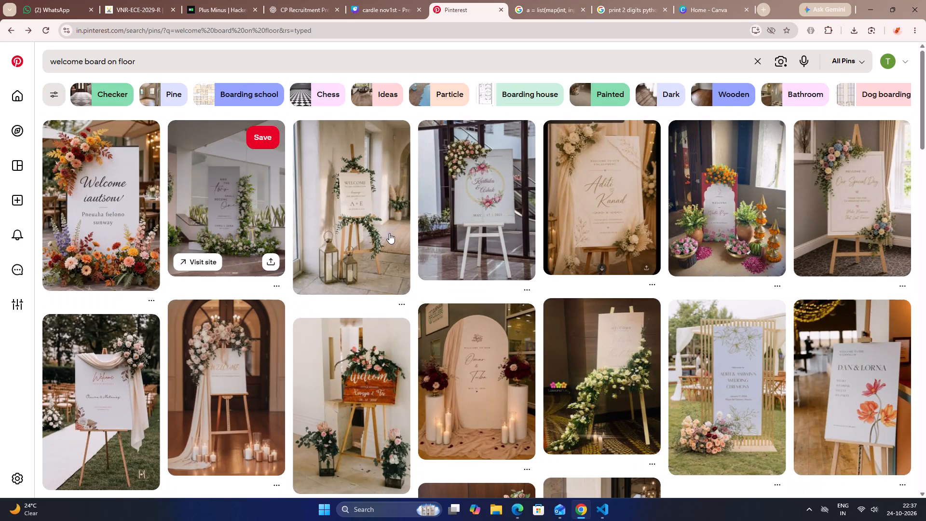
scroll(391, 233, down, 8)
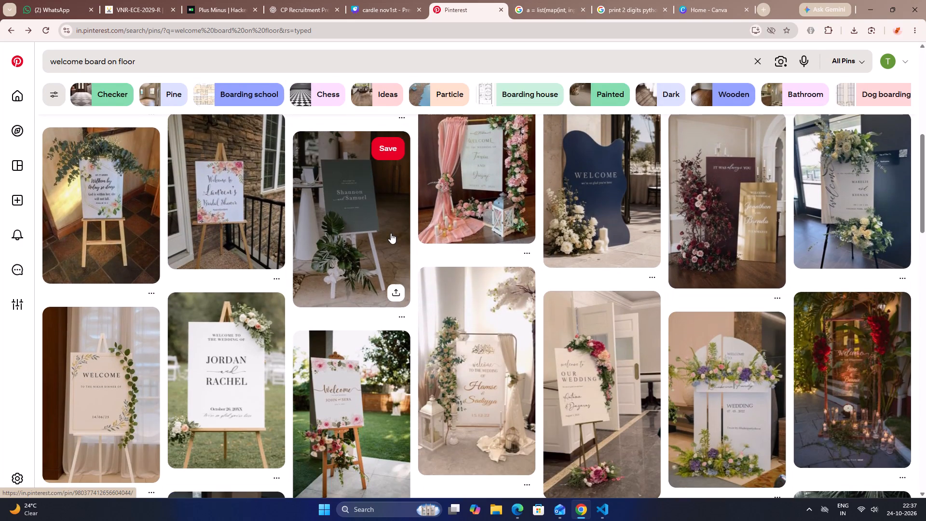
scroll(391, 233, down, 13)
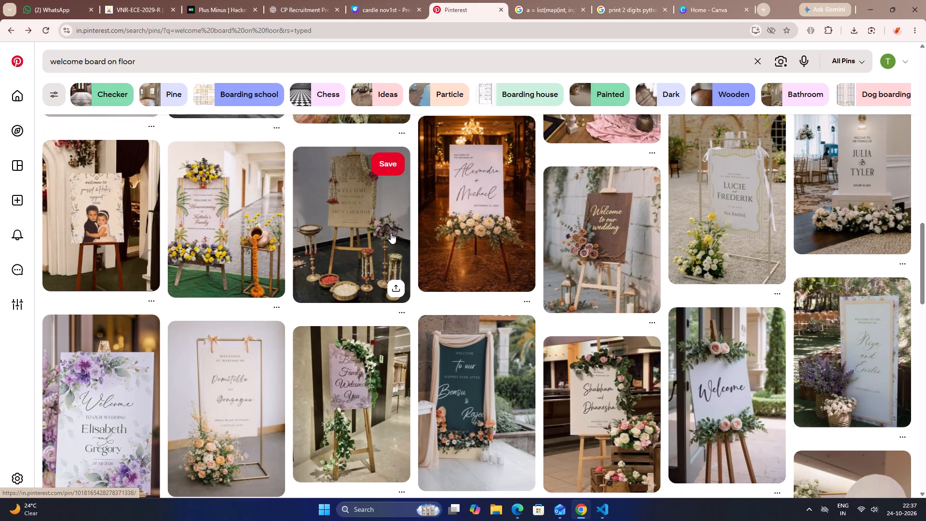
scroll(391, 233, down, 8)
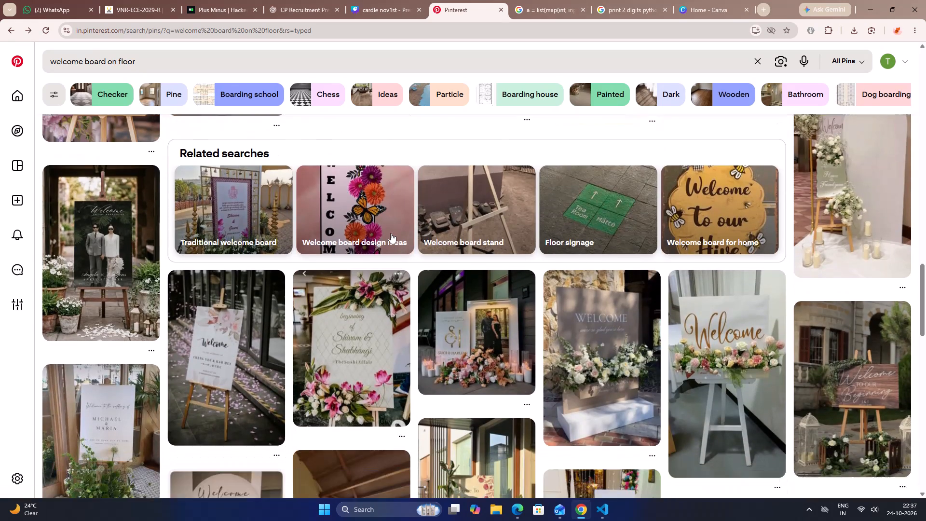
scroll(391, 233, down, 1)
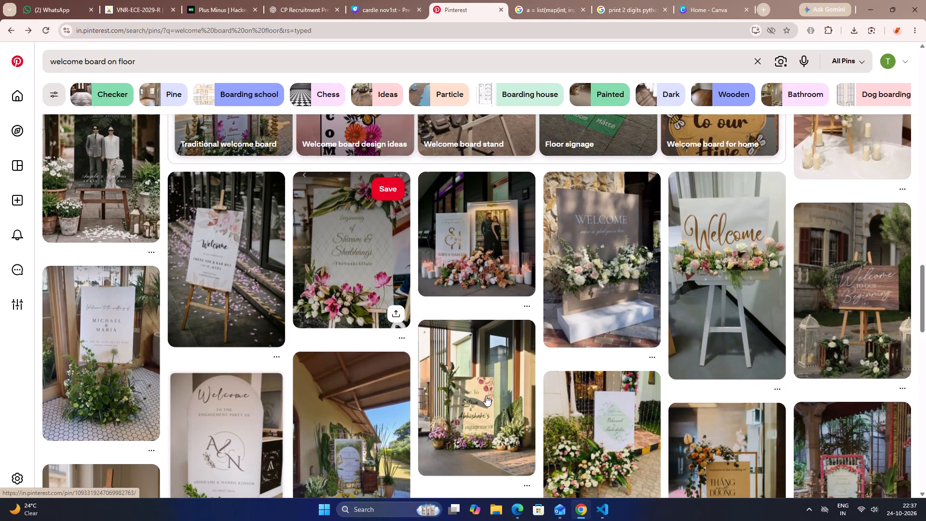
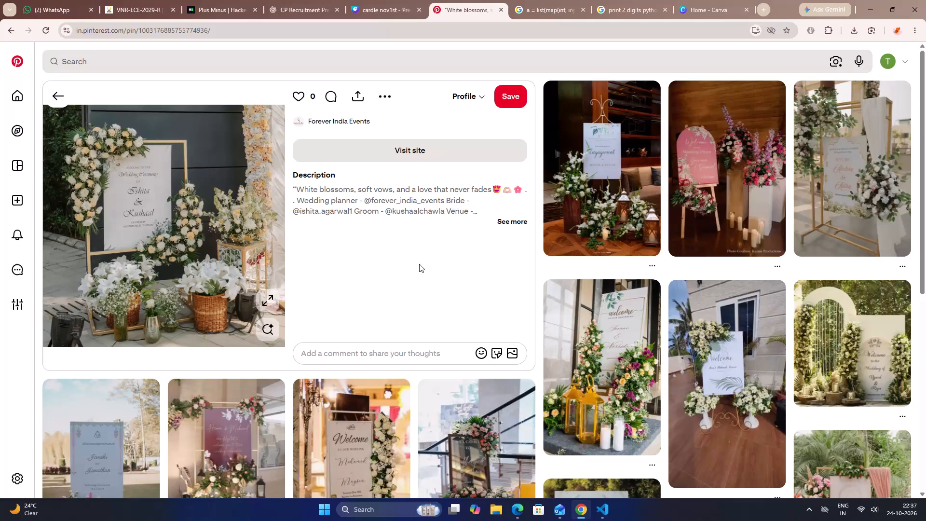
Examine the designs related to the white-blossom wedding ceremony board pin for further entrance decor ideas.
scroll(419, 264, down, 4)
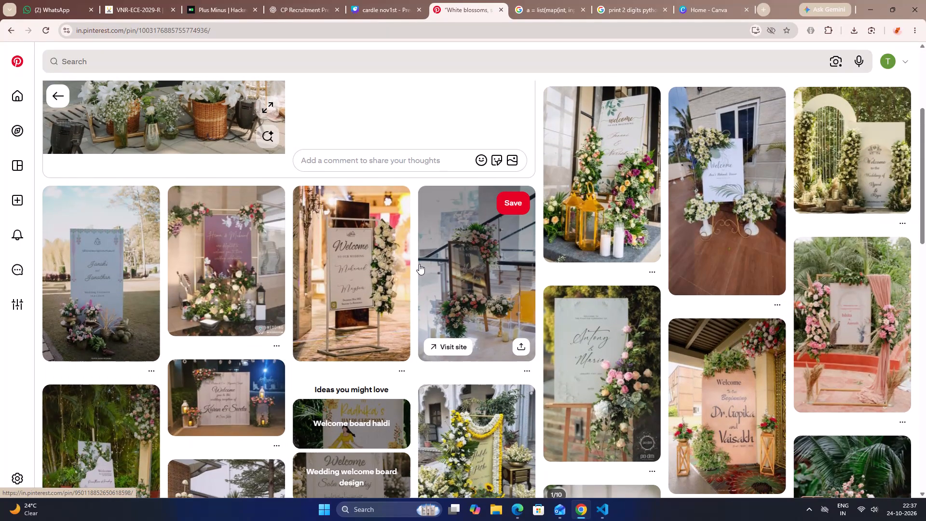
scroll(419, 264, down, 3)
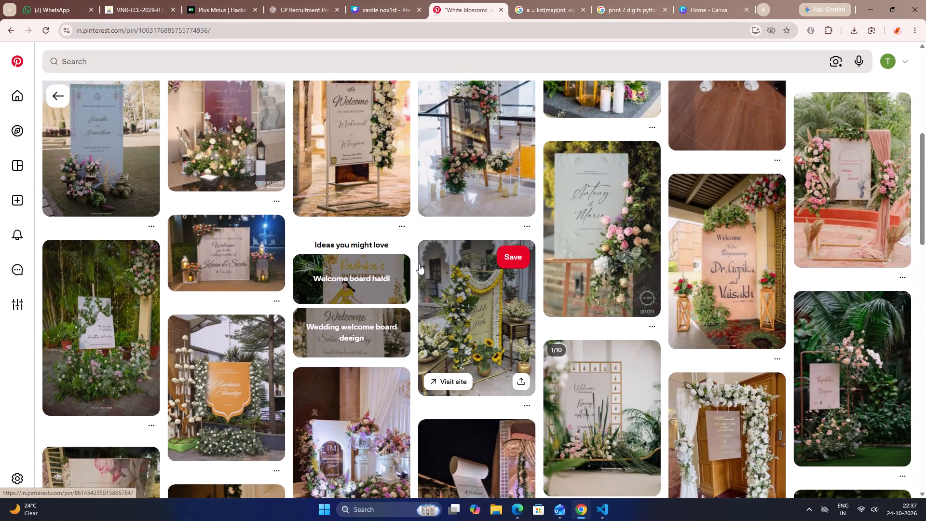
scroll(419, 264, down, 1)
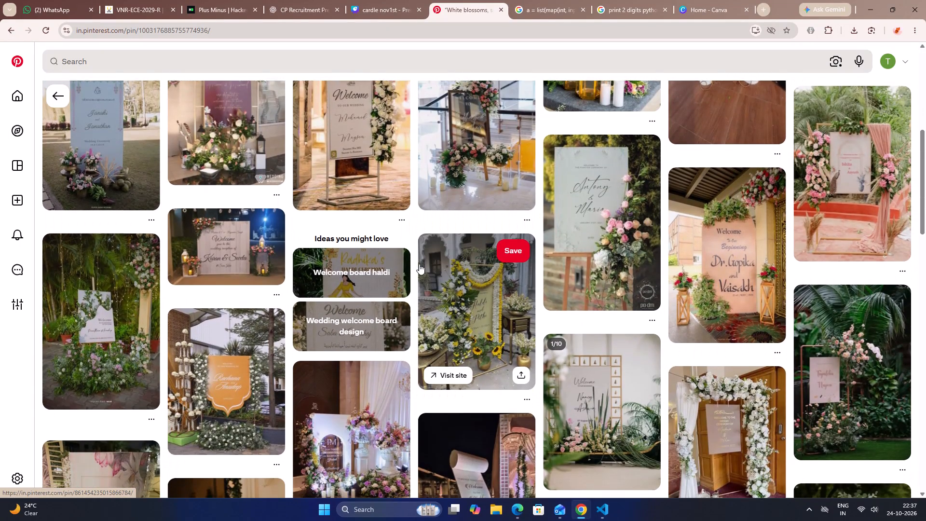
scroll(419, 264, down, 4)
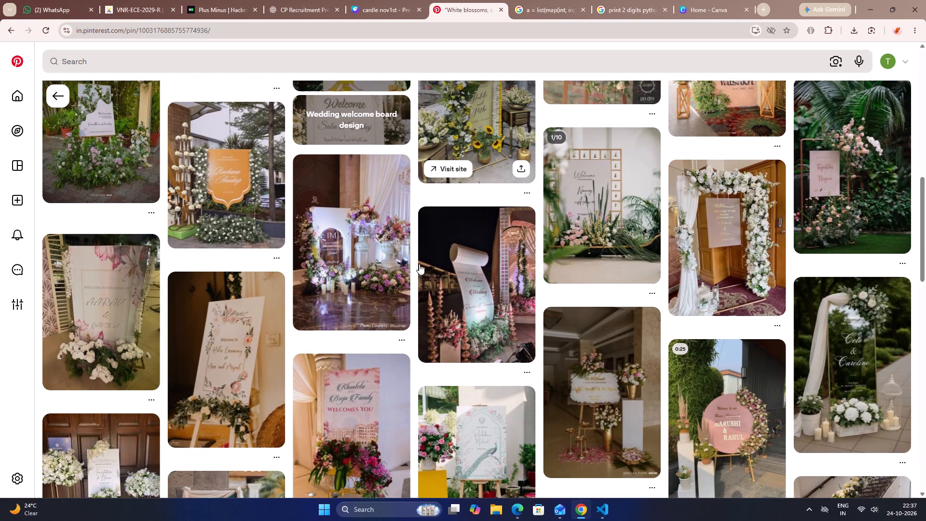
scroll(419, 264, down, 4)
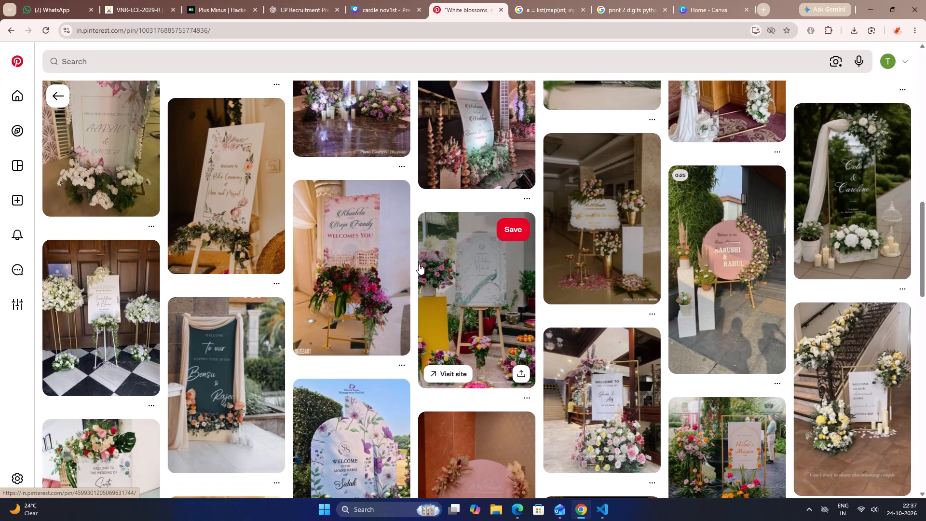
scroll(419, 264, down, 4)
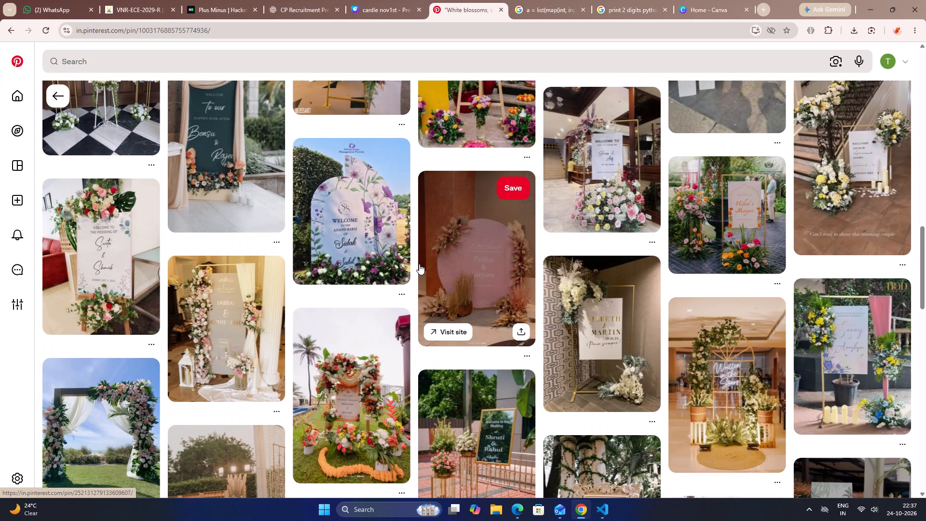
scroll(419, 264, down, 2)
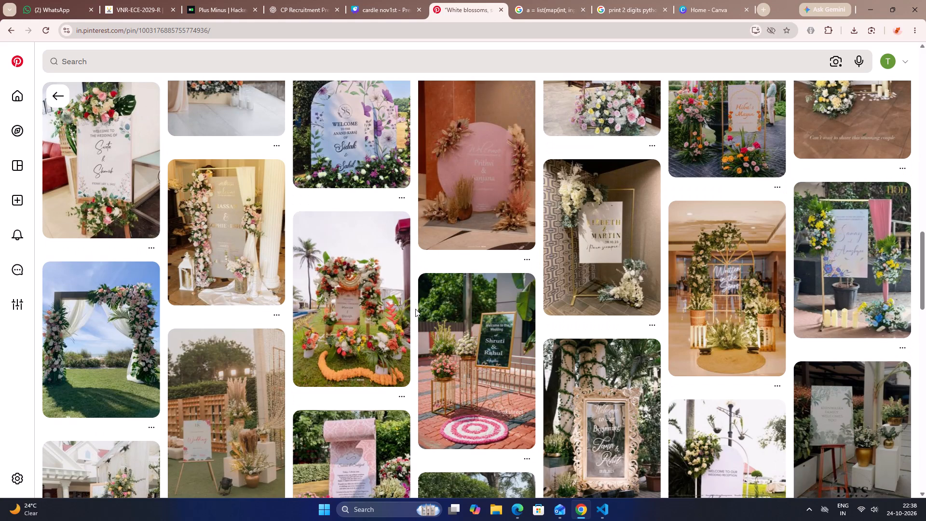
scroll(415, 309, down, 8)
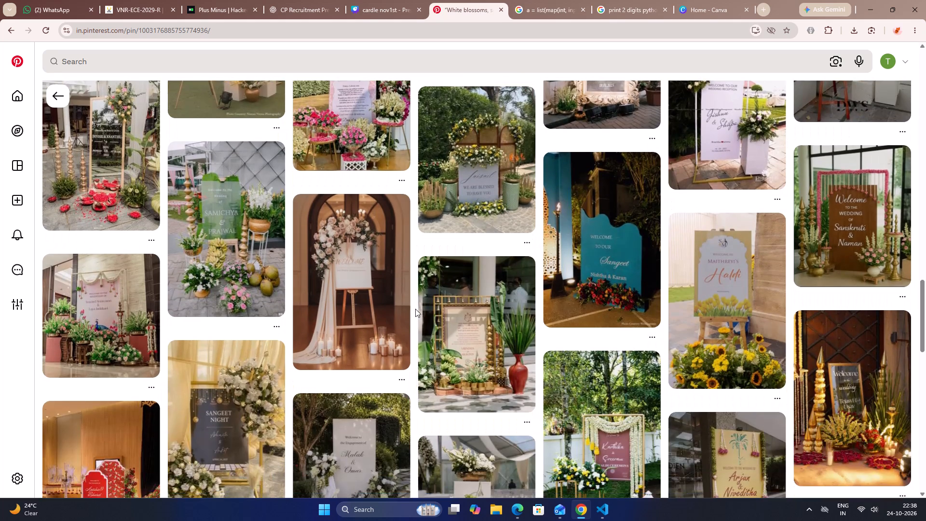
scroll(415, 309, down, 6)
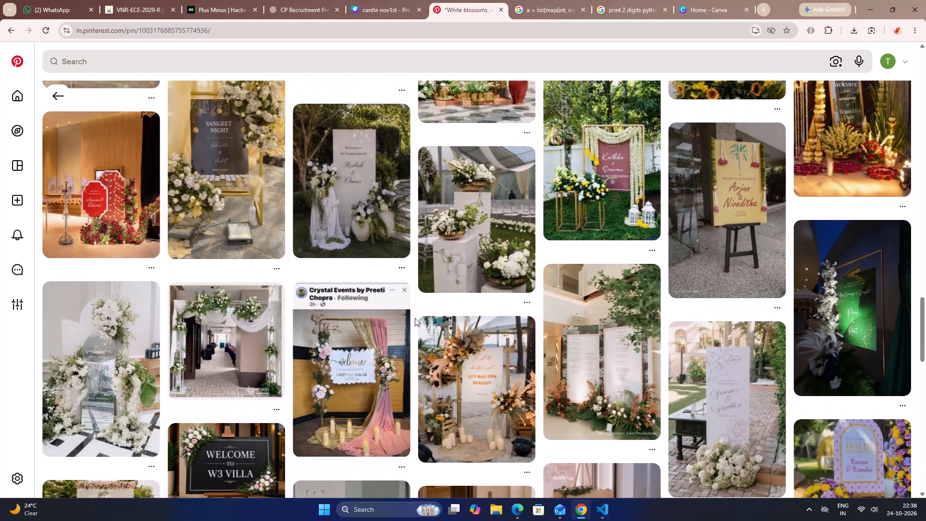
scroll(415, 318, down, 3)
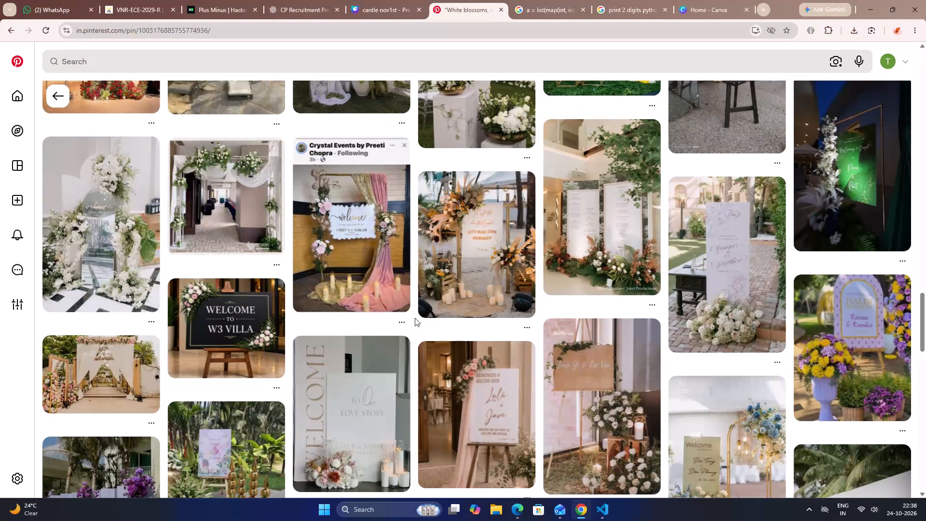
scroll(415, 318, down, 3)
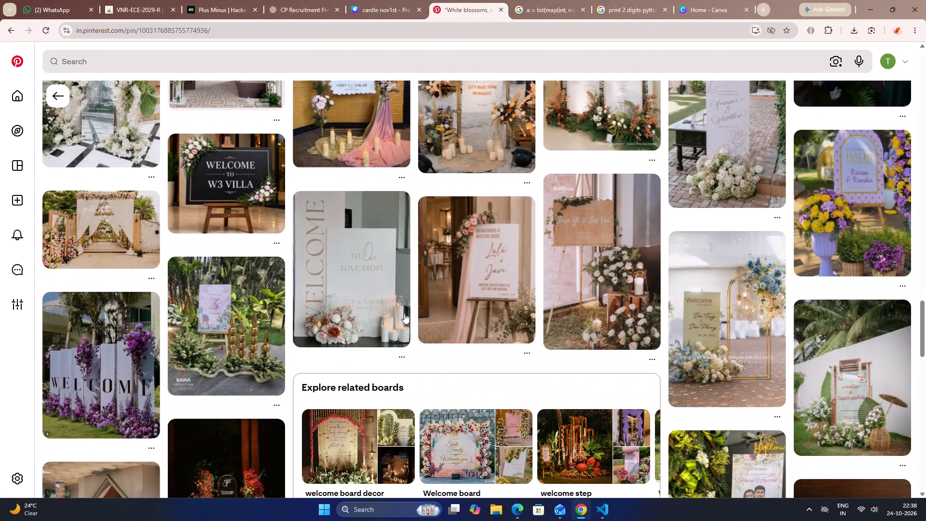
scroll(392, 306, down, 8)
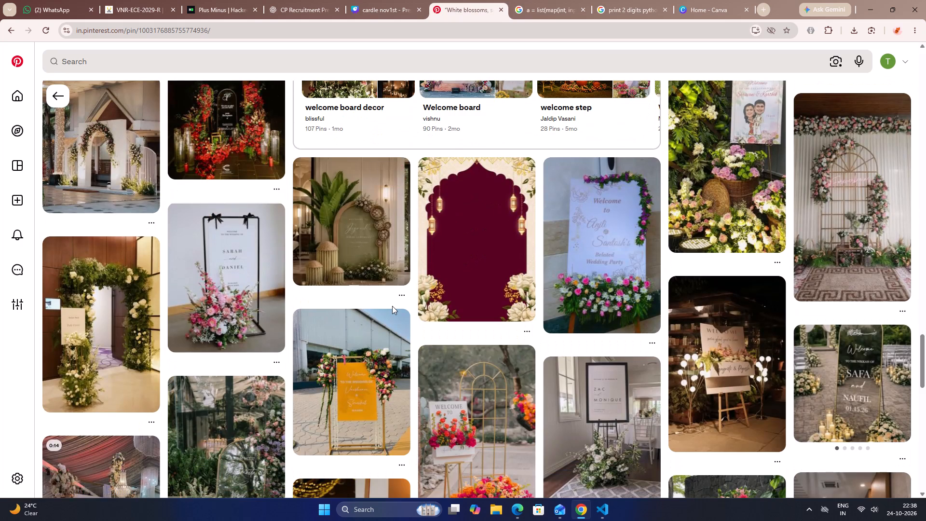
Through the Park Hyatt Seoul pin, copy the related white-and-green floral door arch image and paste it onto page 3 in Canva.
click(132, 314)
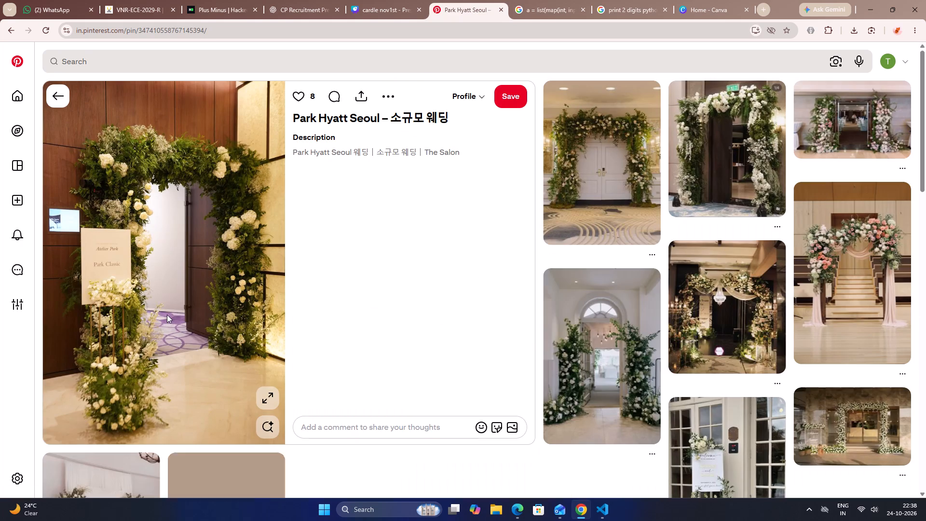
click(735, 160)
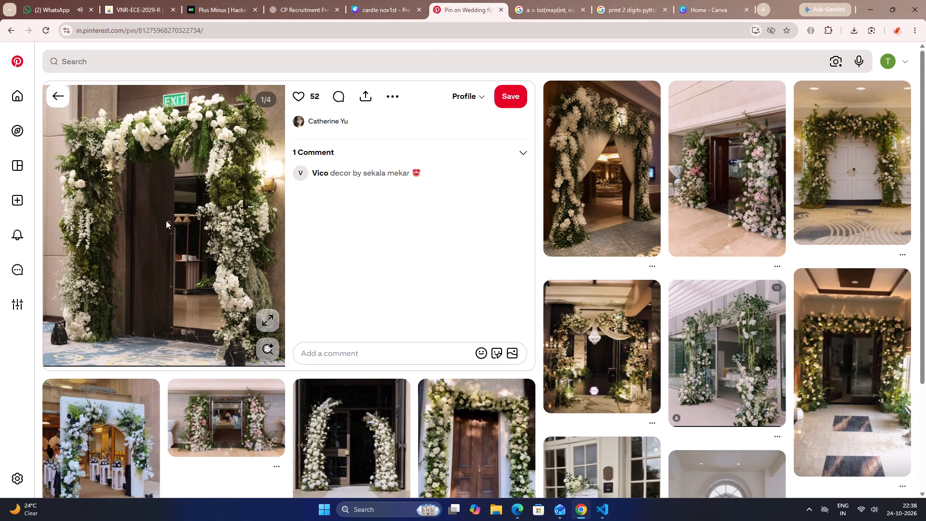
right_click(166, 220)
click(183, 260)
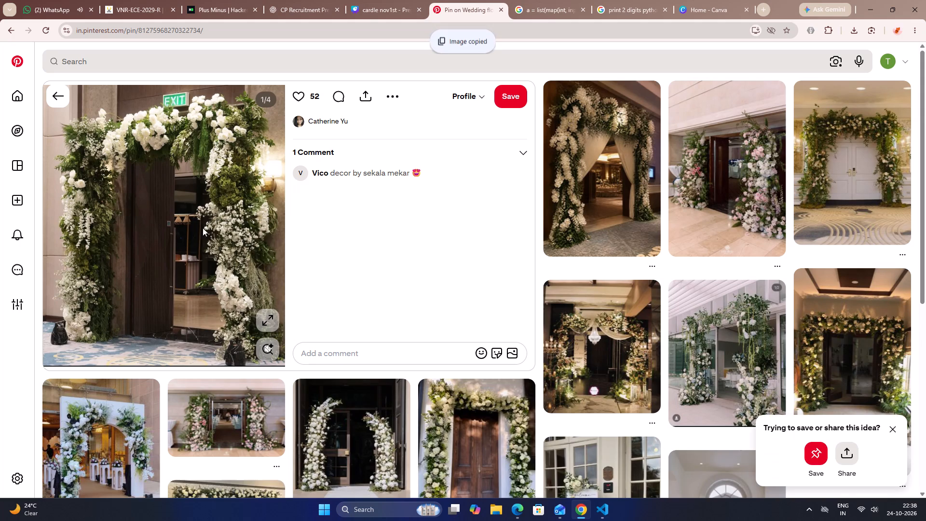
click(381, 8)
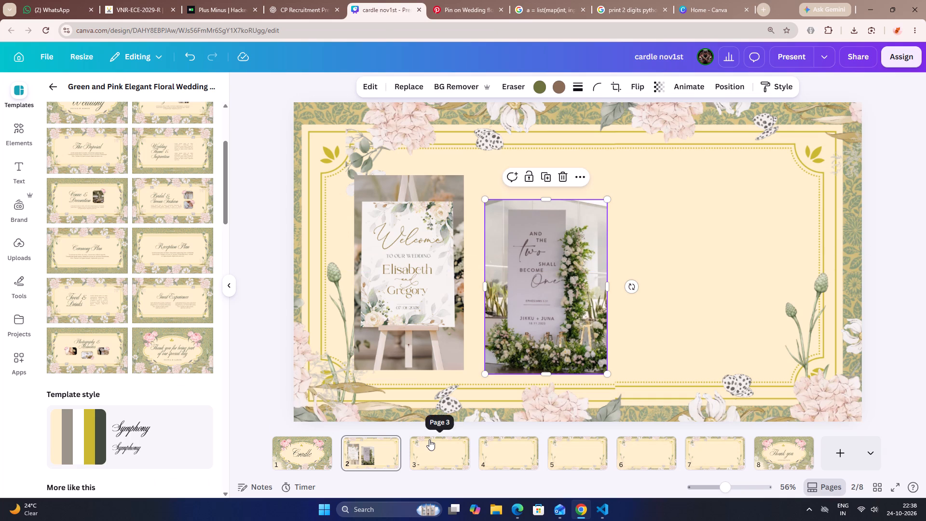
click(429, 439)
key(ctrl+v)
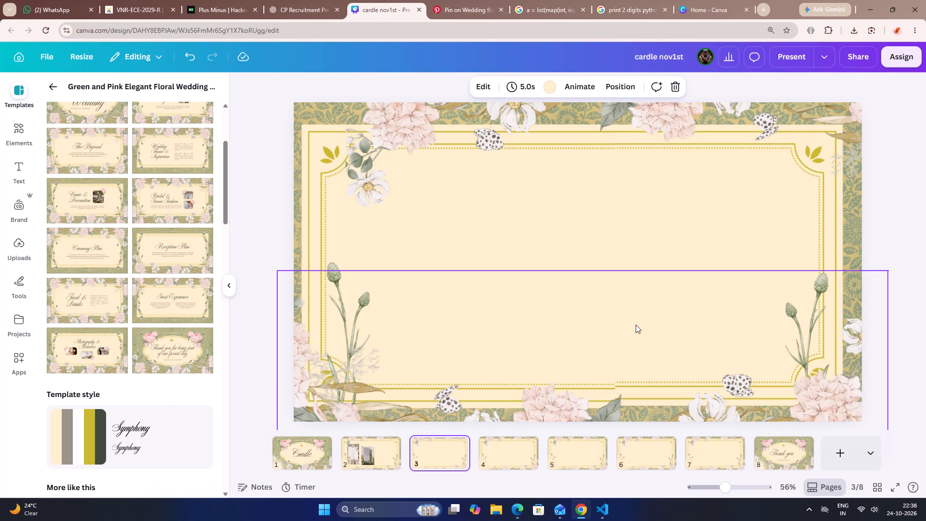
Switch back to Pinterest and copy the image of the related white arch panel with white flowers from its pin.
click(464, 5)
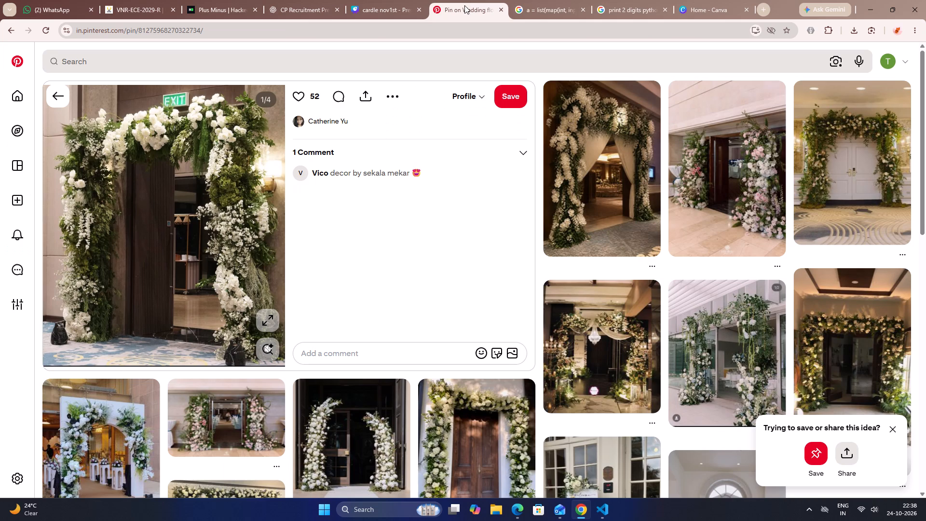
scroll(409, 124, down, 6)
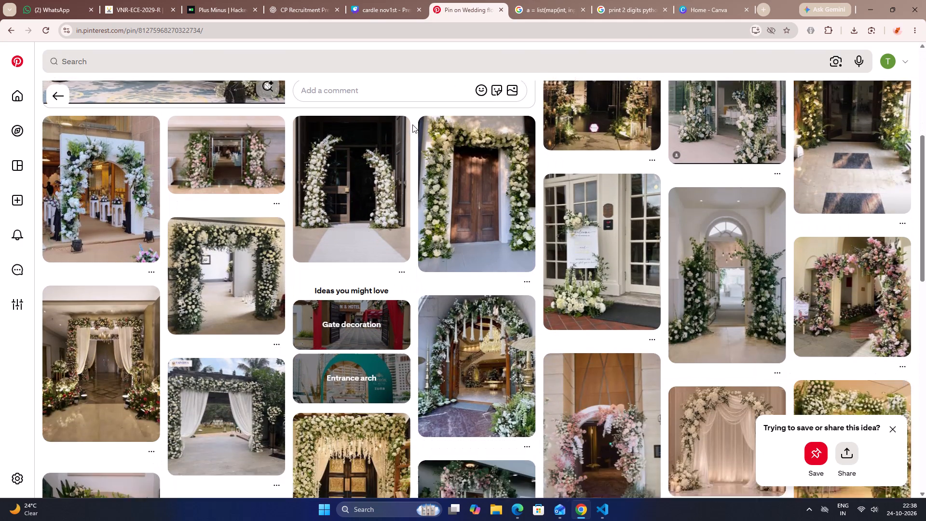
click(123, 161)
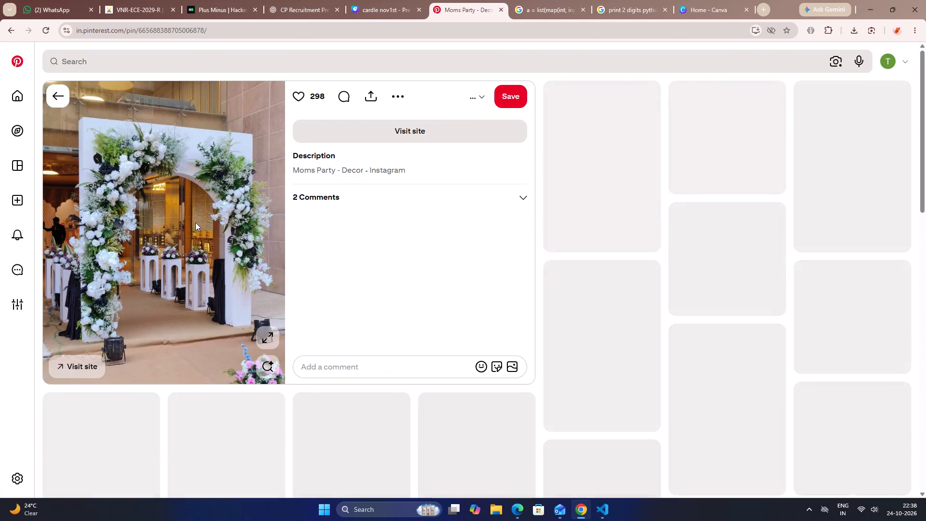
right_click(191, 223)
click(226, 262)
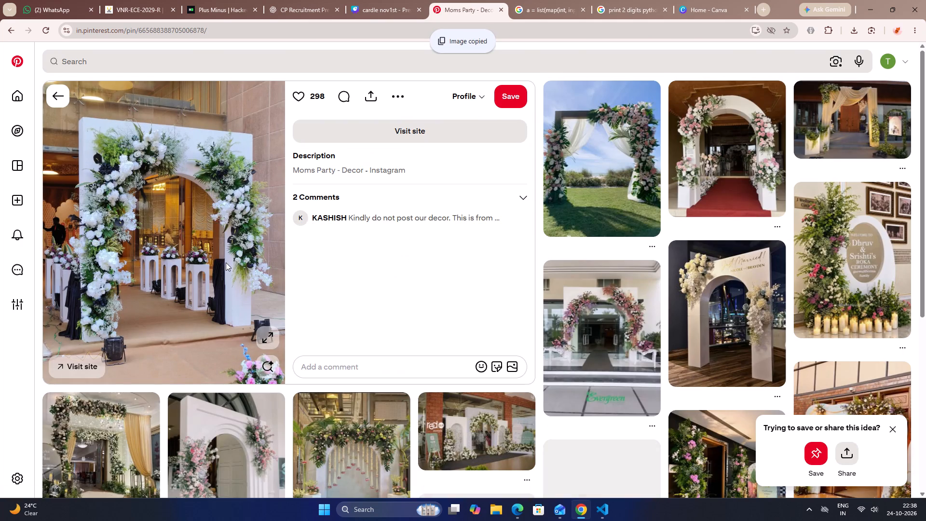
On page 3 in Canva, paste the white arch panel image and arrange it to the left of the floral door arch.
click(381, 11)
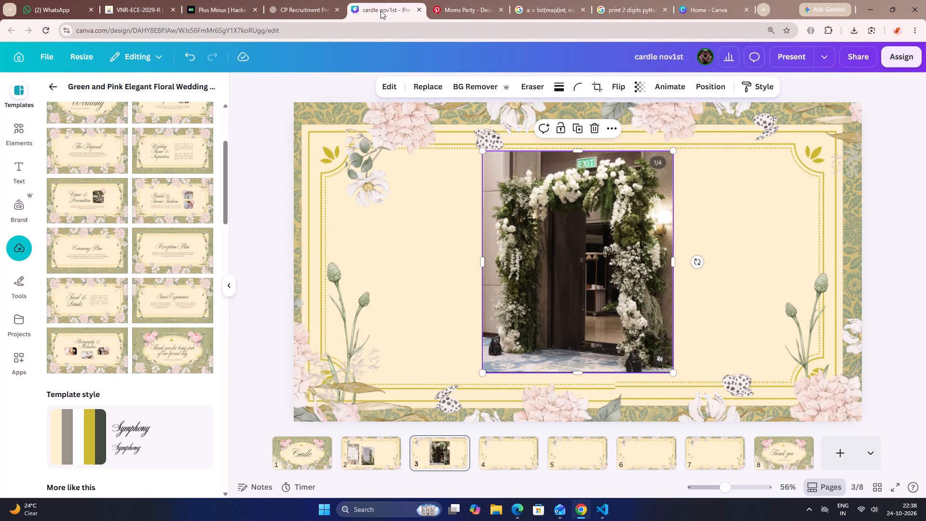
drag(555, 218, 642, 238)
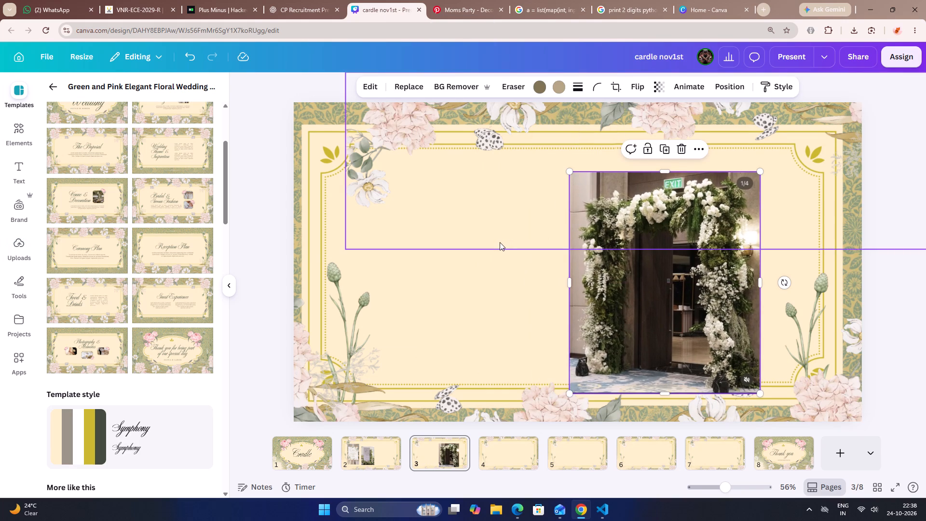
key(ctrl+v)
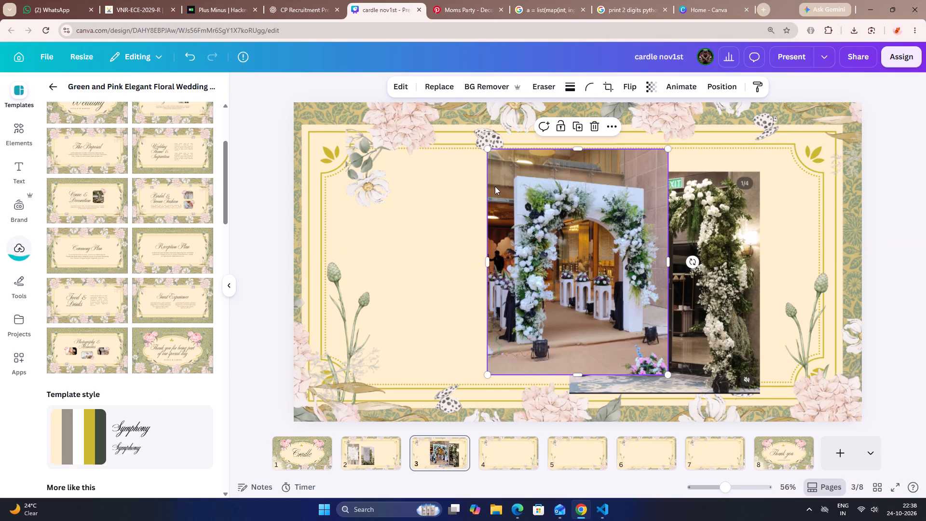
drag(594, 298, 478, 308)
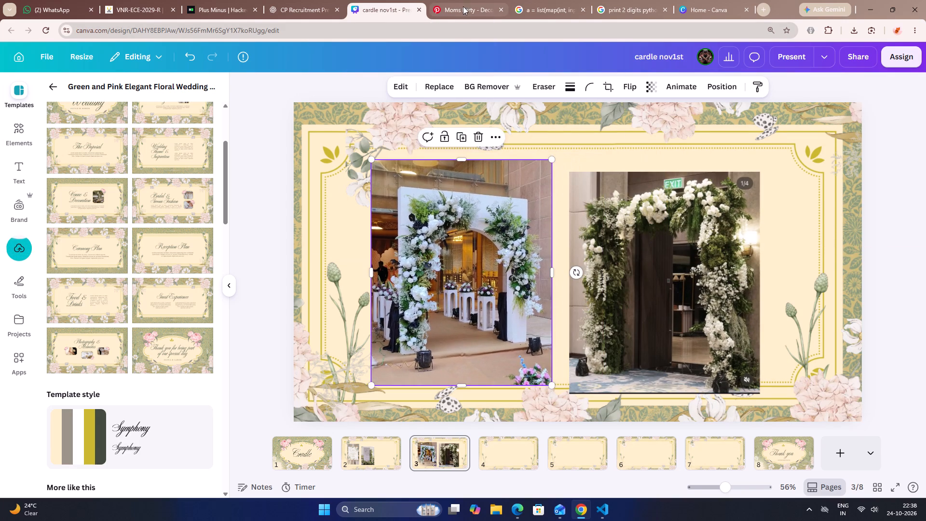
Switch back to Pinterest and copy the image from Red Dot Events' related "Grand Wedding Entrance Decor with White Flowers" pin.
click(465, 1)
scroll(489, 200, down, 1)
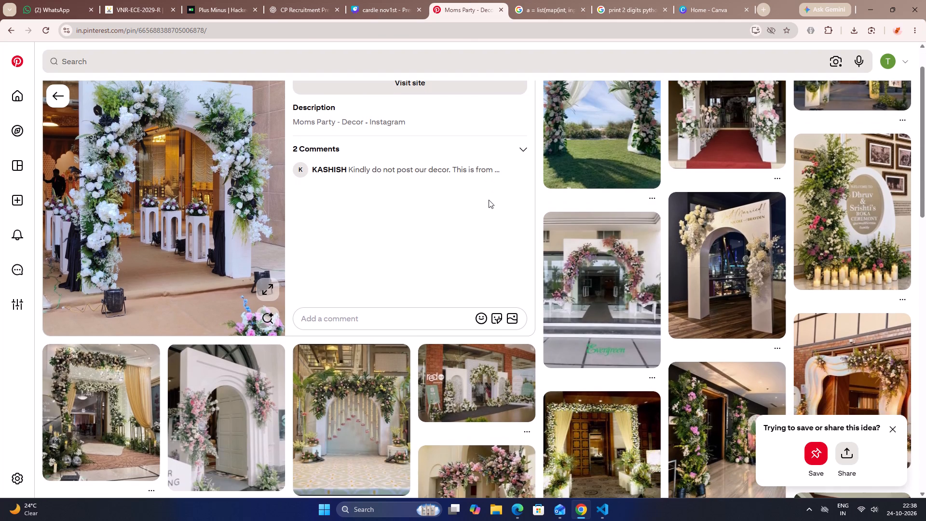
scroll(709, 137, down, 3)
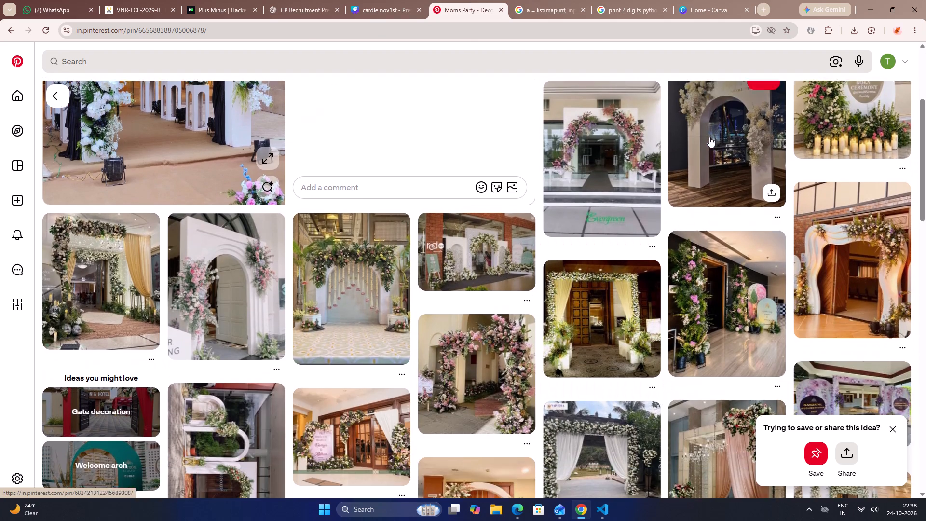
scroll(709, 137, up, 3)
scroll(709, 137, down, 3)
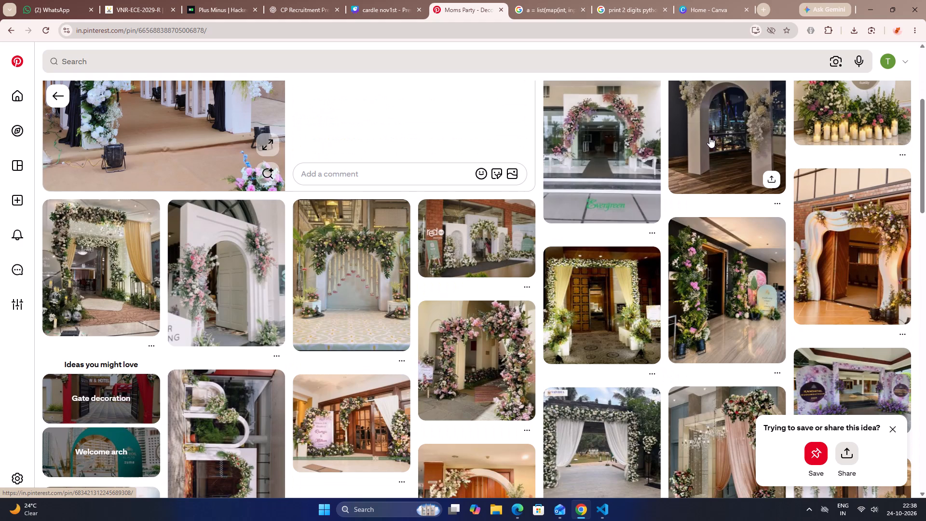
click(483, 240)
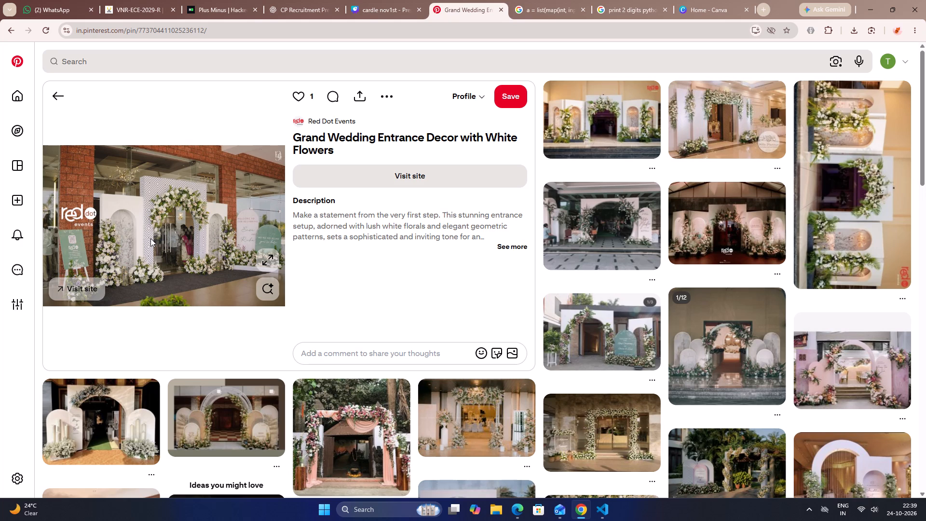
right_click(150, 238)
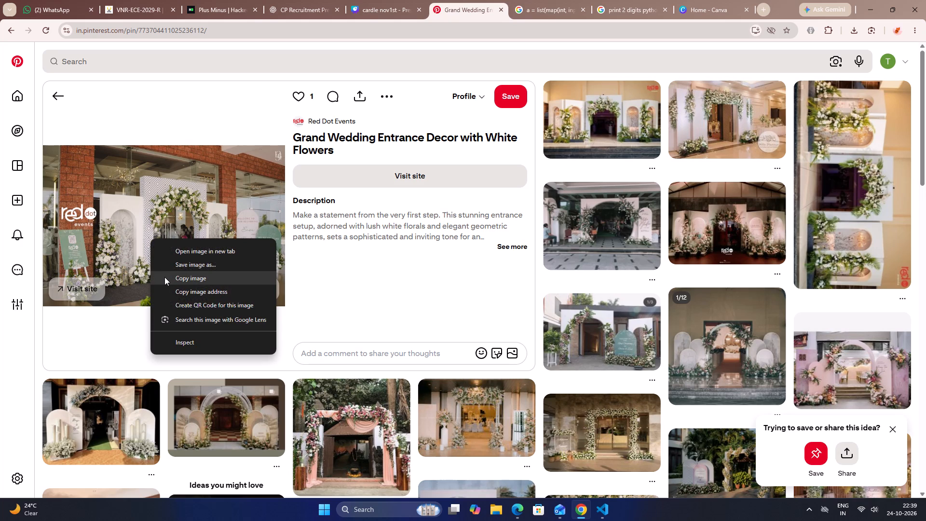
click(164, 277)
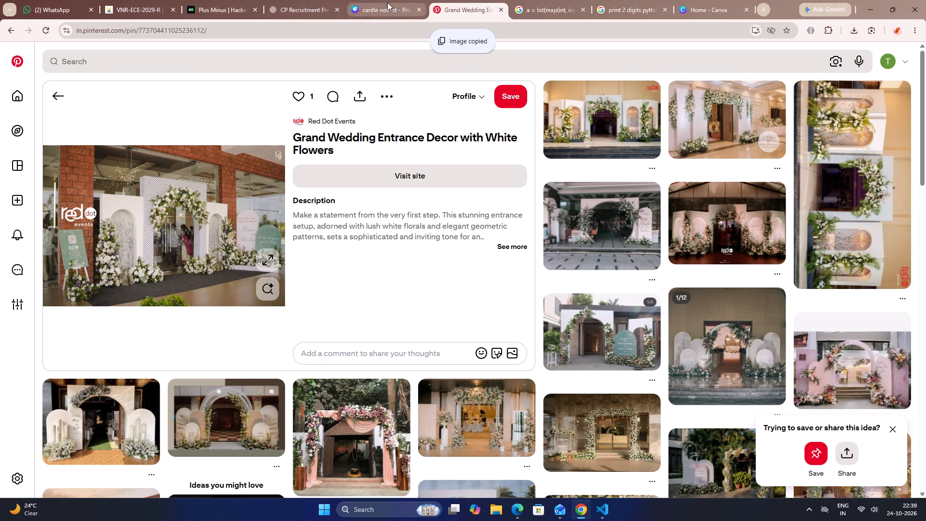
Paste the Red Dot entrance image onto page 4 in Canva and crop its left side to cut off the logo and green sign.
click(387, 2)
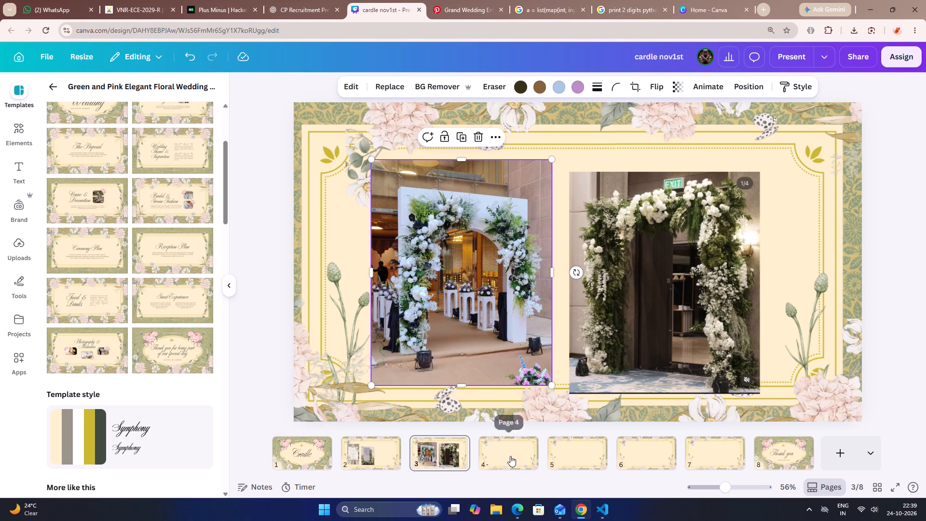
click(511, 456)
key(ctrl+v)
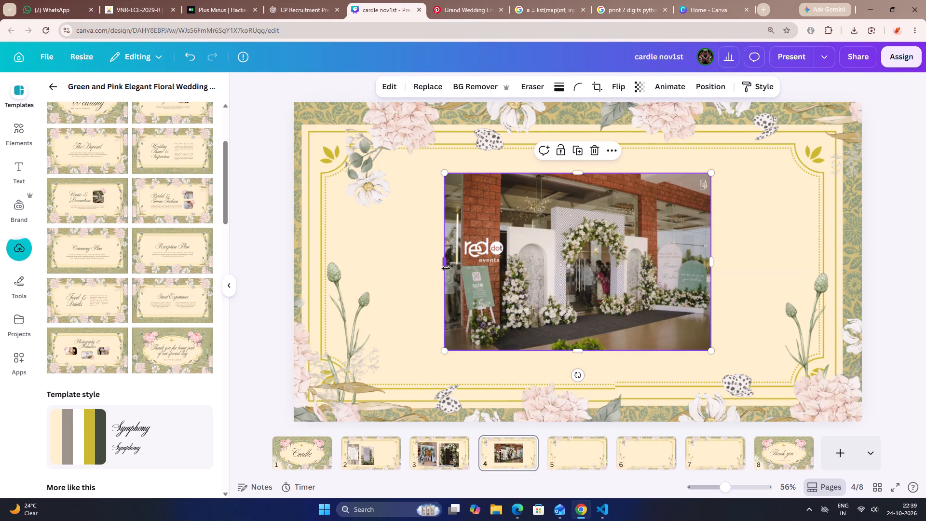
drag(447, 266, 503, 333)
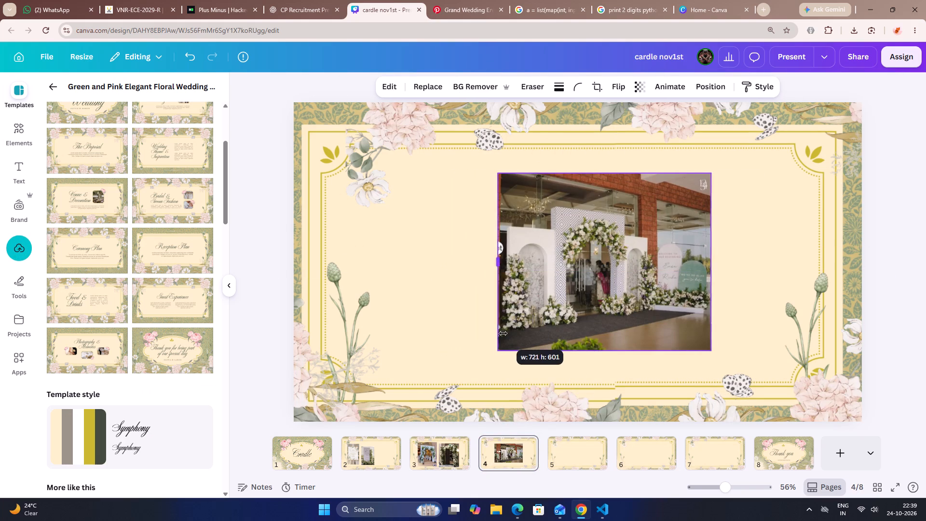
drag(503, 333, 507, 339)
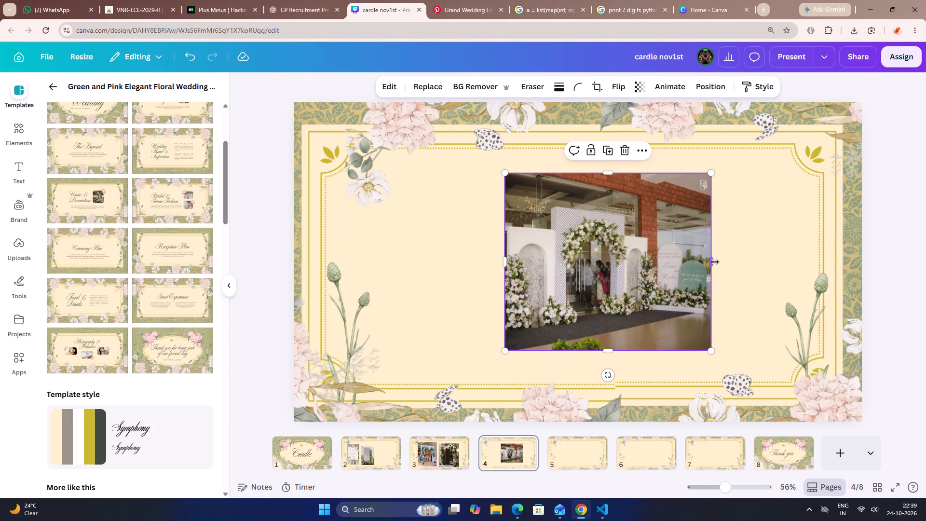
Crop the Red Dot entrance image's right side, bottom and top to cut off the green welcome sign, floor and ceiling.
drag(715, 262, 660, 288)
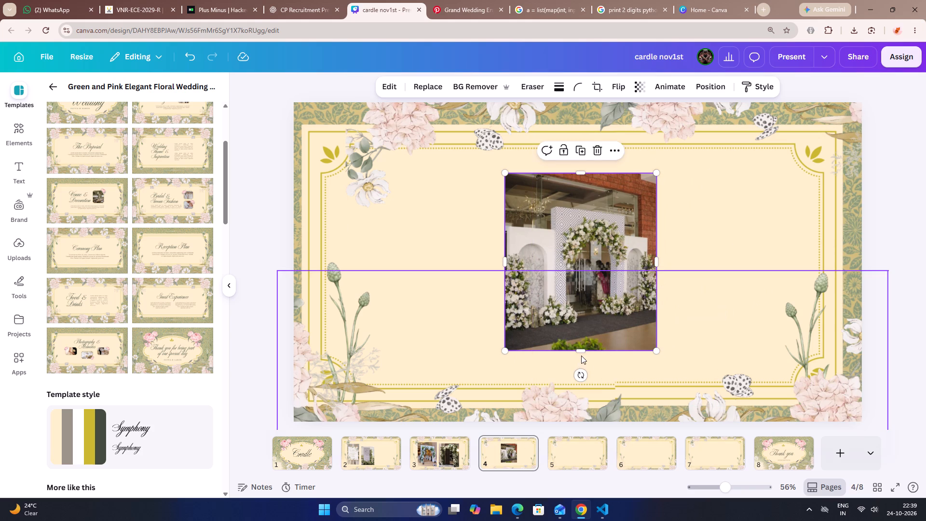
drag(581, 349, 588, 329)
drag(579, 173, 580, 184)
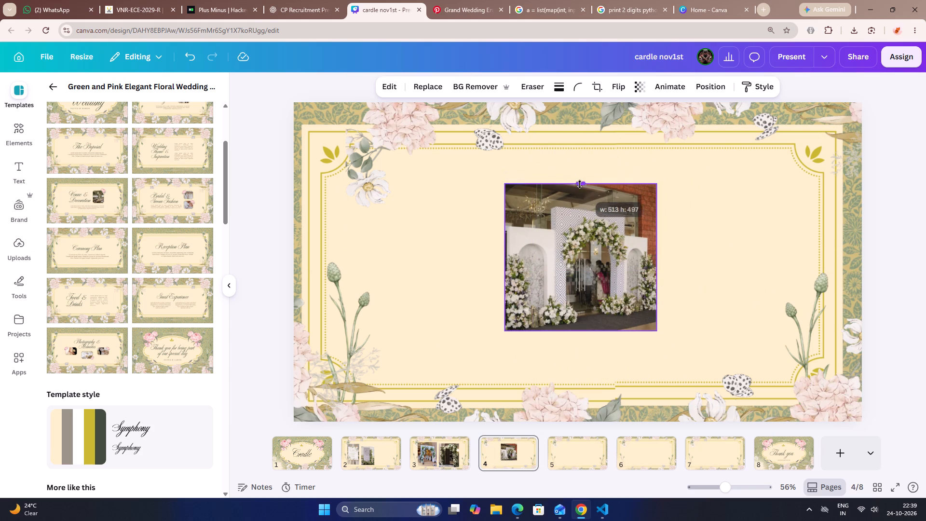
drag(580, 184, 580, 199)
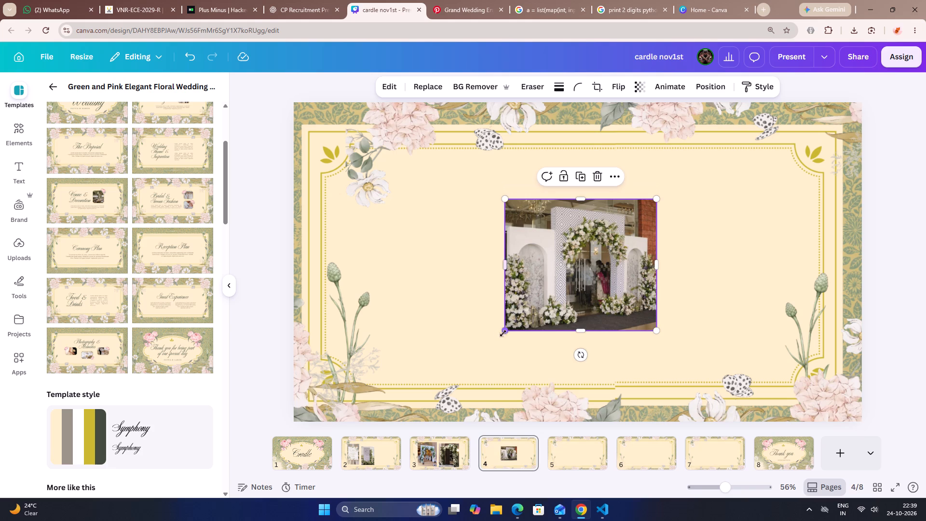
Enlarge the cropped entrance image and place it in the left half of page 4.
drag(507, 330, 409, 370)
drag(514, 331, 466, 317)
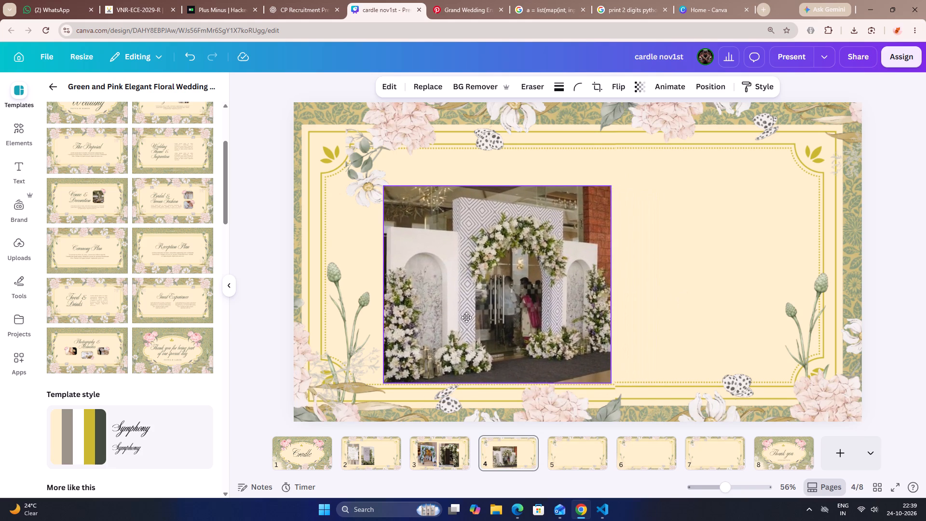
drag(466, 317, 458, 316)
On page 3, shrink the white arch panel image proportionally and keep it in the left half of the page.
click(442, 463)
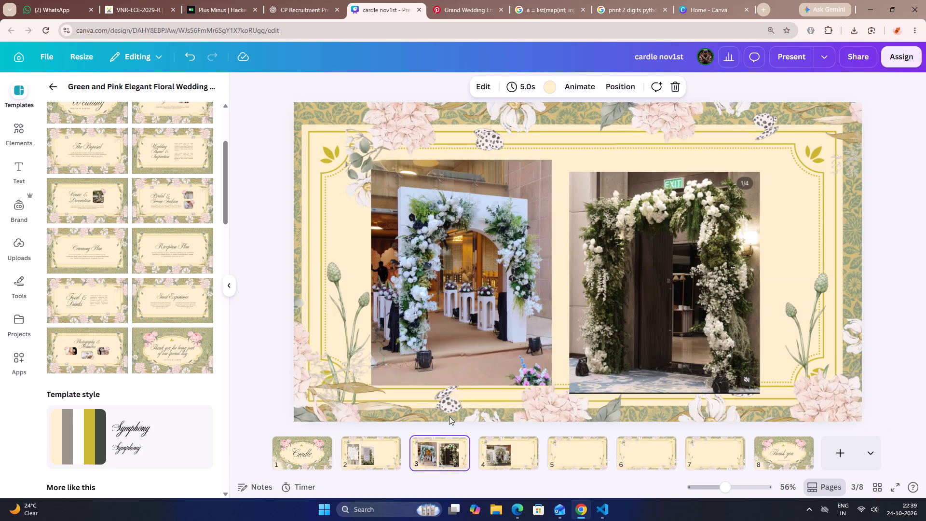
click(477, 319)
click(448, 259)
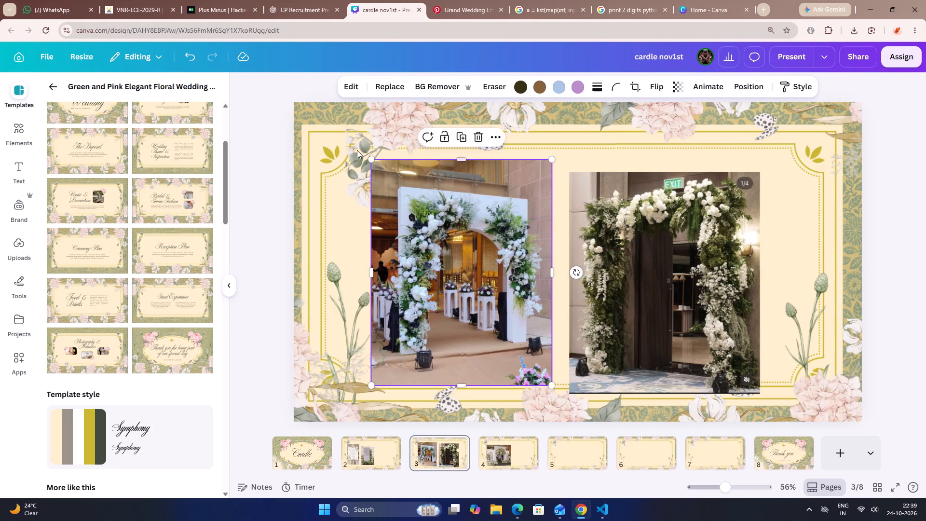
click(375, 163)
drag(370, 159, 396, 246)
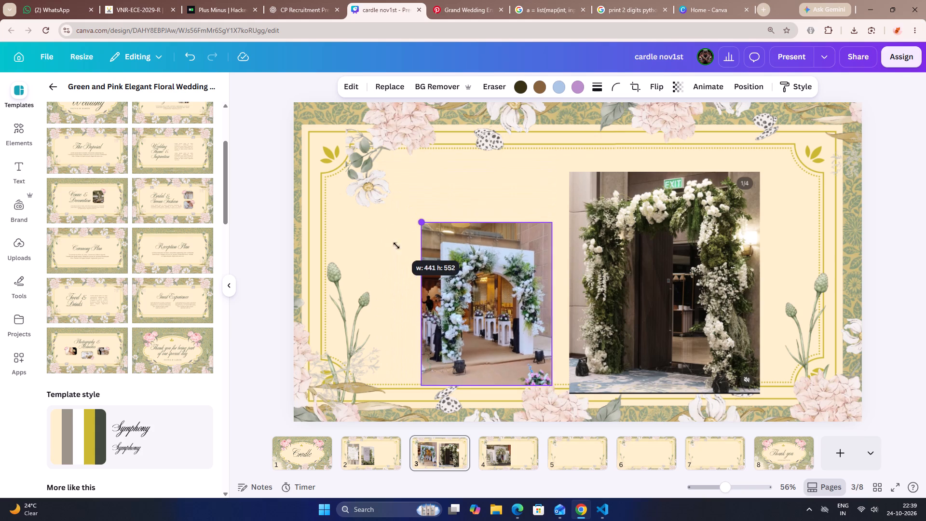
drag(396, 246, 353, 233)
drag(463, 299, 428, 297)
Shrink the floral door arch image on page 3 proportionally and move it inward from the right border.
click(595, 291)
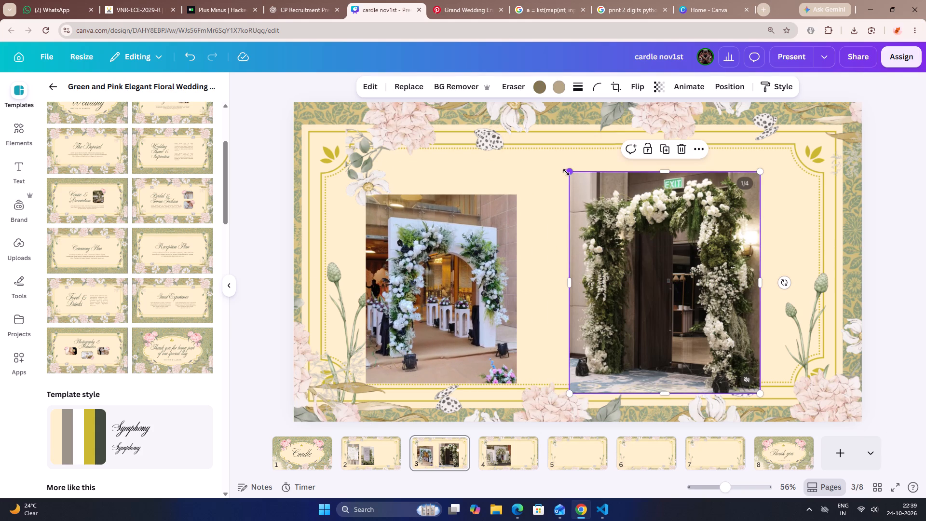
drag(567, 172, 569, 246)
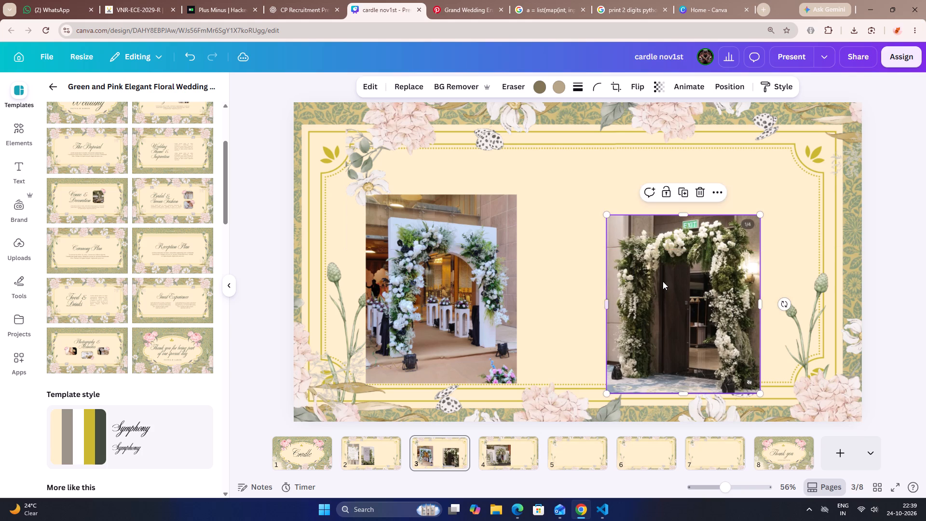
drag(663, 283, 636, 269)
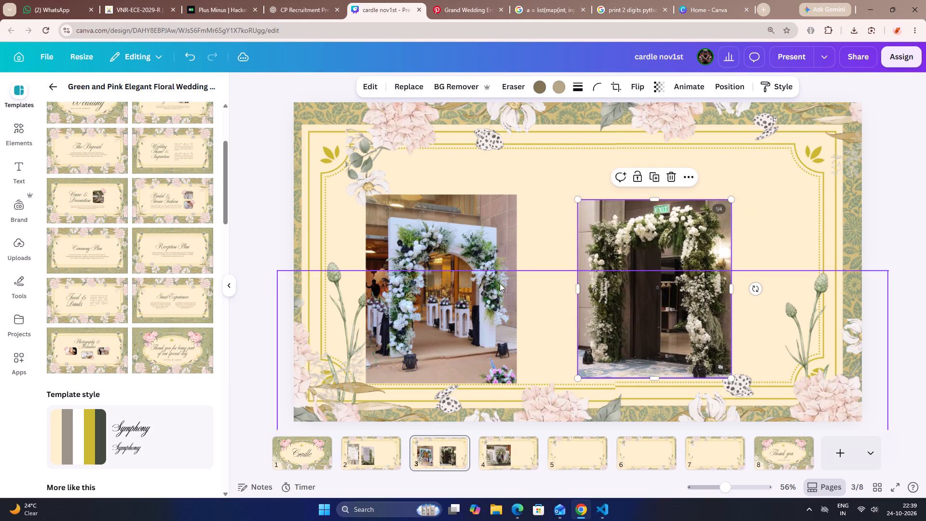
Arrange the two arch images side by side around the centre of page 3, with a small gap and their middles aligned.
drag(500, 283, 541, 276)
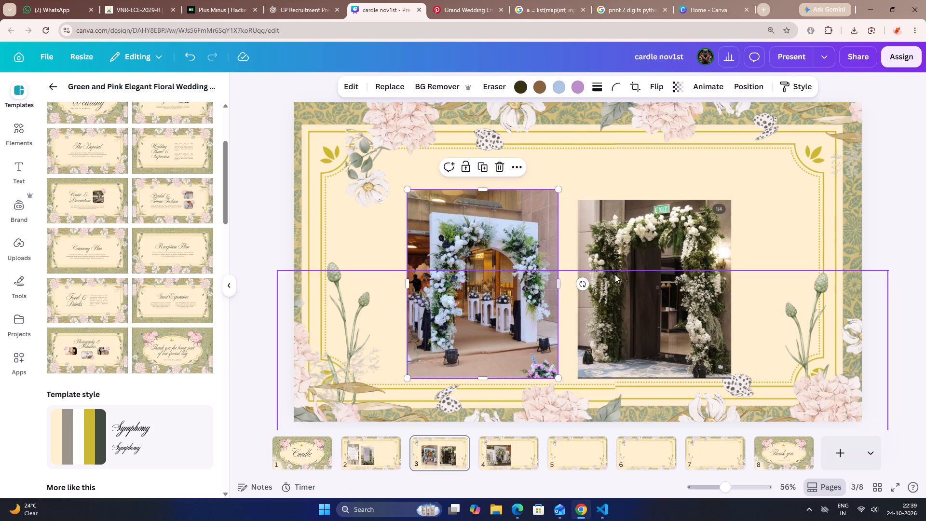
drag(646, 272, 641, 271)
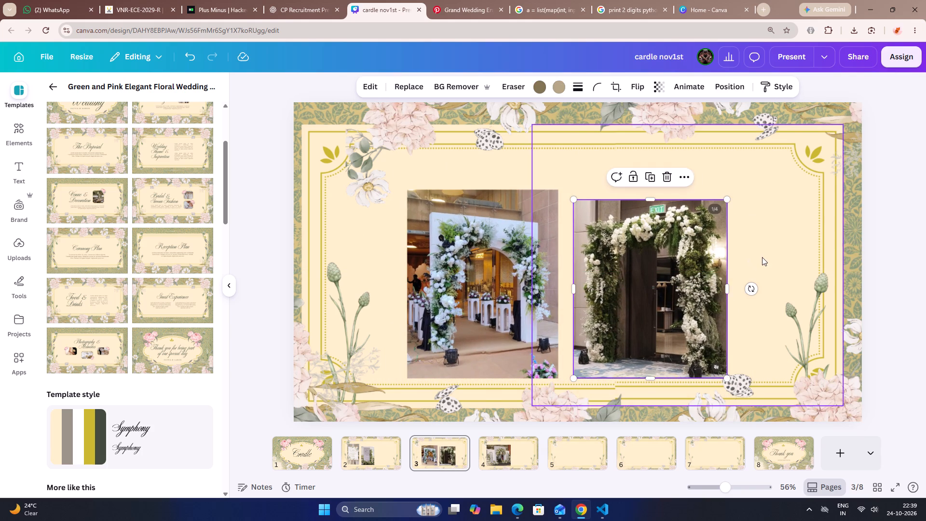
click(762, 257)
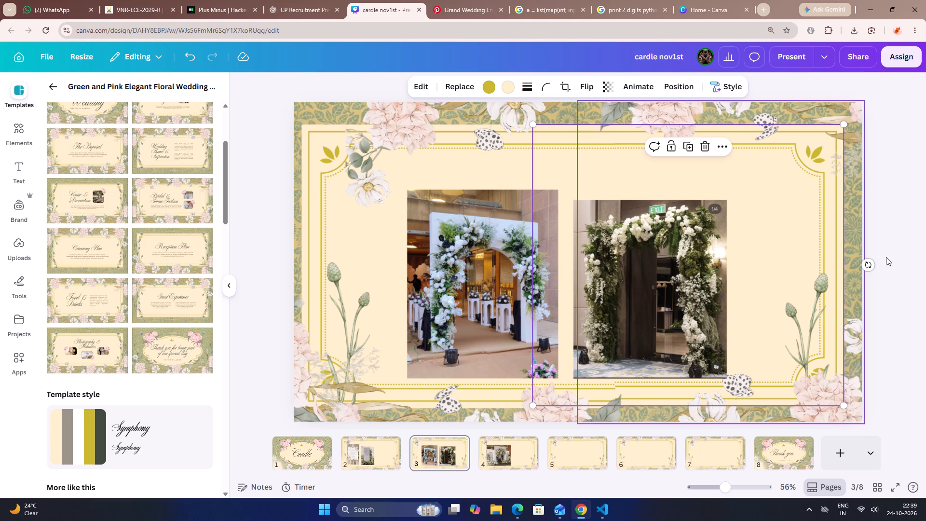
click(886, 257)
drag(670, 295, 696, 289)
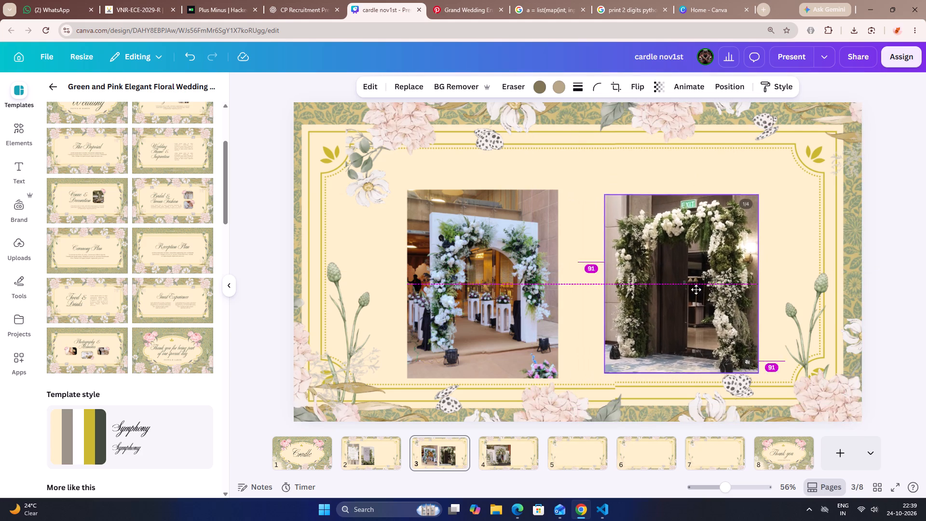
drag(696, 289, 688, 288)
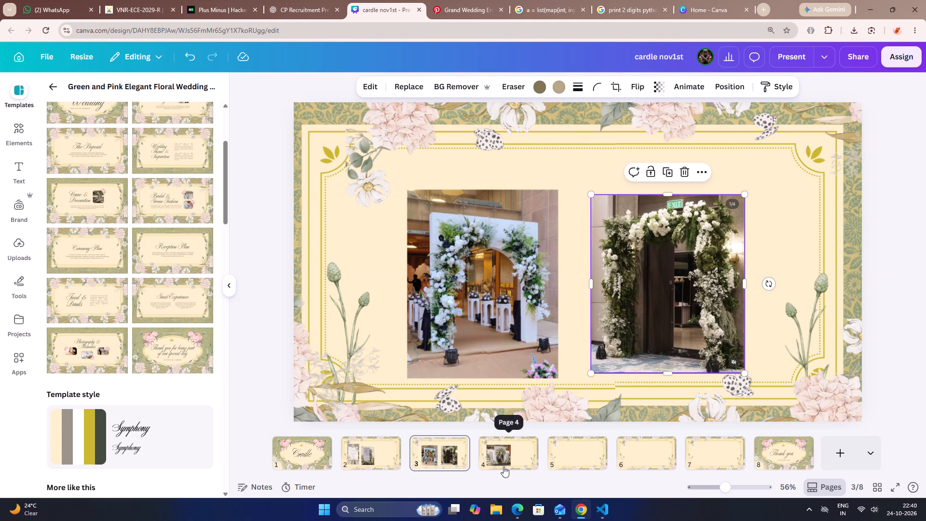
Go to page 4, then switch to Pinterest and look through the pins related to the Red Dot entrance for more decor ideas.
click(504, 466)
click(476, 5)
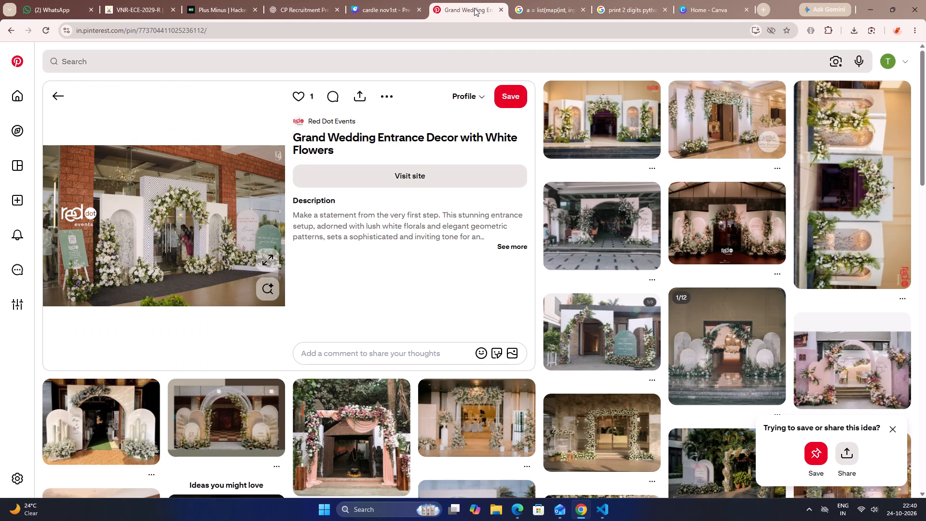
scroll(392, 137, down, 4)
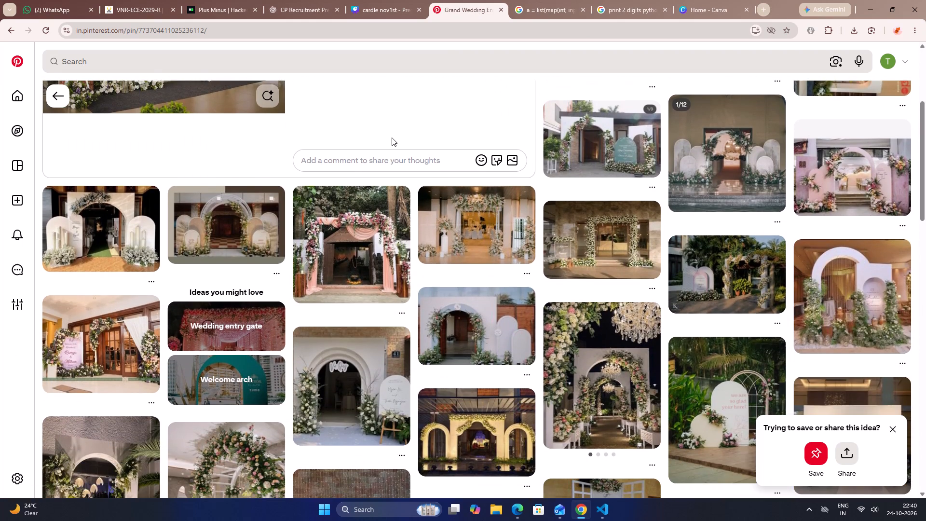
scroll(392, 137, down, 10)
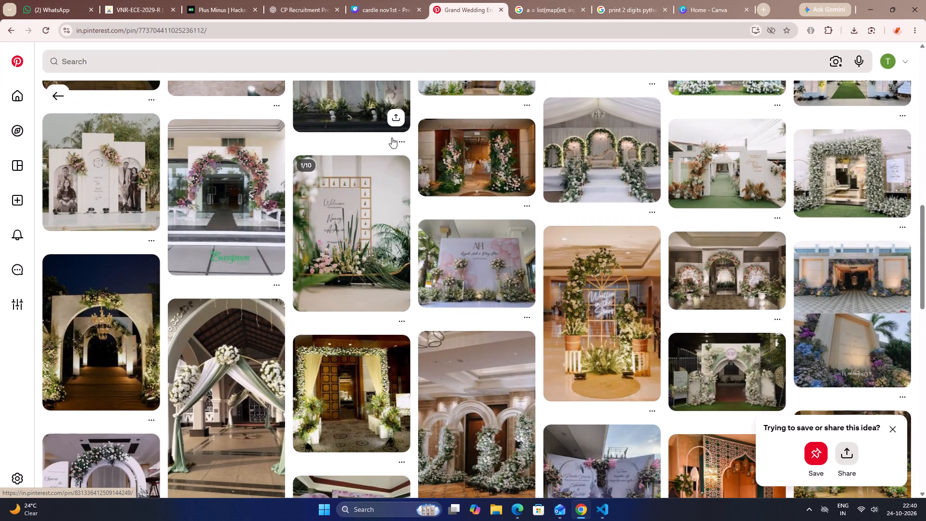
scroll(392, 137, down, 2)
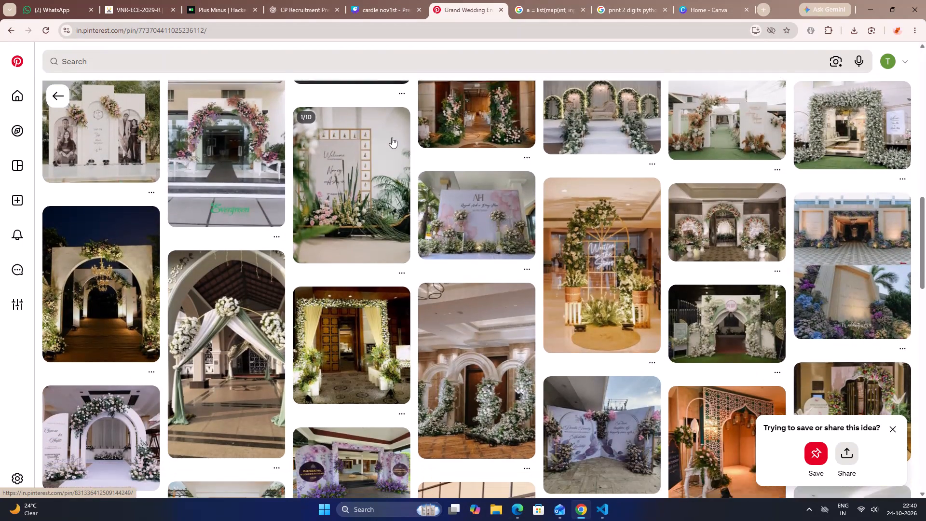
scroll(392, 137, down, 11)
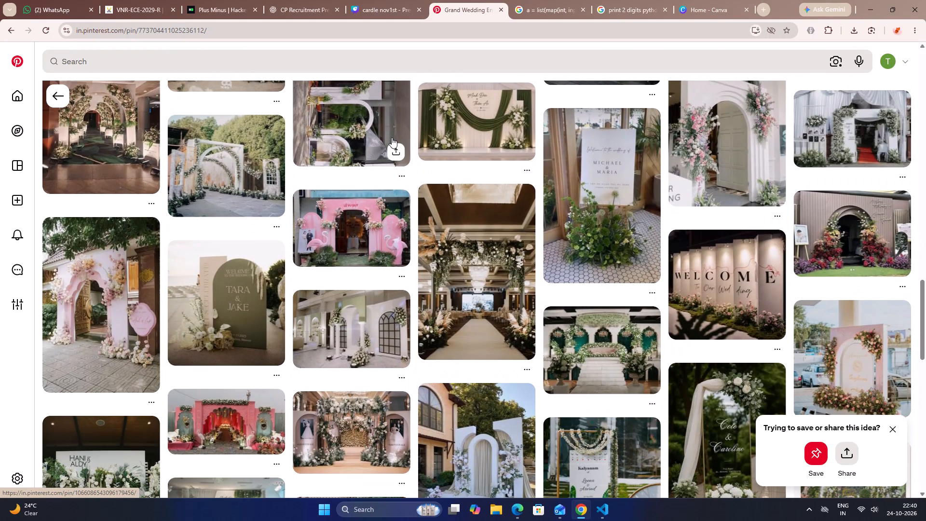
scroll(392, 137, down, 3)
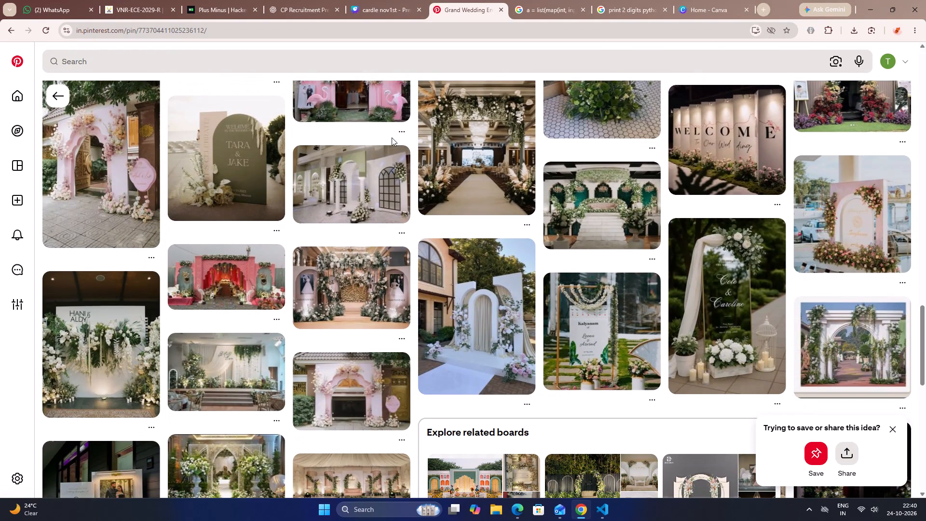
scroll(392, 137, down, 6)
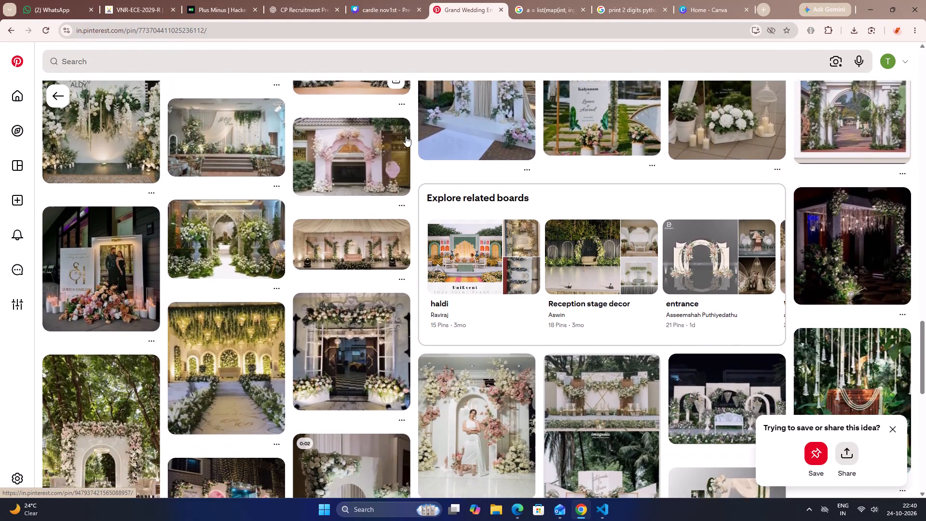
scroll(406, 136, down, 5)
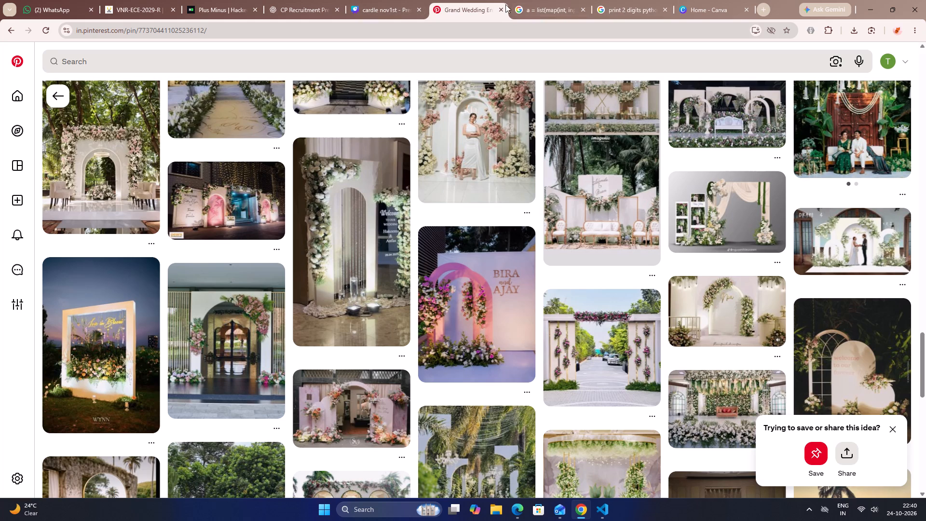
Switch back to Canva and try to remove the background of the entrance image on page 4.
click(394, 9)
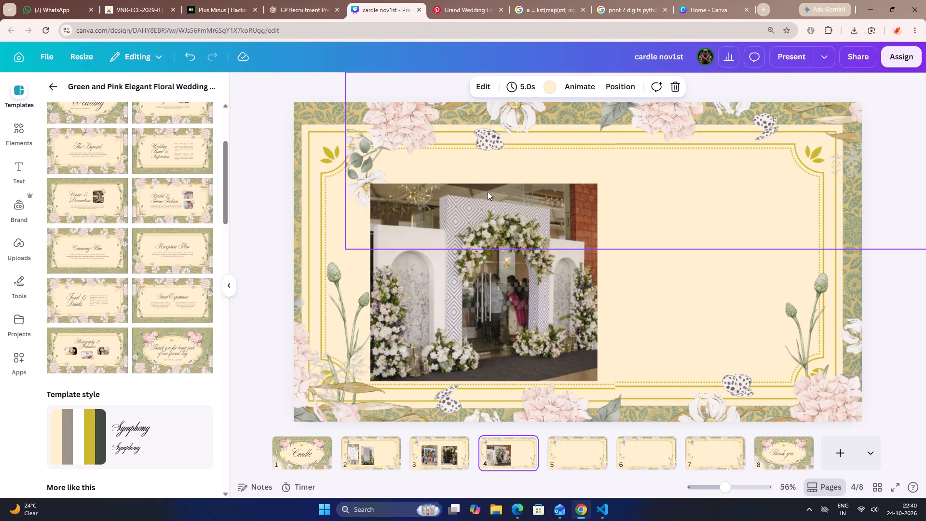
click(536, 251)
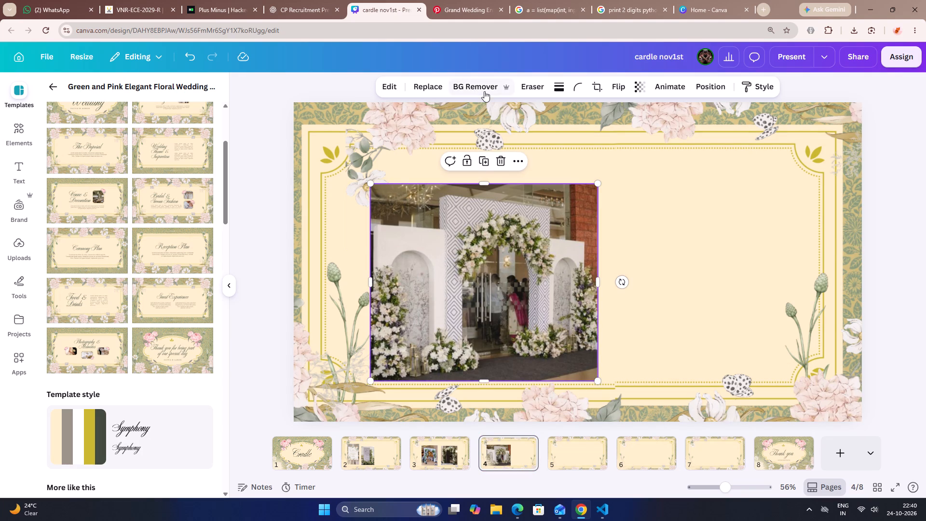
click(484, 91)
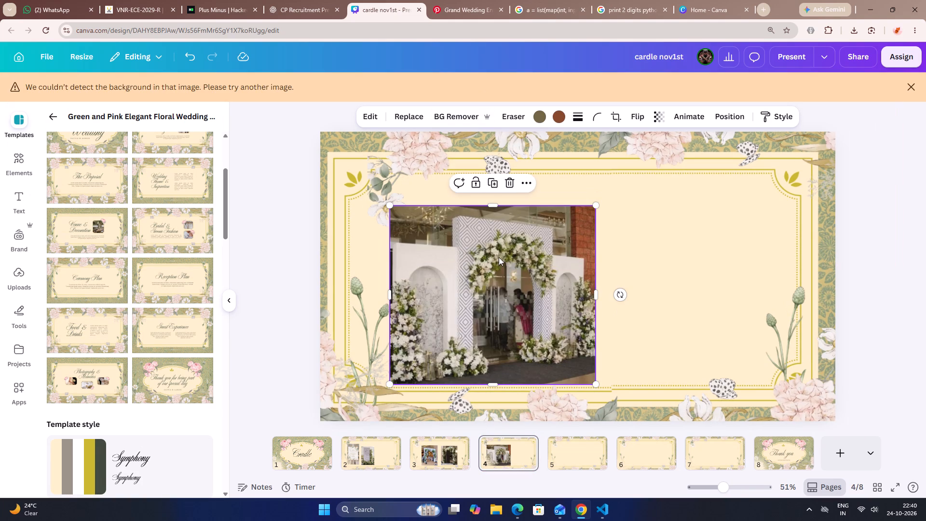
On page 2, remove the background of the "And the two shall become one" sign image with flowers.
click(431, 459)
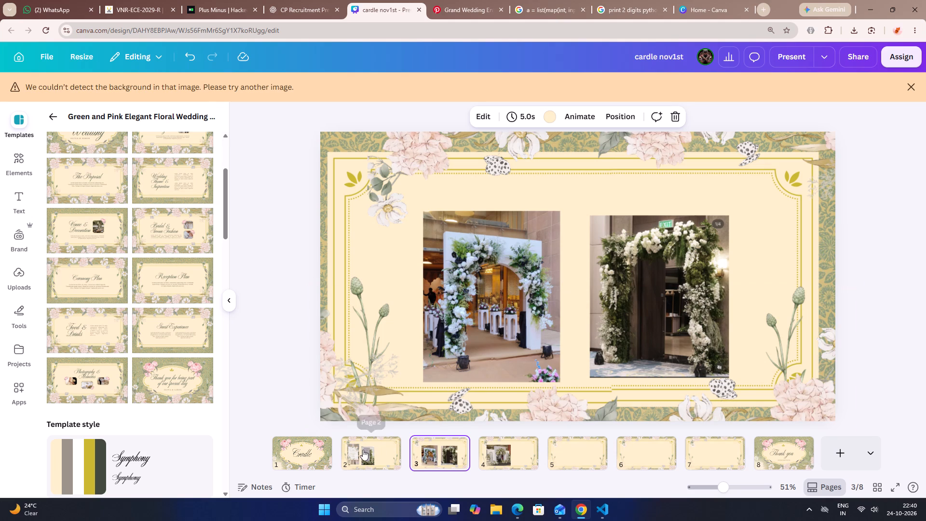
click(363, 450)
click(542, 306)
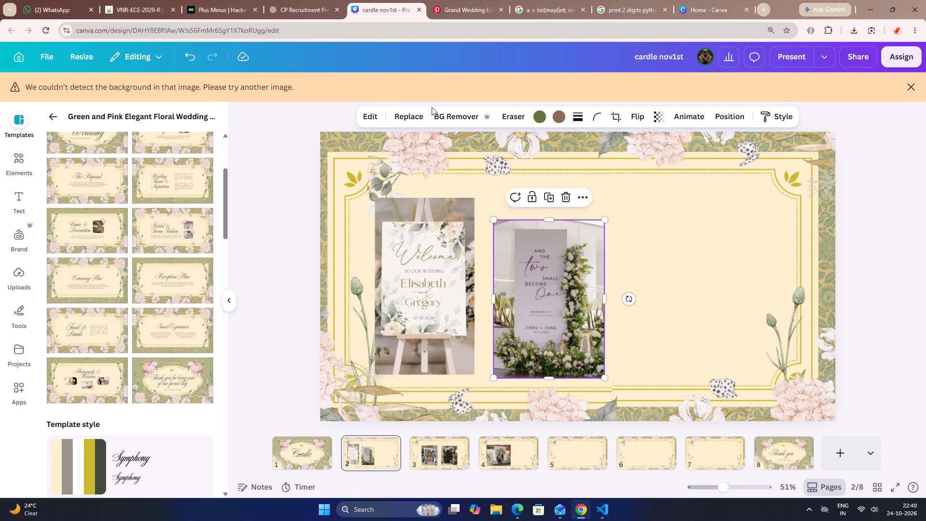
click(451, 113)
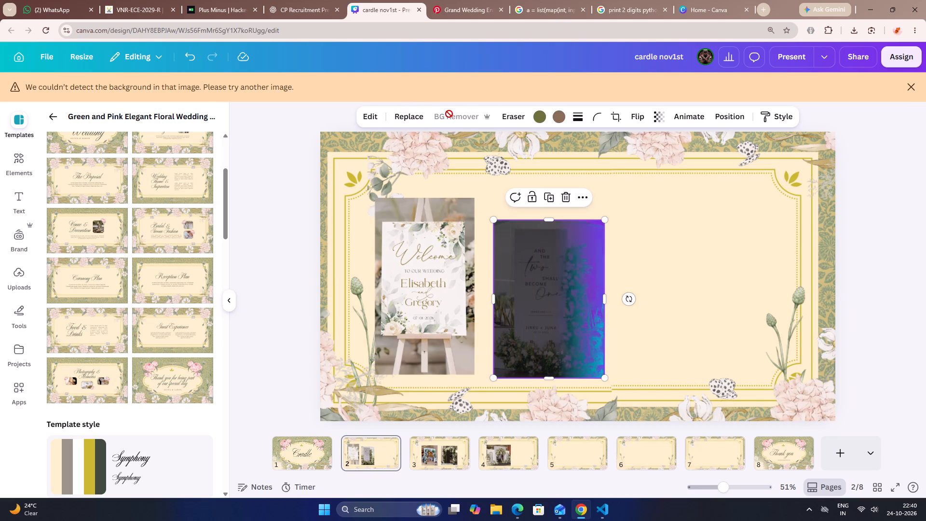
click(907, 84)
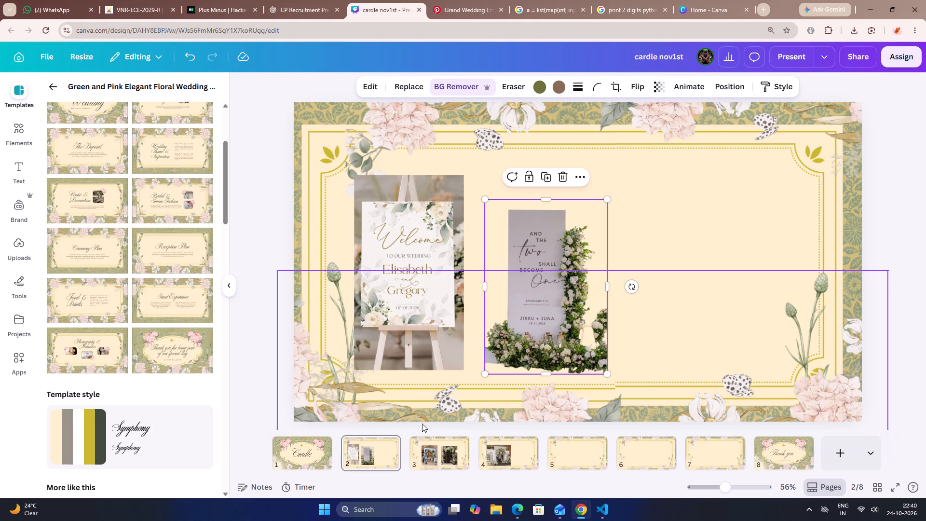
Check page 3, then go back to page 2 and undo the background removal on the "And the two shall become one" sign image.
click(433, 459)
click(381, 462)
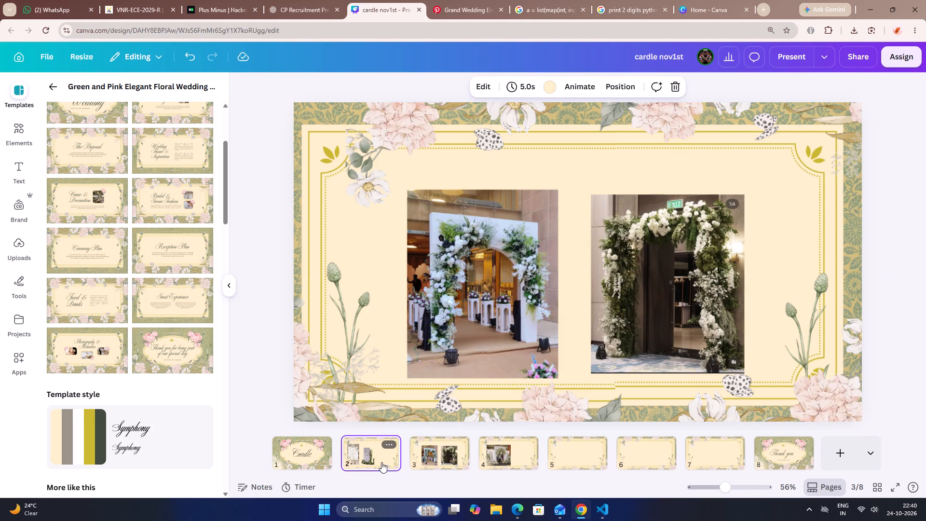
click(579, 228)
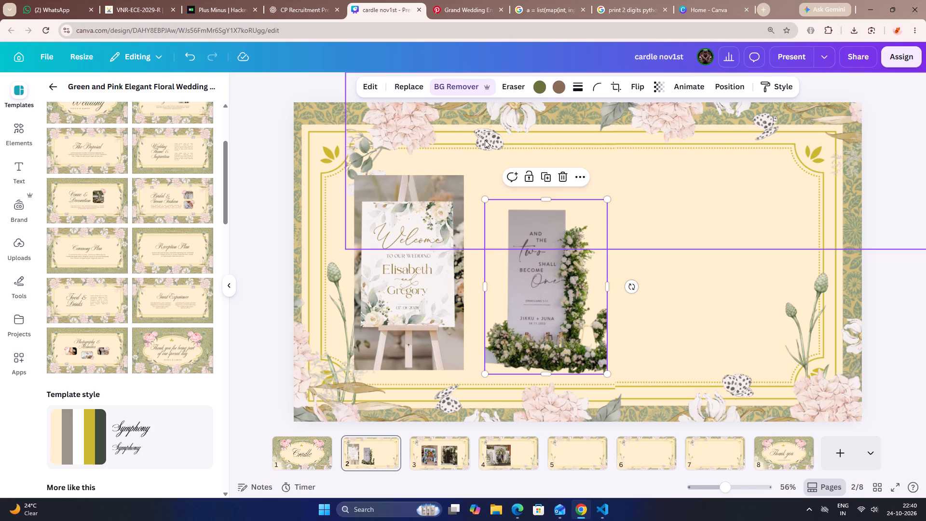
click(187, 58)
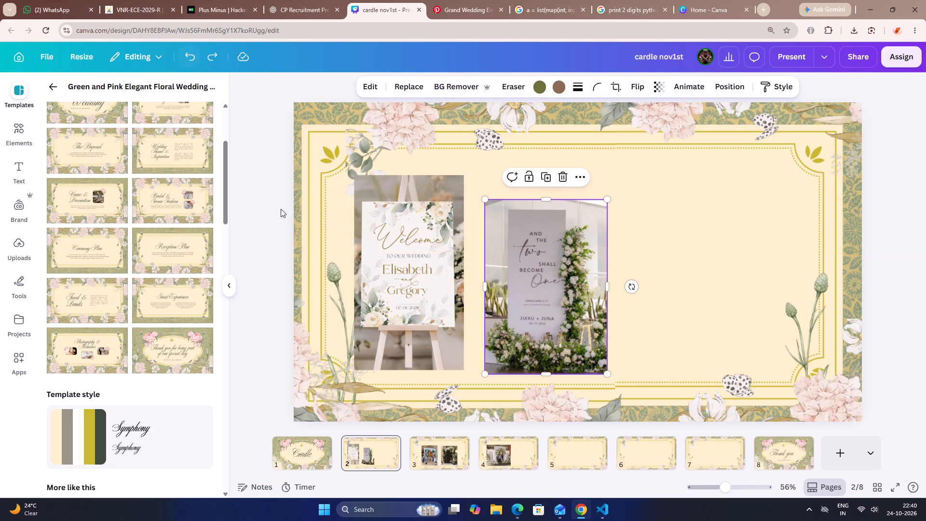
Go to the blank page 5, then switch to Pinterest and look through the related wedding entrance pins for more decor ideas.
click(505, 466)
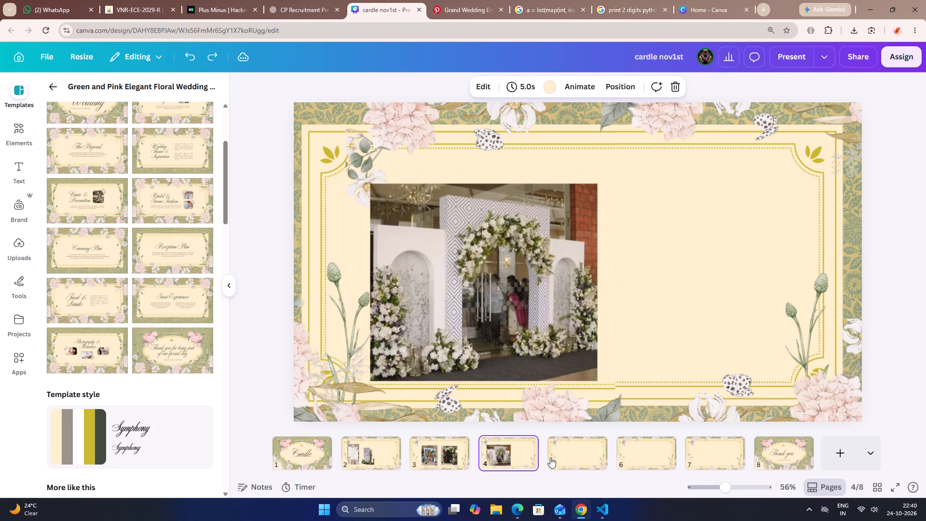
click(583, 455)
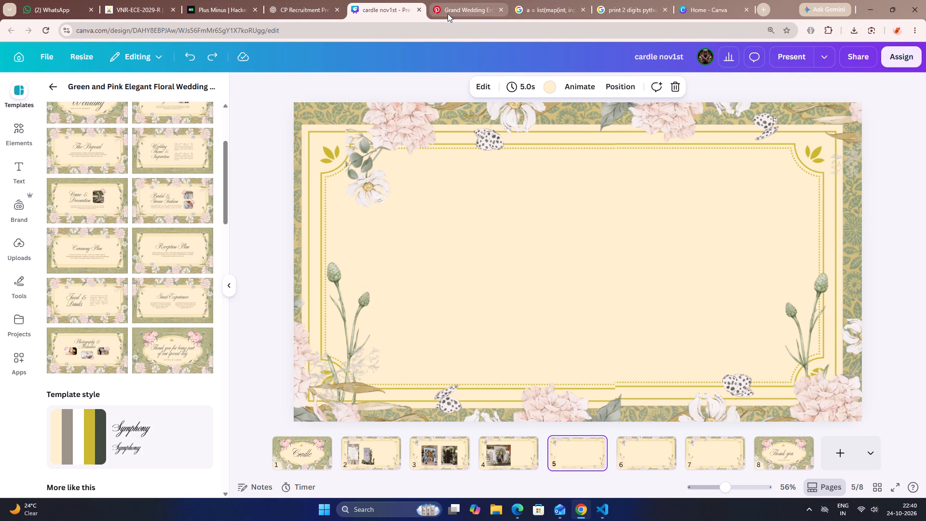
click(448, 14)
scroll(478, 273, down, 12)
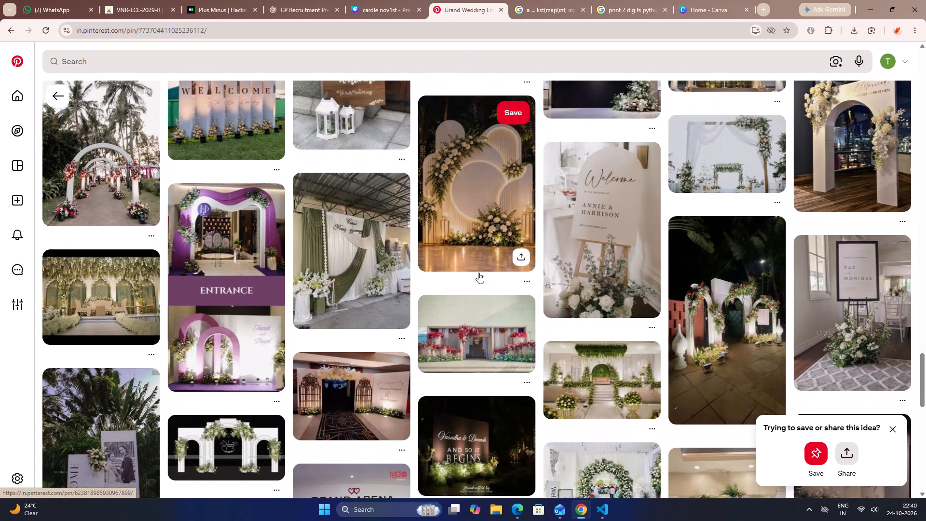
scroll(478, 273, down, 5)
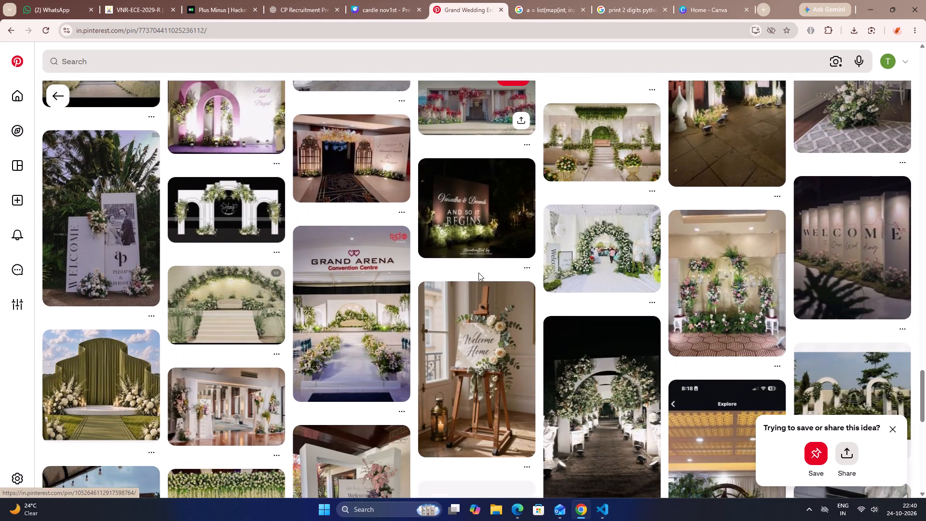
scroll(478, 273, down, 6)
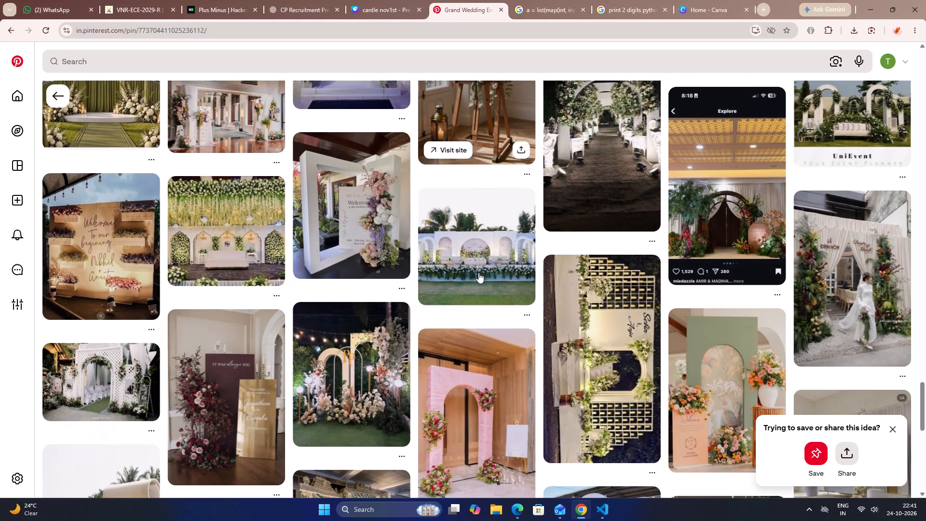
scroll(478, 273, down, 5)
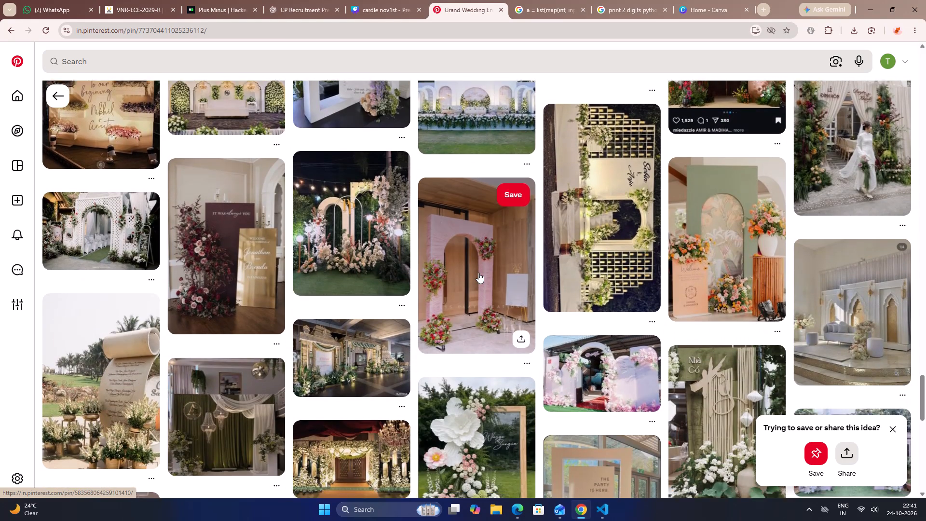
scroll(478, 273, down, 7)
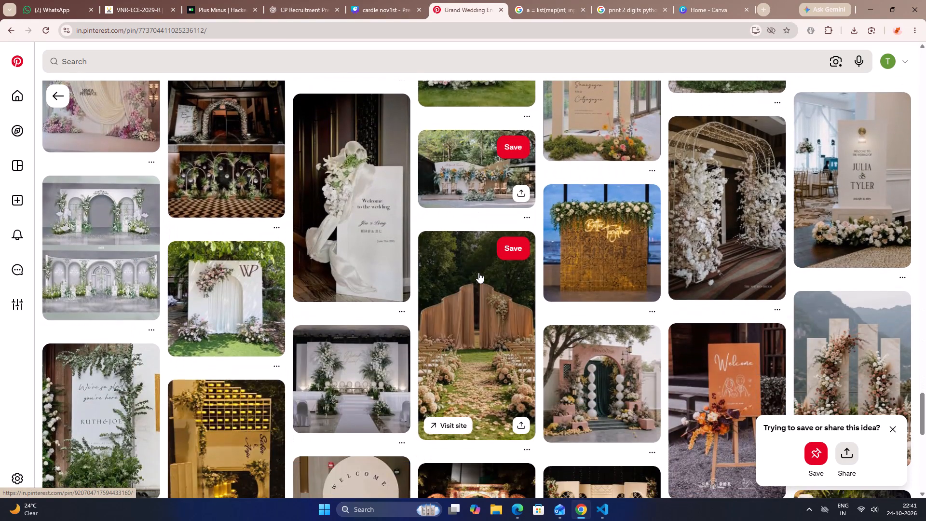
scroll(478, 273, down, 3)
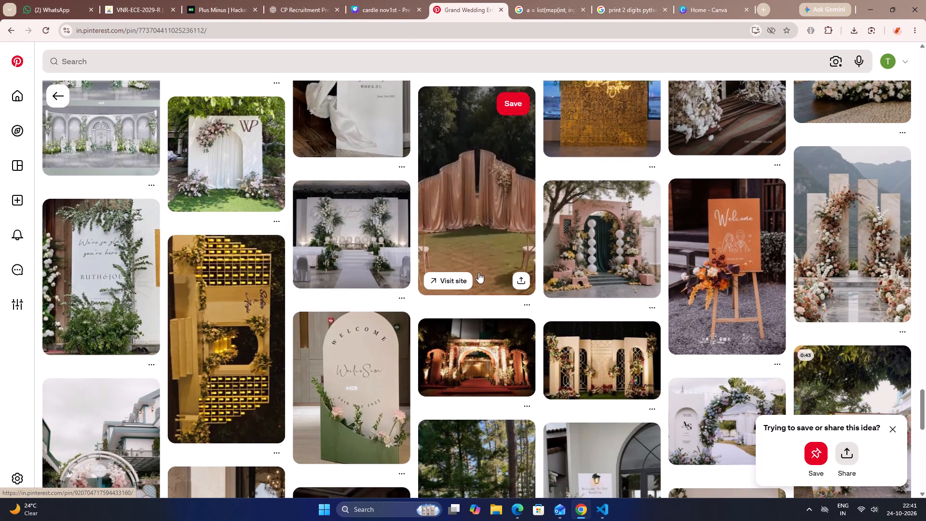
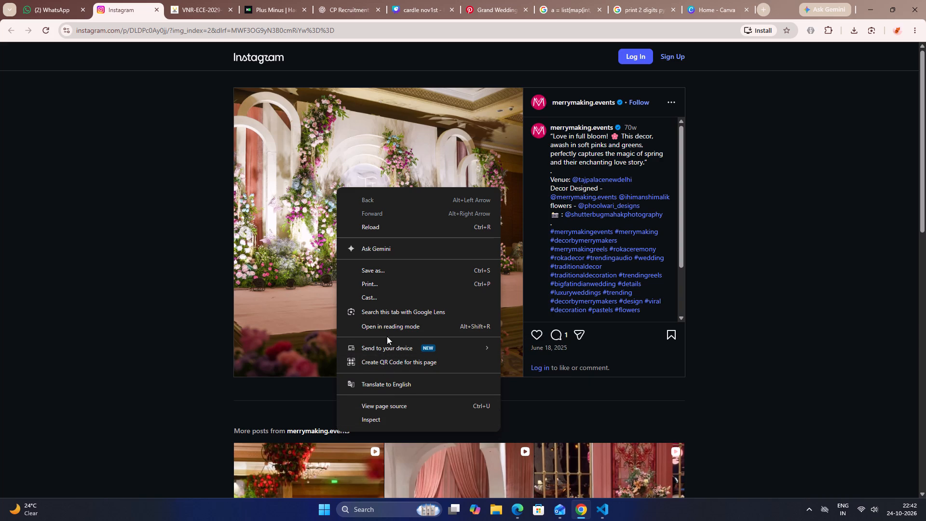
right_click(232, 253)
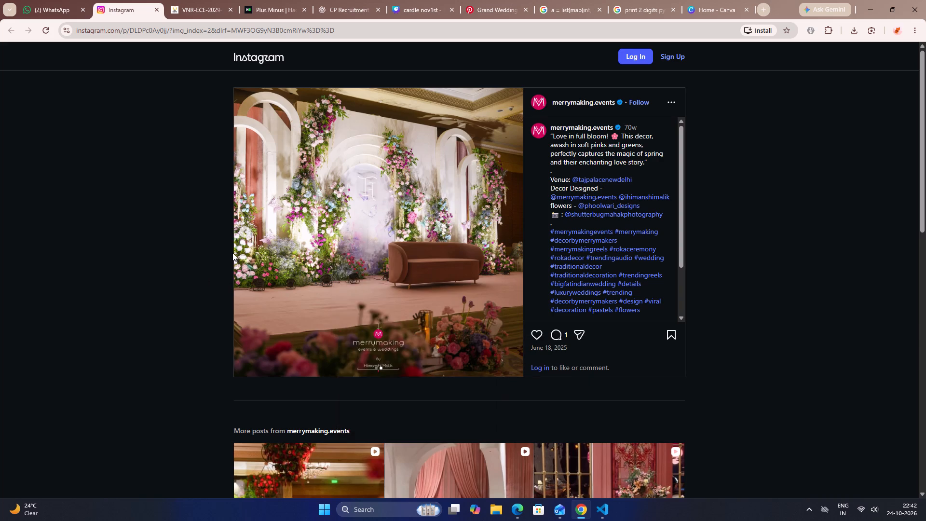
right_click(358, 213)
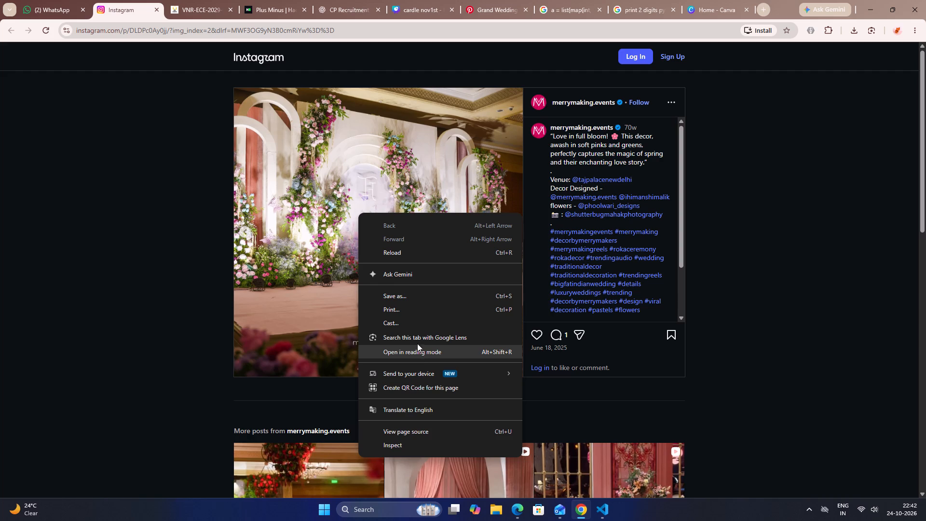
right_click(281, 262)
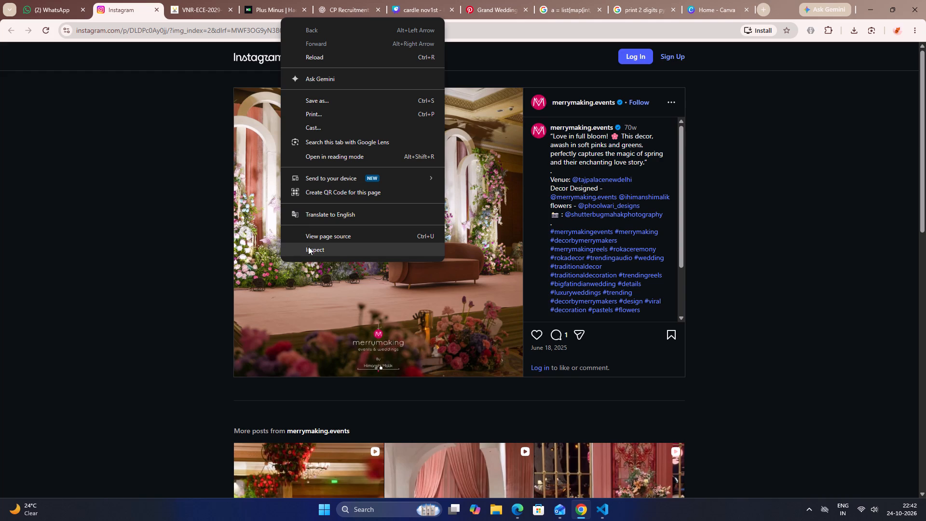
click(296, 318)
Save the merrymaking.events Instagram post page with the floral stage to the Downloads folder as "Instagram backdrop".
right_click(329, 245)
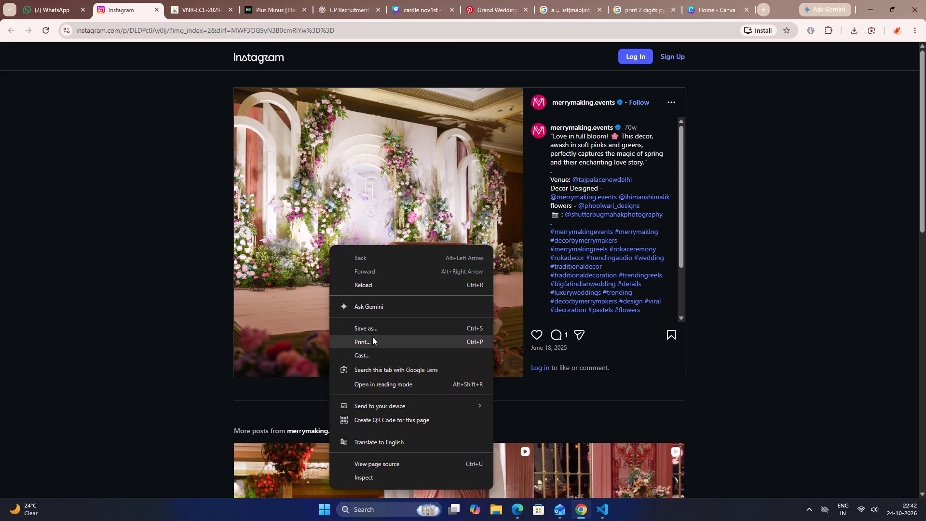
click(380, 331)
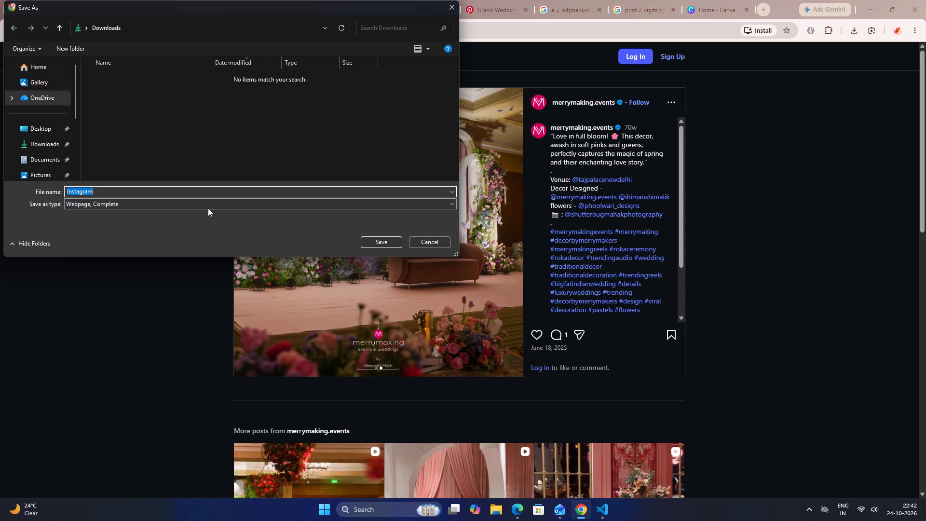
click(259, 193)
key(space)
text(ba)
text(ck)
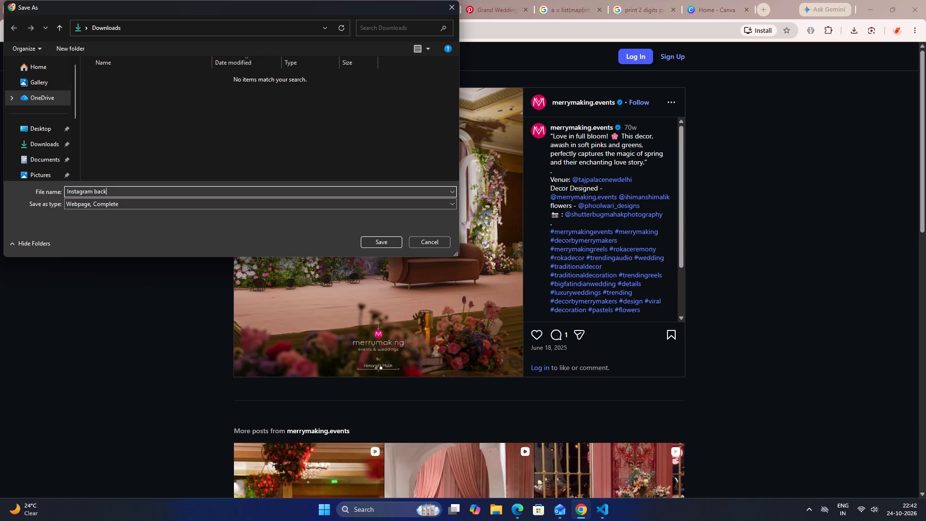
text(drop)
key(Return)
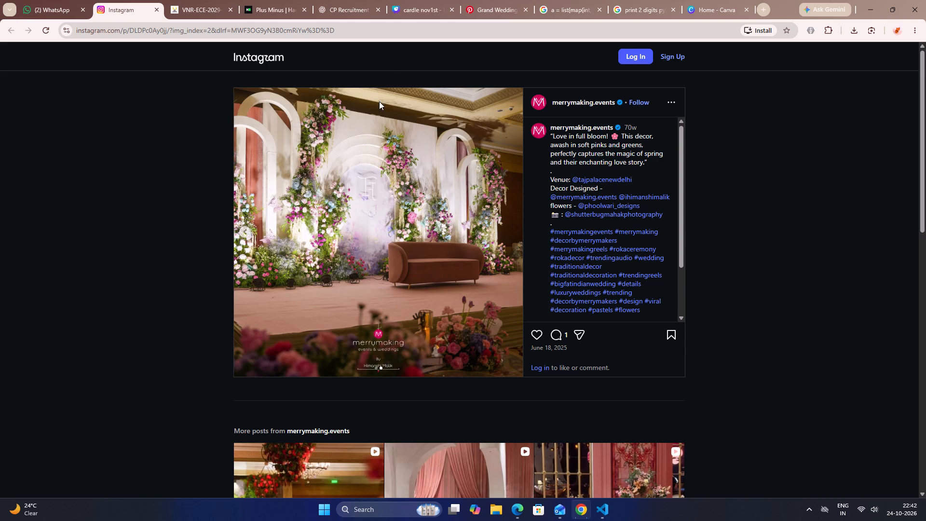
Switch to Canva and look through the uploaded images, folders and designs for the saved backdrop.
click(426, 10)
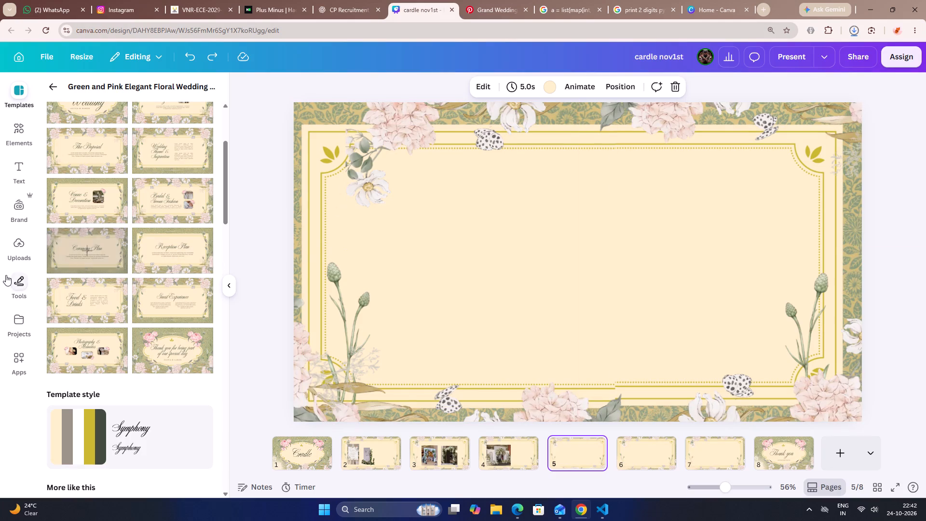
click(21, 247)
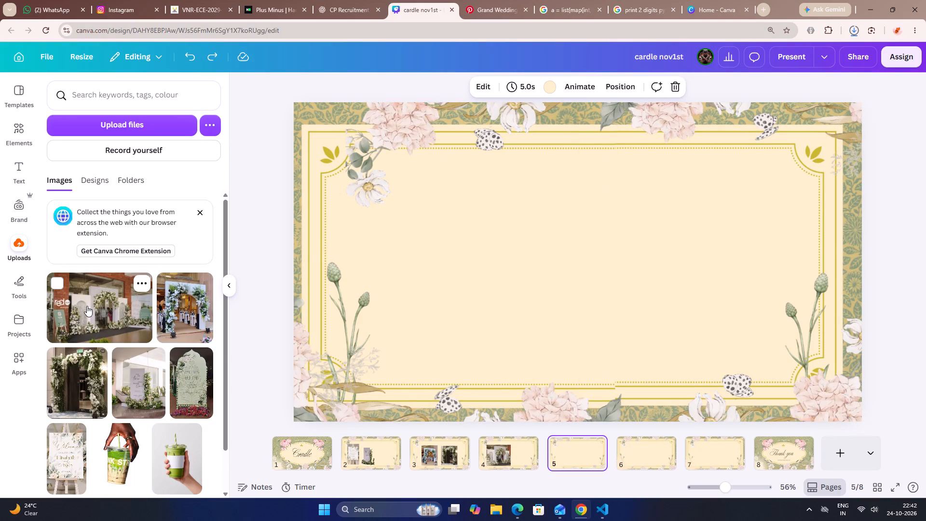
scroll(137, 334, down, 1)
scroll(137, 334, up, 3)
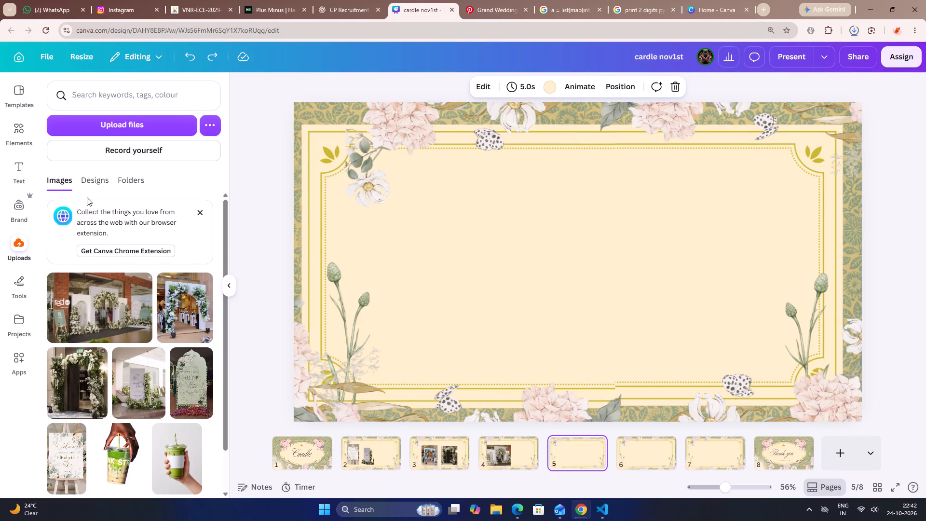
click(125, 176)
click(98, 190)
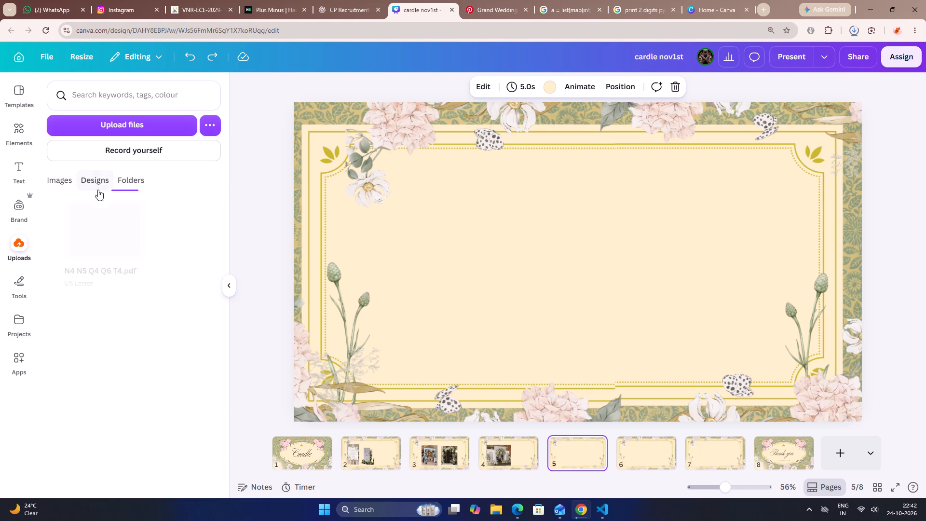
Look through the uploads, checking the folders, designs and images for material to use on the empty page 5.
click(127, 184)
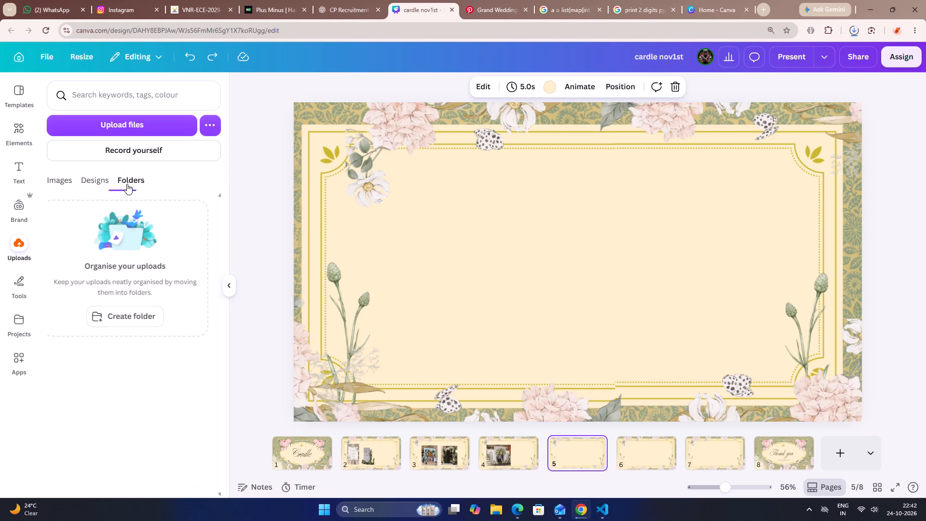
click(159, 159)
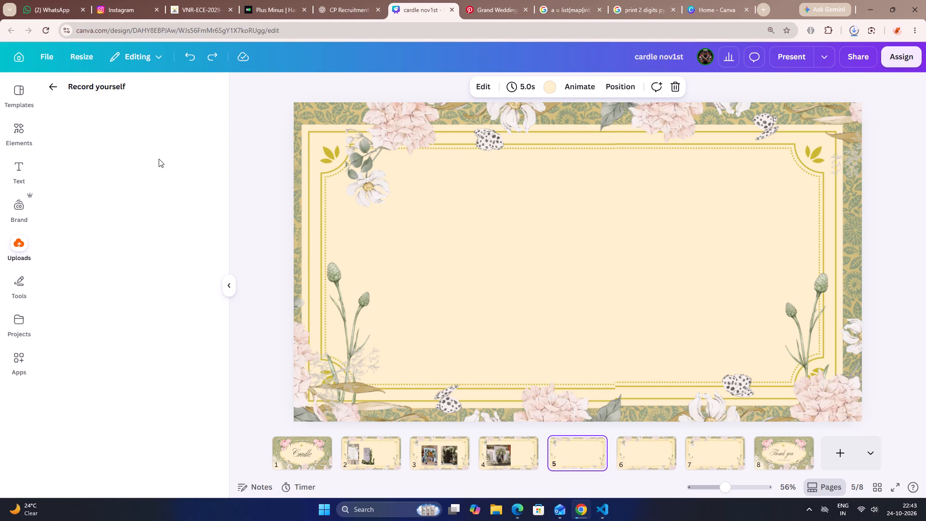
click(59, 81)
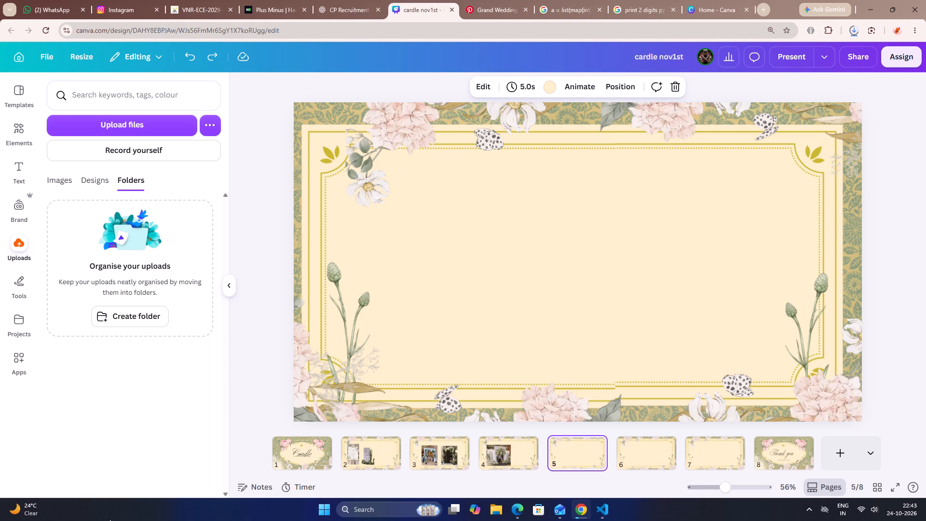
click(93, 180)
click(48, 176)
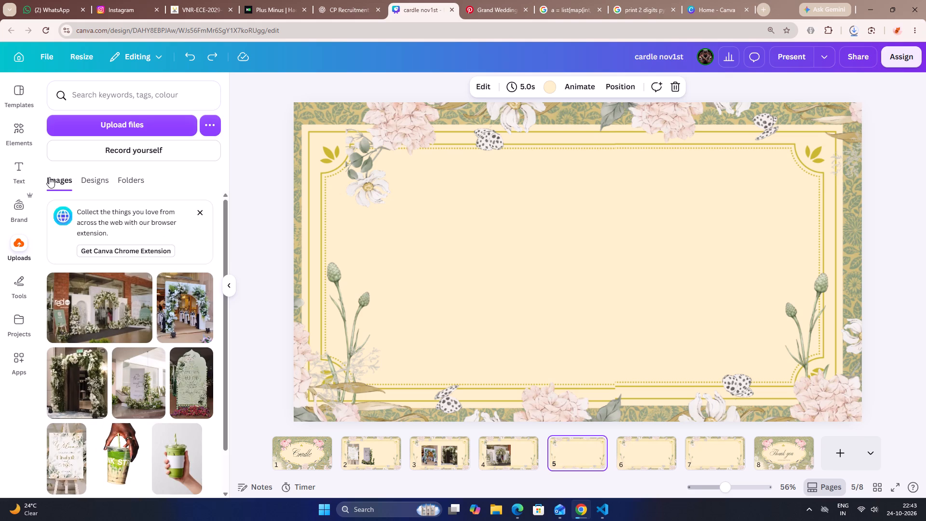
scroll(126, 278, down, 4)
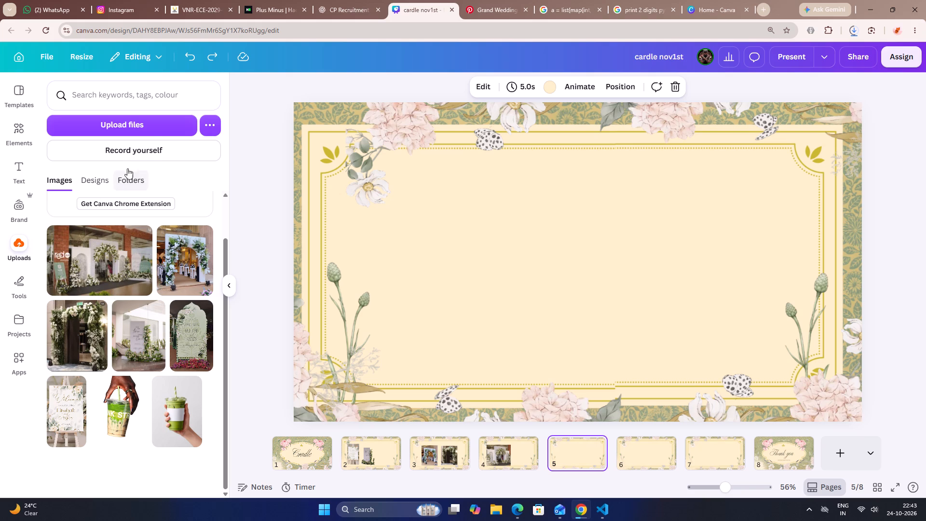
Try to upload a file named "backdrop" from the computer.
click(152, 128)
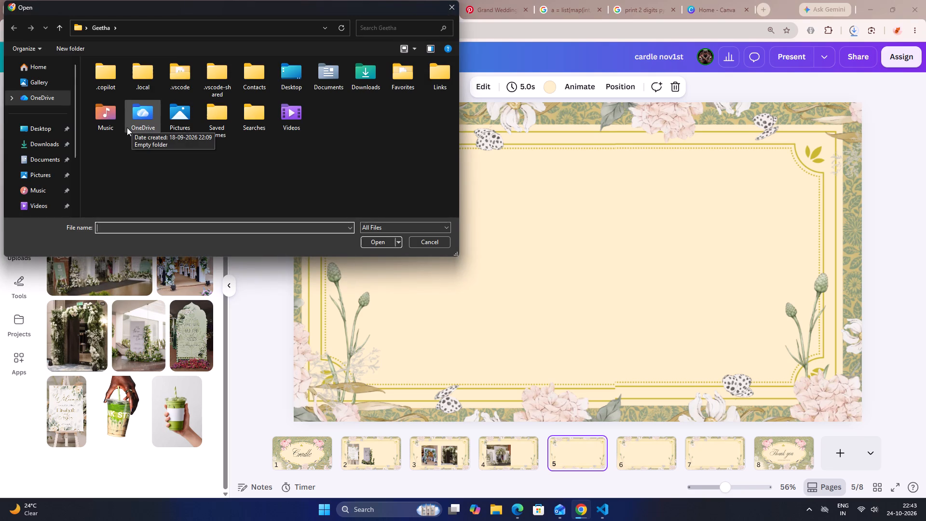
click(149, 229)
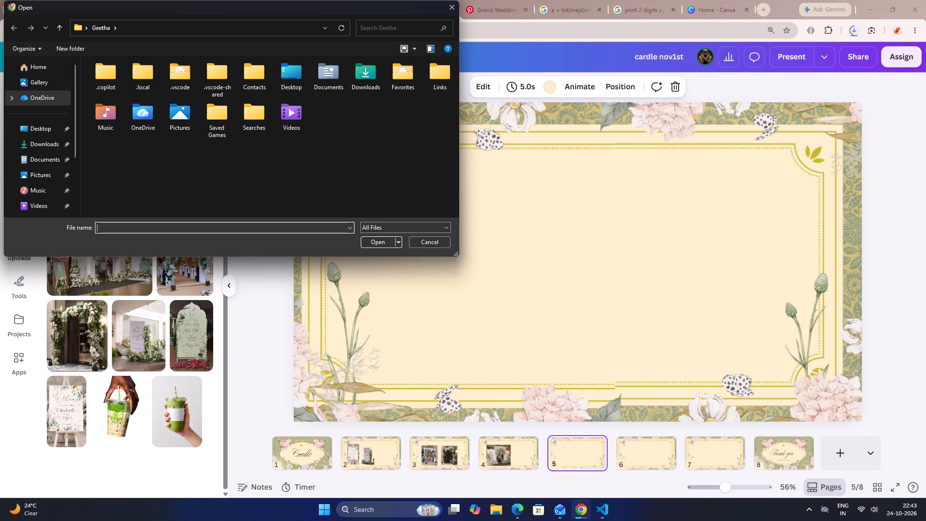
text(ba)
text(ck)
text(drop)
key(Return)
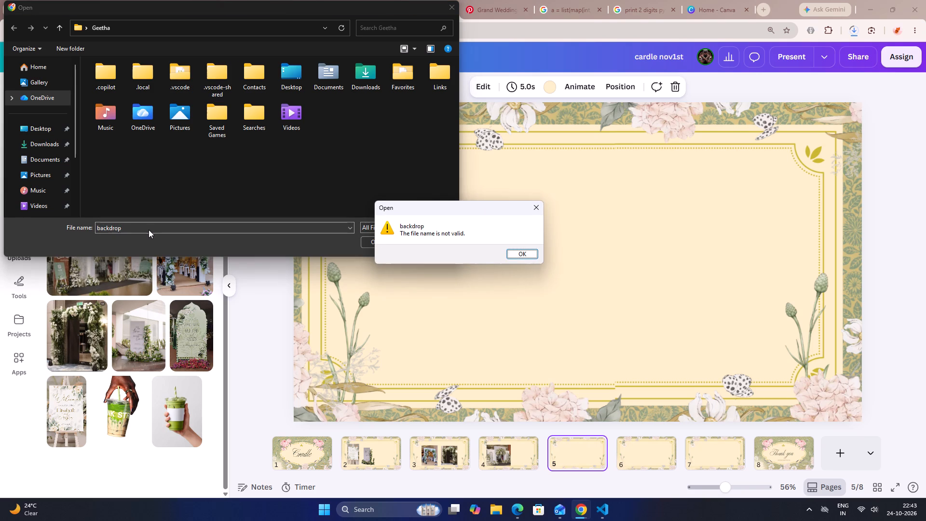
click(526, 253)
Browse the computer's Pictures and Downloads folders for the backdrop image to upload.
click(64, 171)
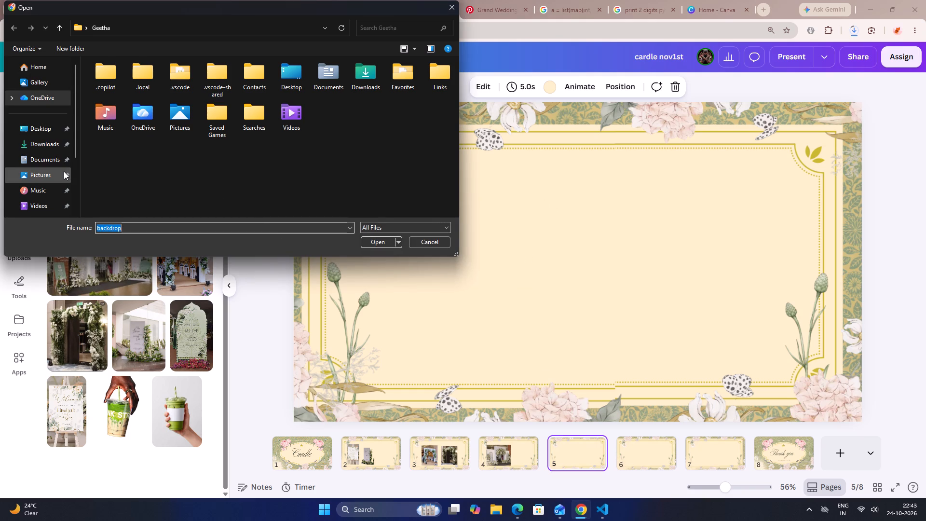
click(53, 160)
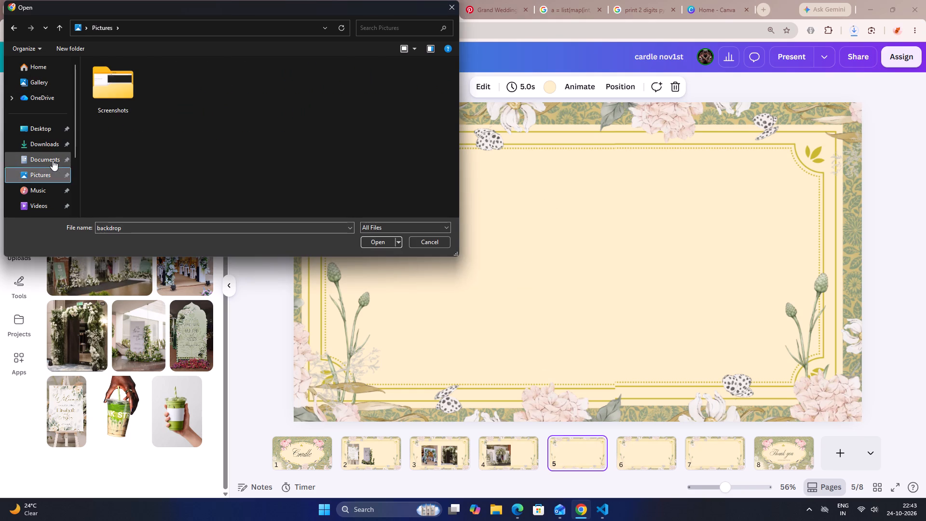
click(46, 149)
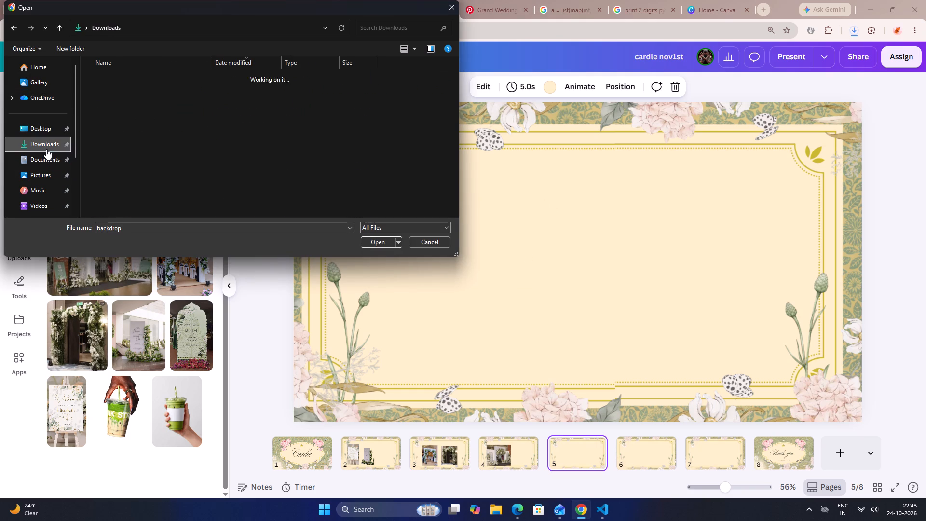
scroll(167, 147, down, 3)
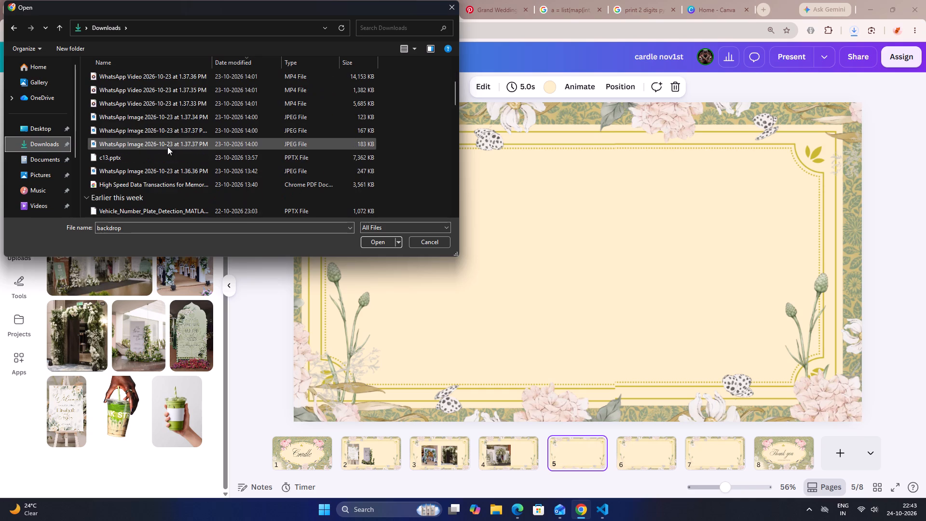
scroll(167, 147, down, 3)
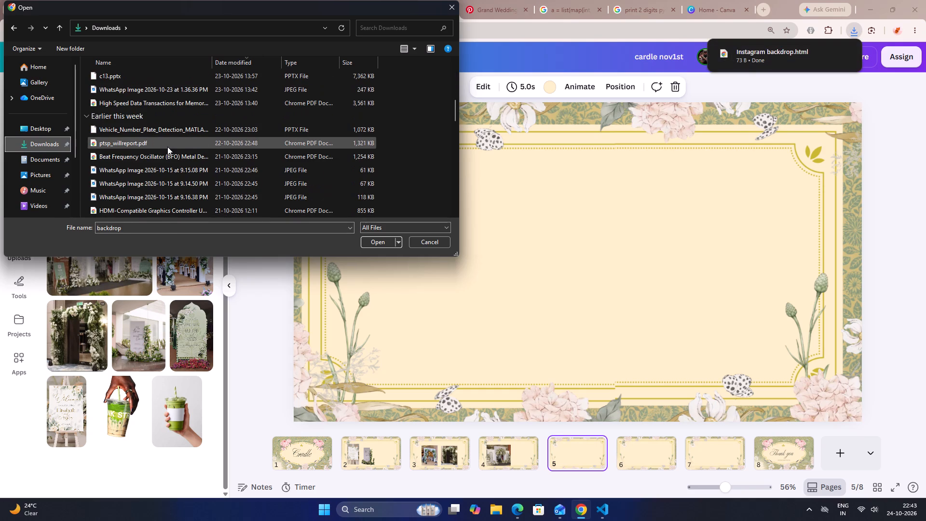
scroll(44, 170, down, 3)
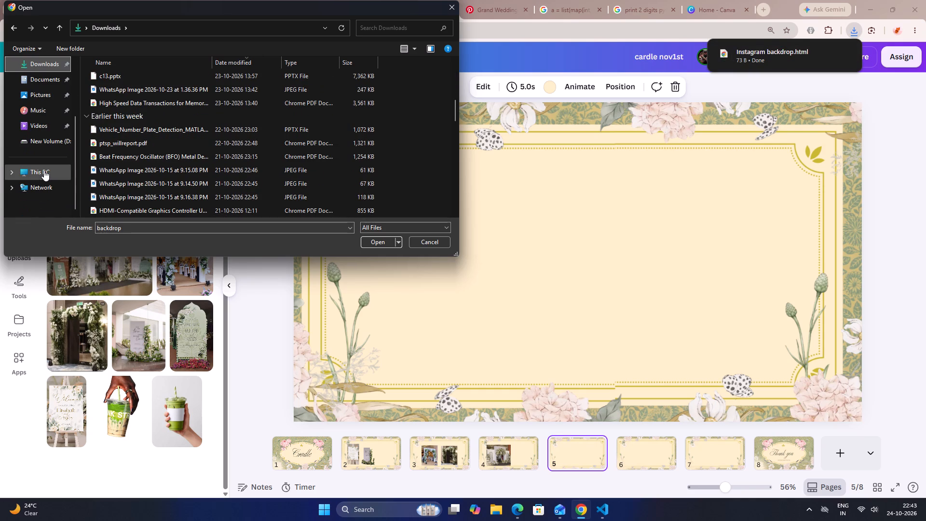
Open the downloaded "Instagram backdrop.html" file to check its content, and close both it and the file chooser.
click(775, 55)
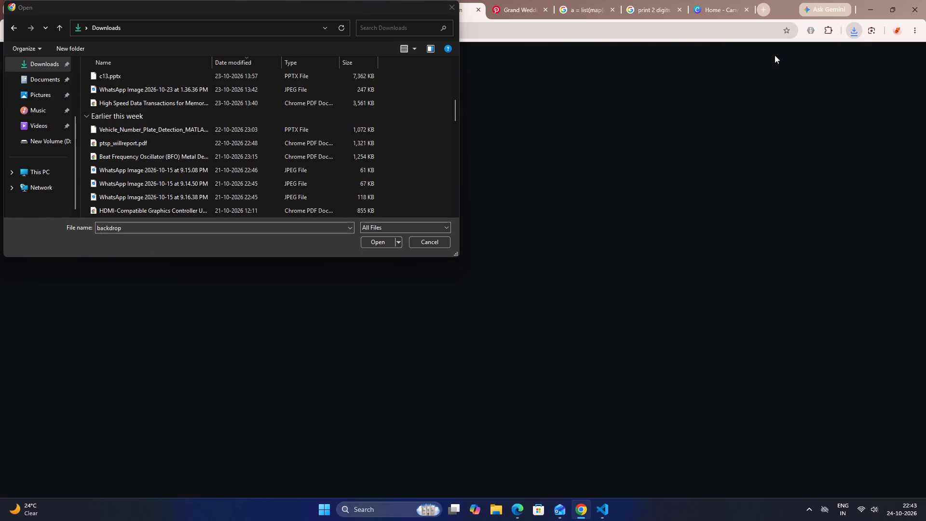
click(444, 7)
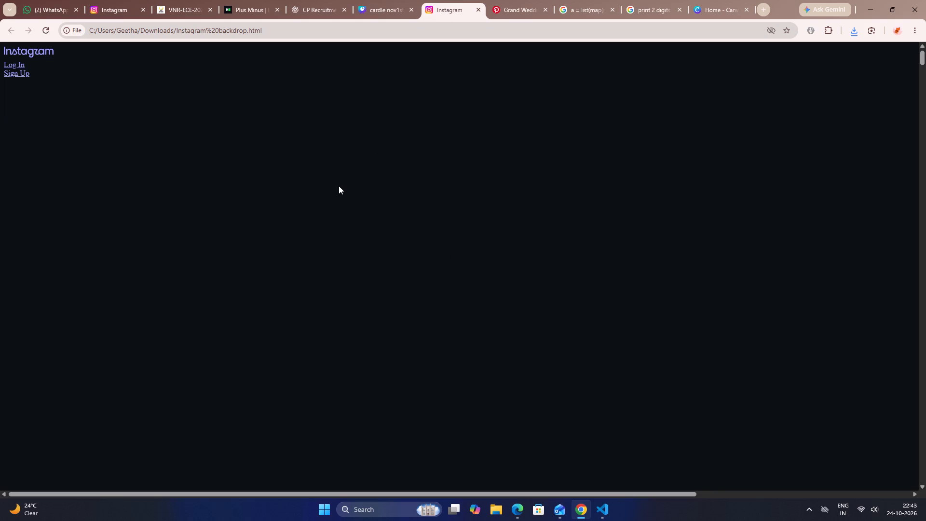
click(458, 8)
click(479, 12)
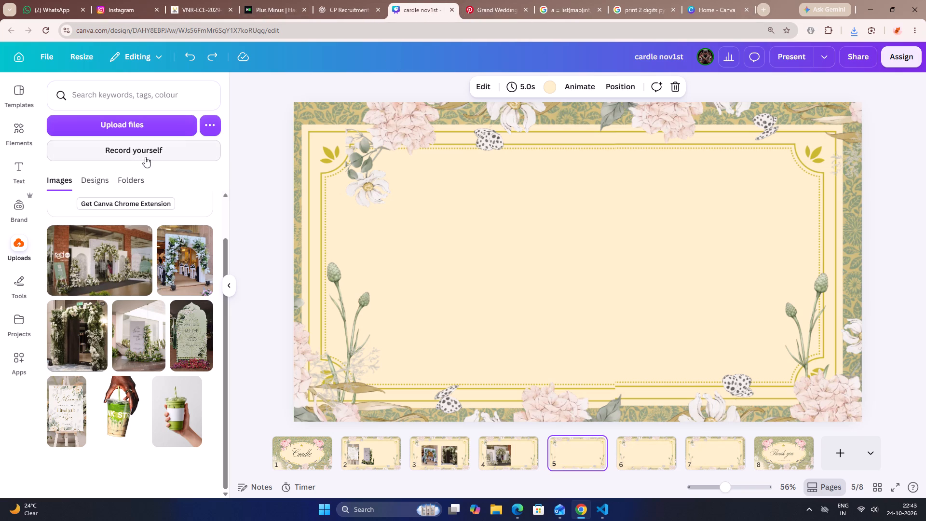
Look through the uploaded folders, designs and images for backdrop material, without creating a new folder.
click(114, 186)
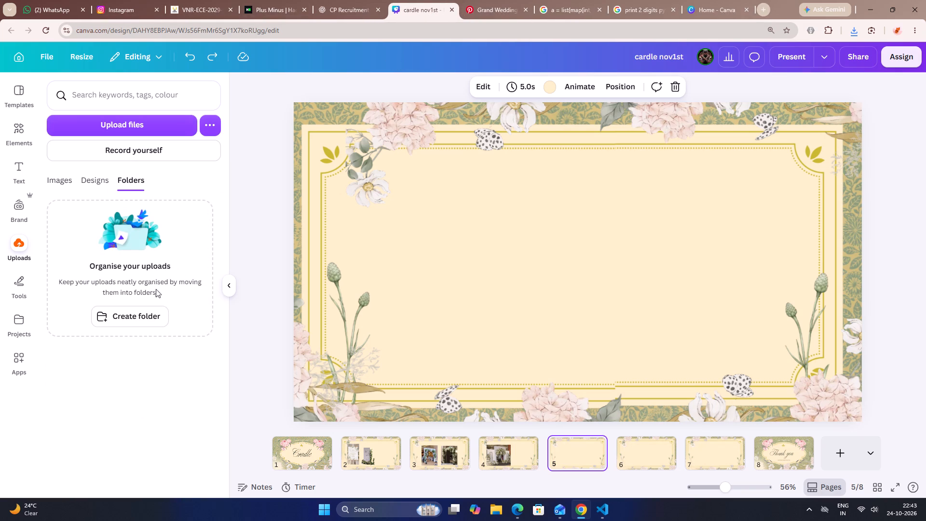
click(155, 316)
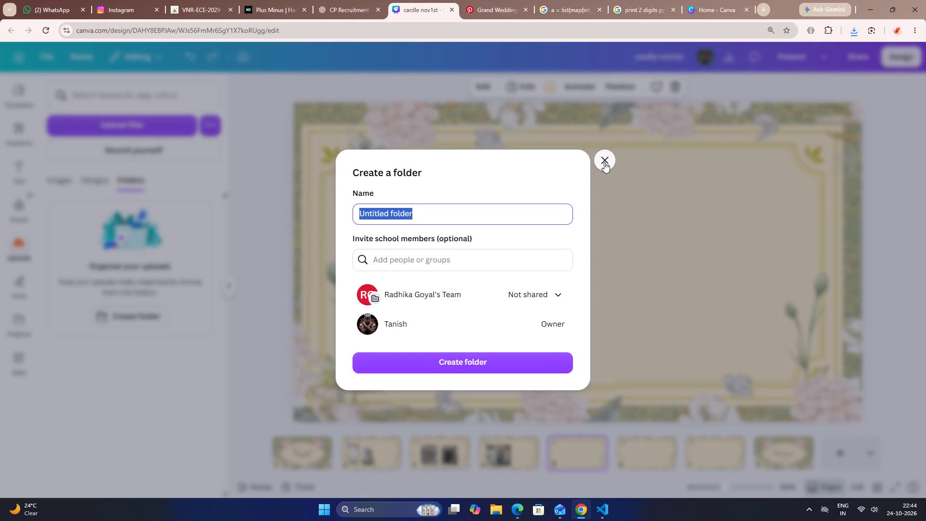
click(604, 162)
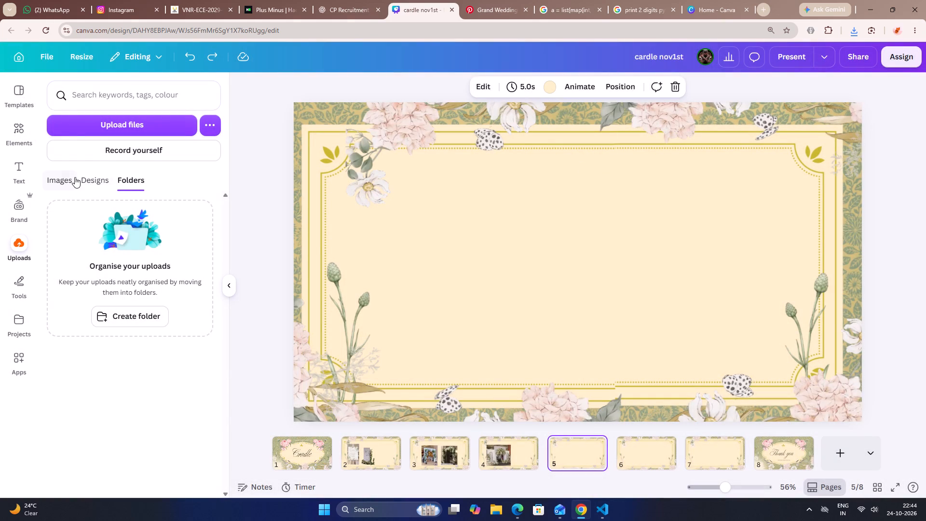
click(92, 178)
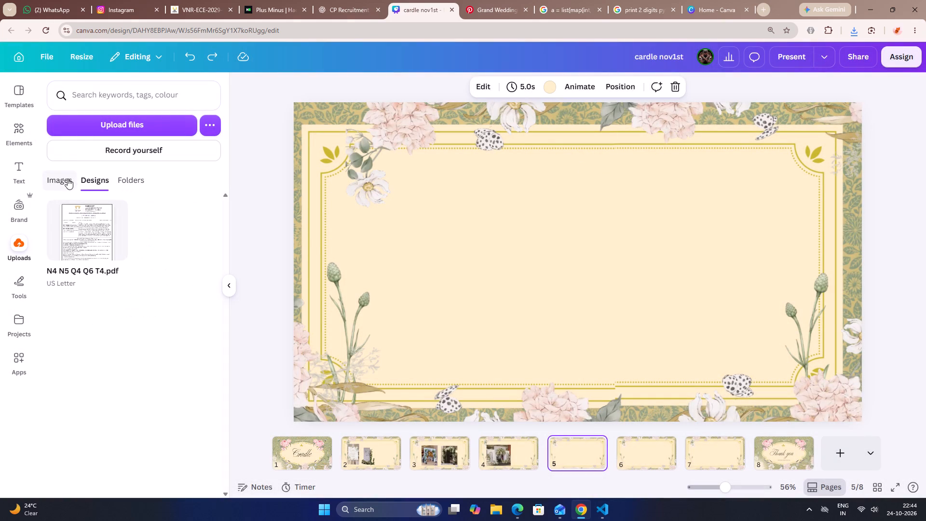
click(68, 178)
scroll(116, 225, down, 2)
Look through the additional upload options and their import apps, and collapse the side panel to return to page 5.
click(205, 121)
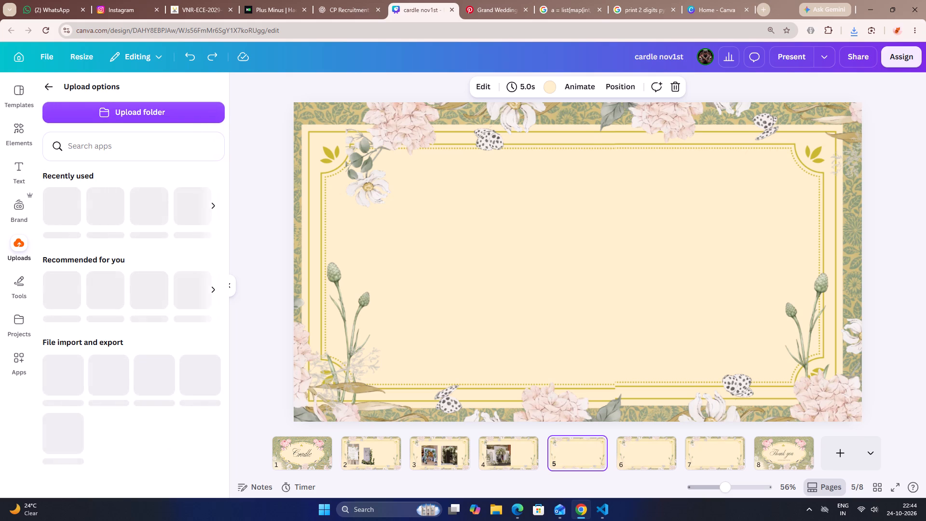
scroll(191, 221, down, 2)
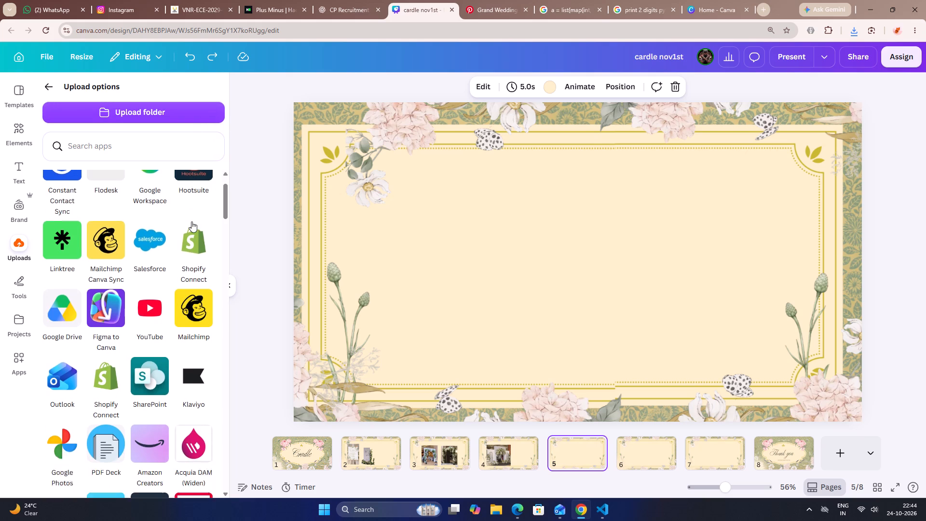
scroll(191, 221, down, 1)
click(241, 281)
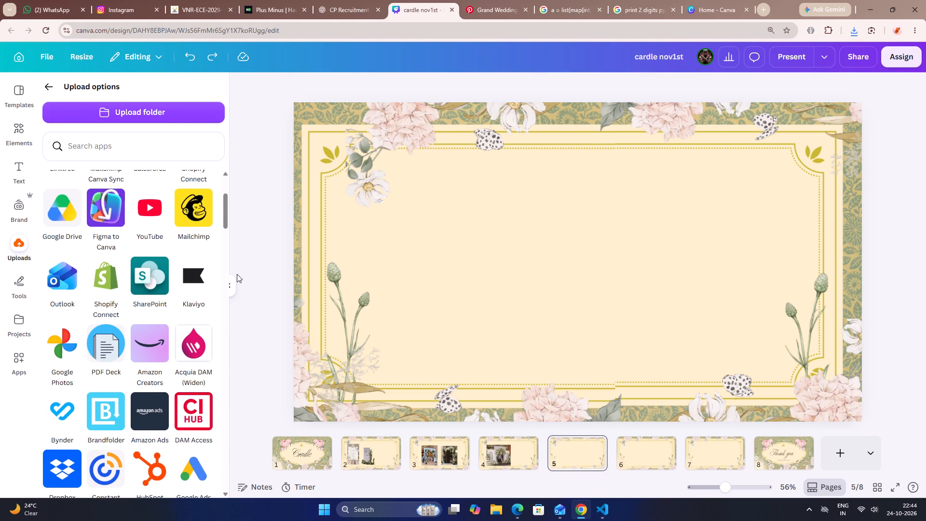
click(237, 274)
click(235, 274)
click(232, 285)
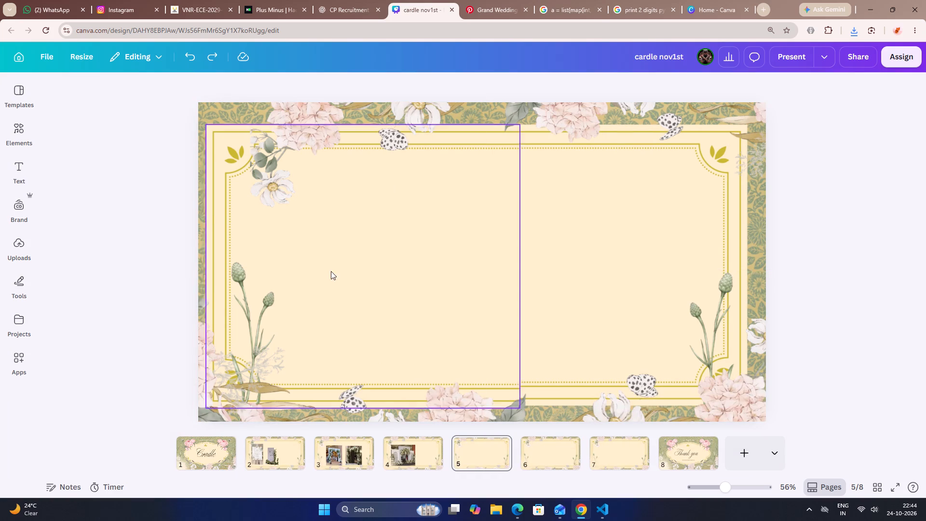
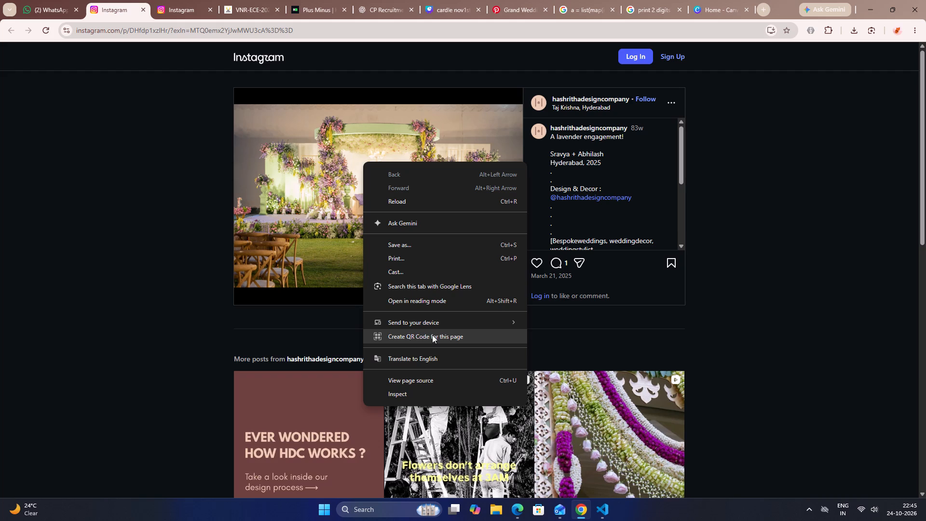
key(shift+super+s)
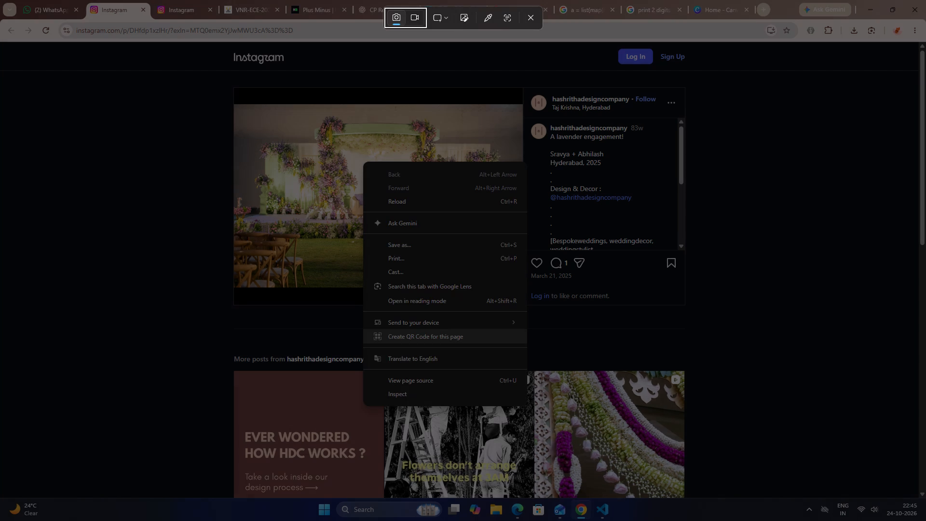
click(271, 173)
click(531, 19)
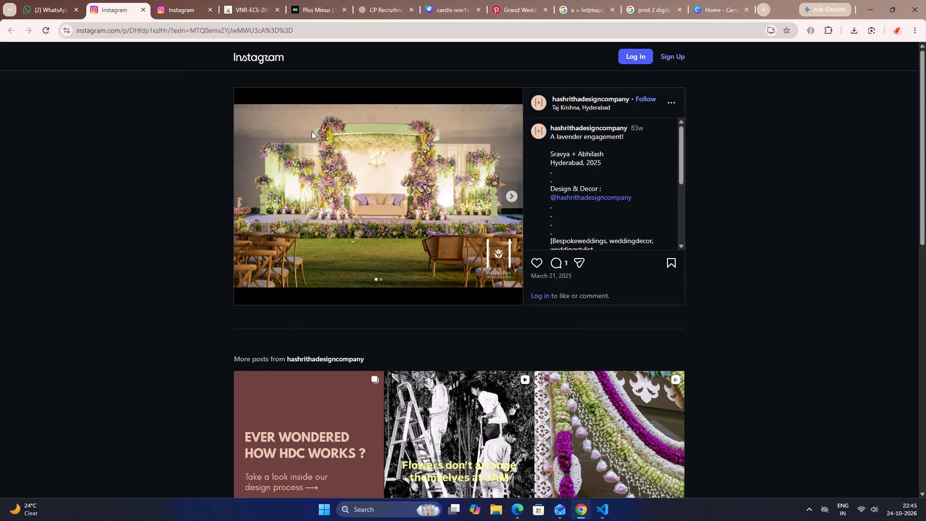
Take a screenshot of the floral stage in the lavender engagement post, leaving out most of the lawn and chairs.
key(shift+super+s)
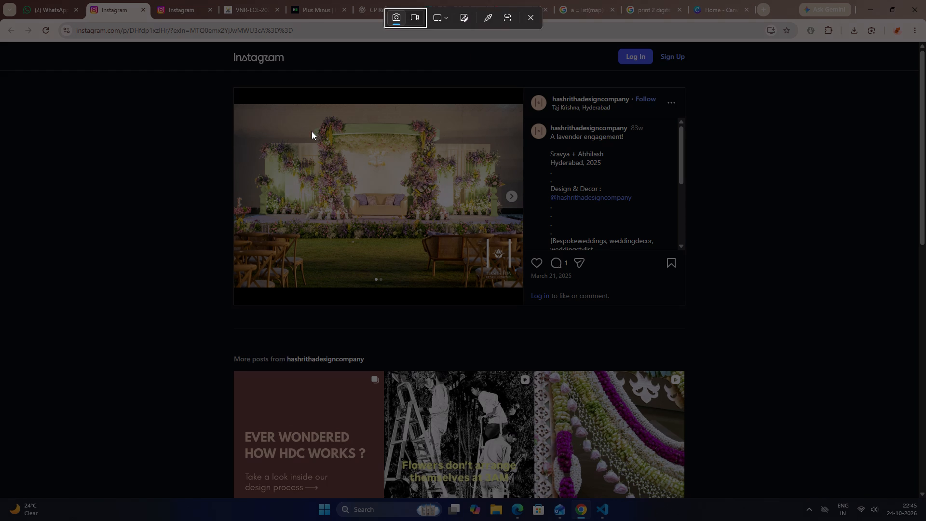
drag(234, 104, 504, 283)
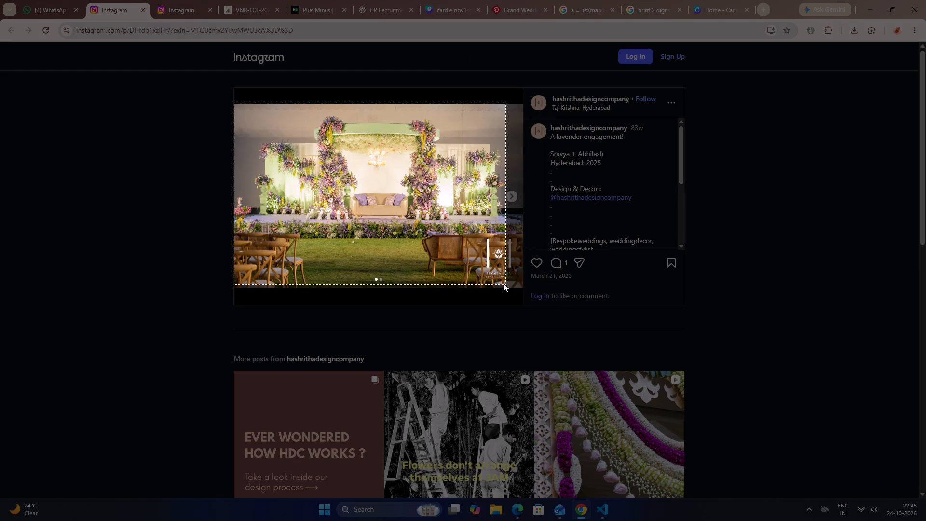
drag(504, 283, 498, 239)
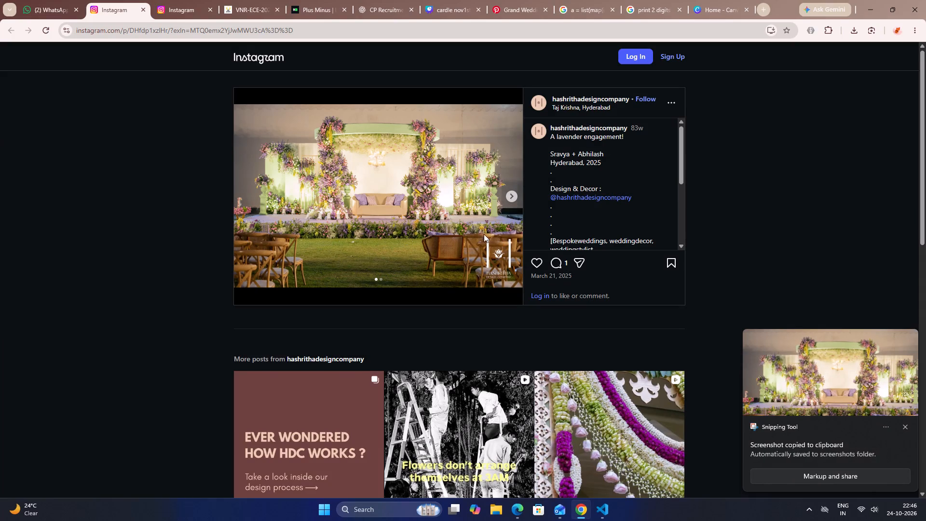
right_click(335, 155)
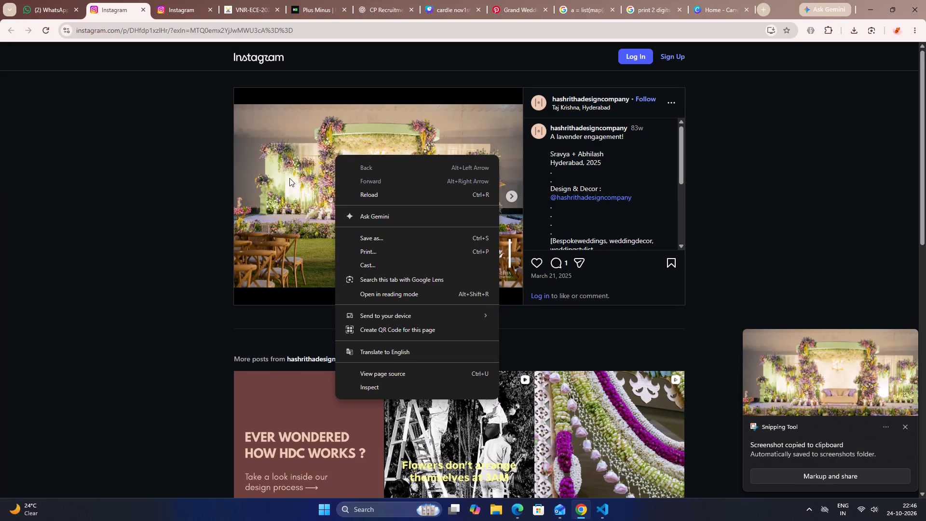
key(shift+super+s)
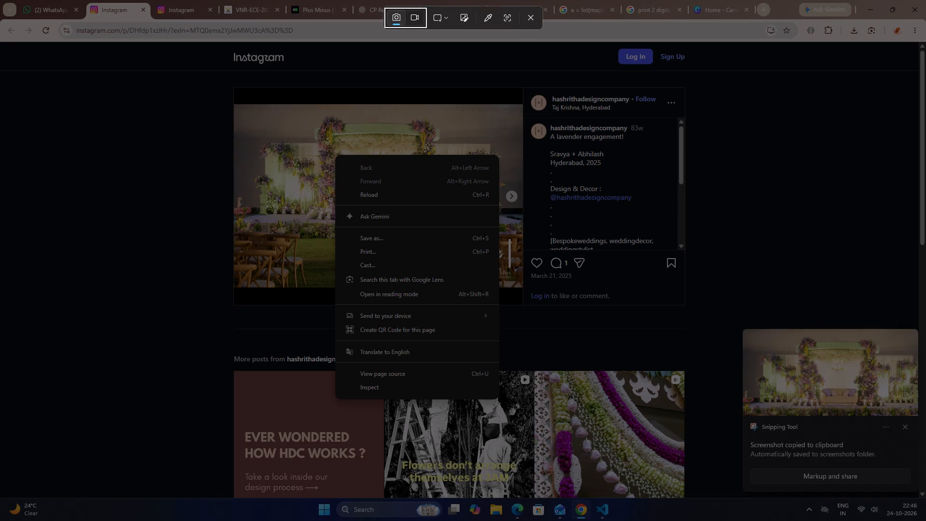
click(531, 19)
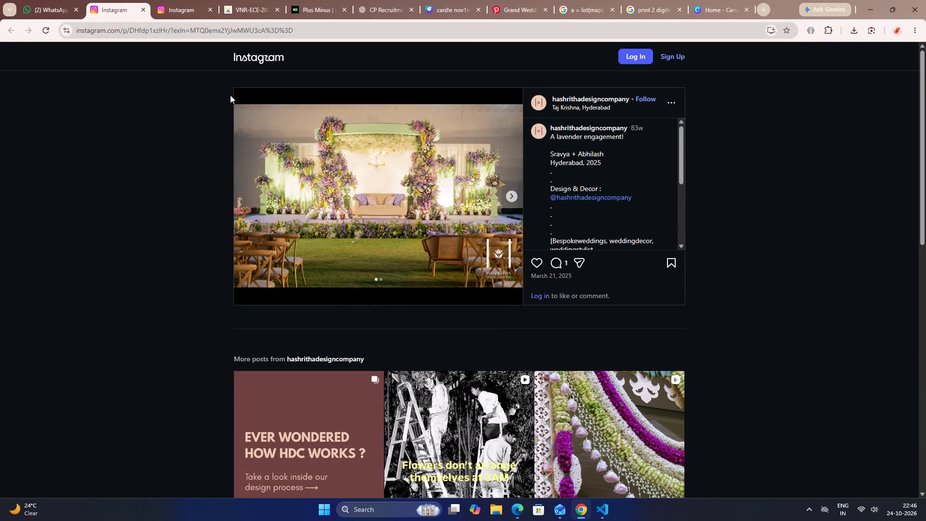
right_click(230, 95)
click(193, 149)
Capture the lavender engagement stage as a screenshot, from the photo's upper-left corner to just below the stage's flower border.
key(shift+super+s)
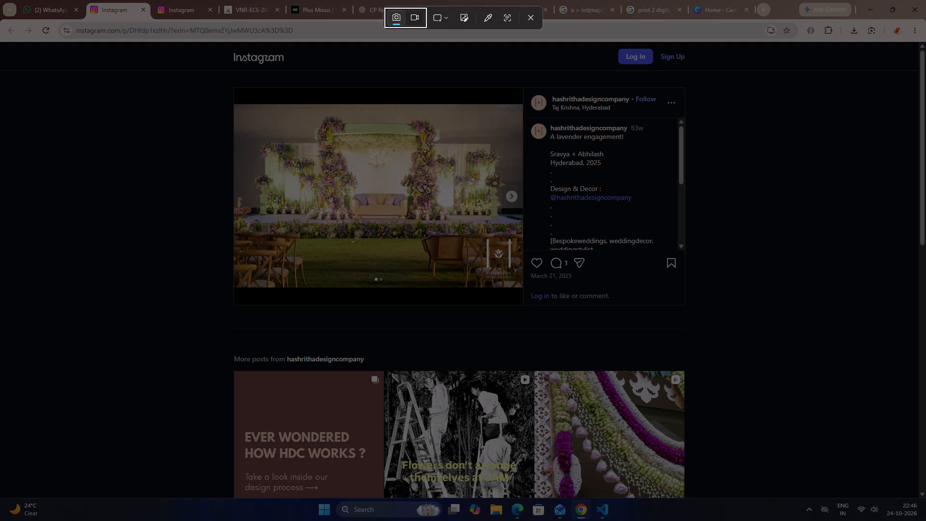
drag(234, 104, 504, 231)
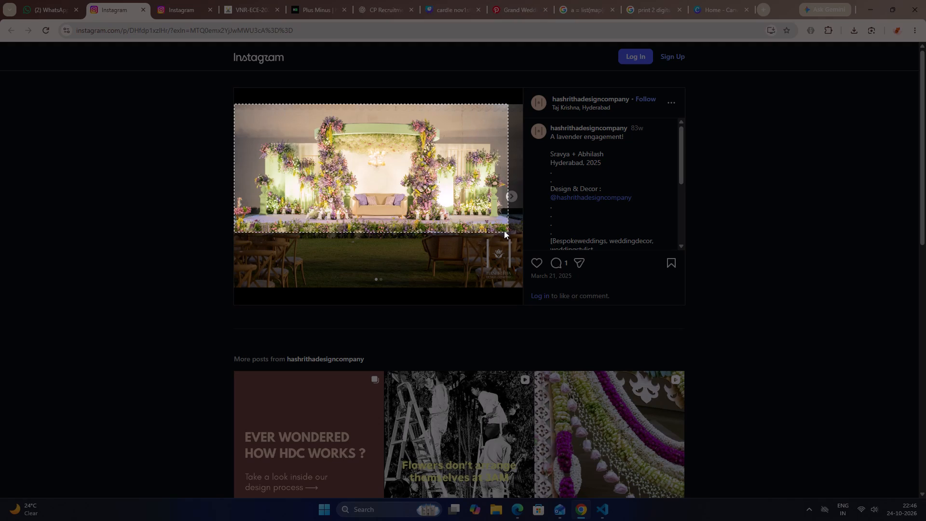
drag(504, 231, 500, 230)
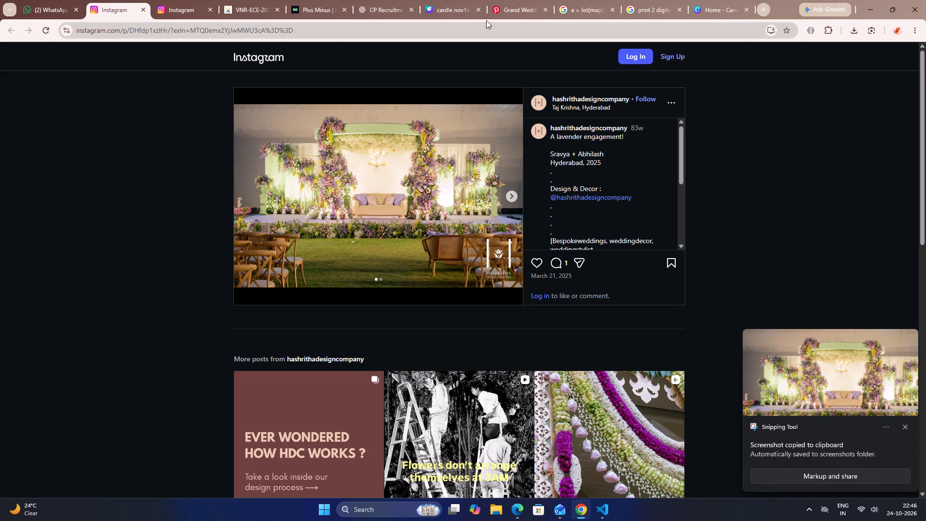
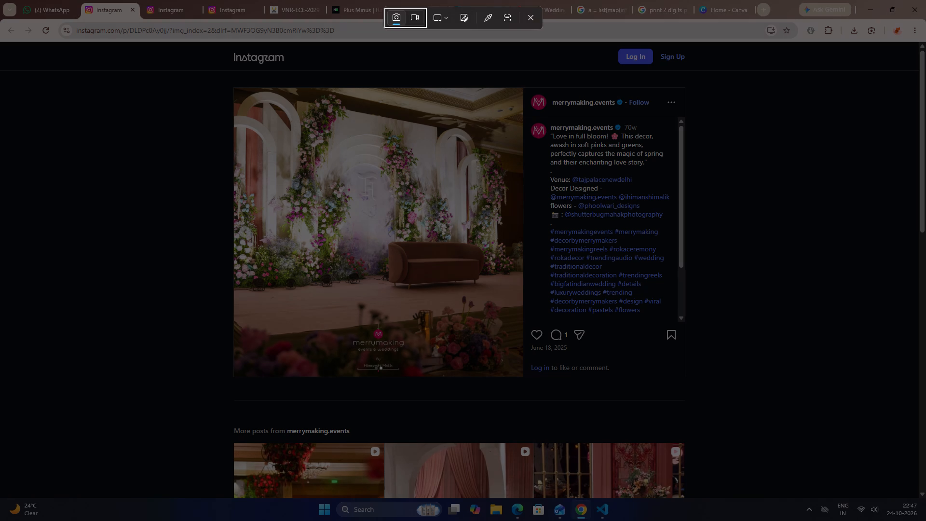
drag(232, 88, 273, 143)
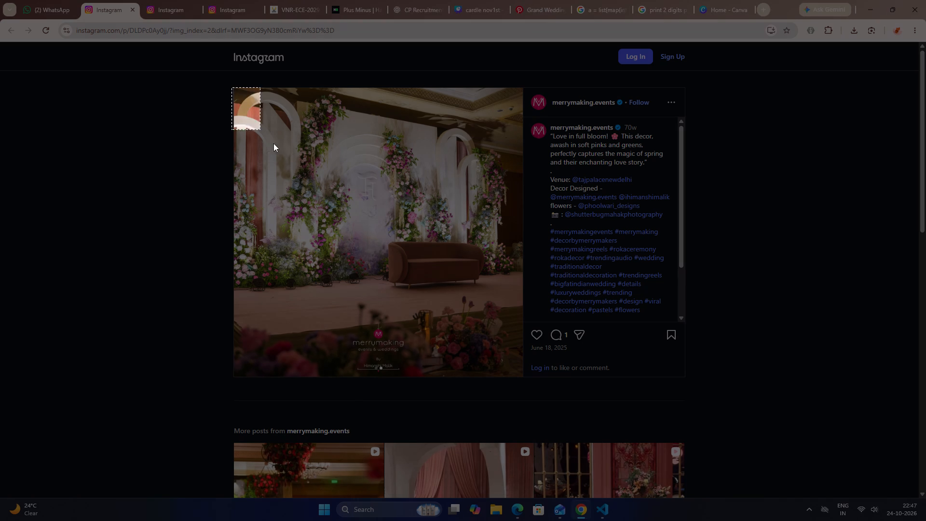
drag(273, 143, 523, 303)
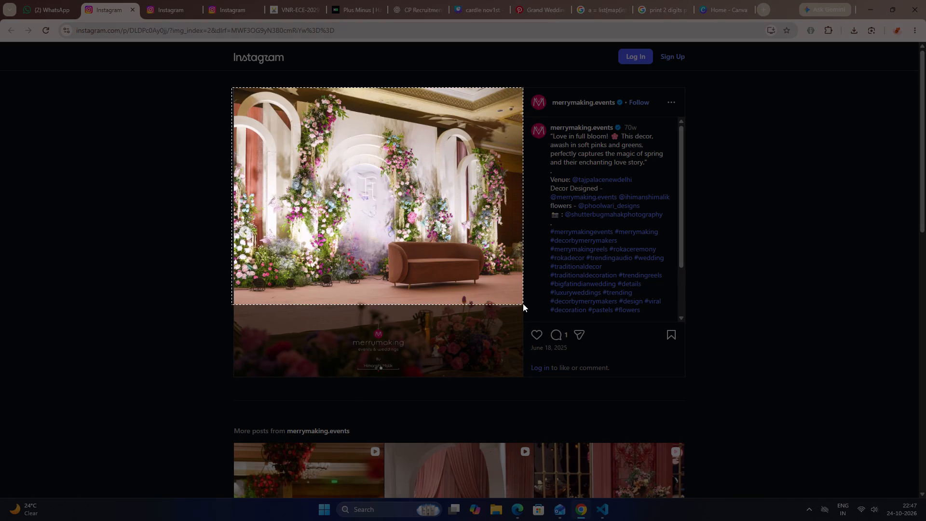
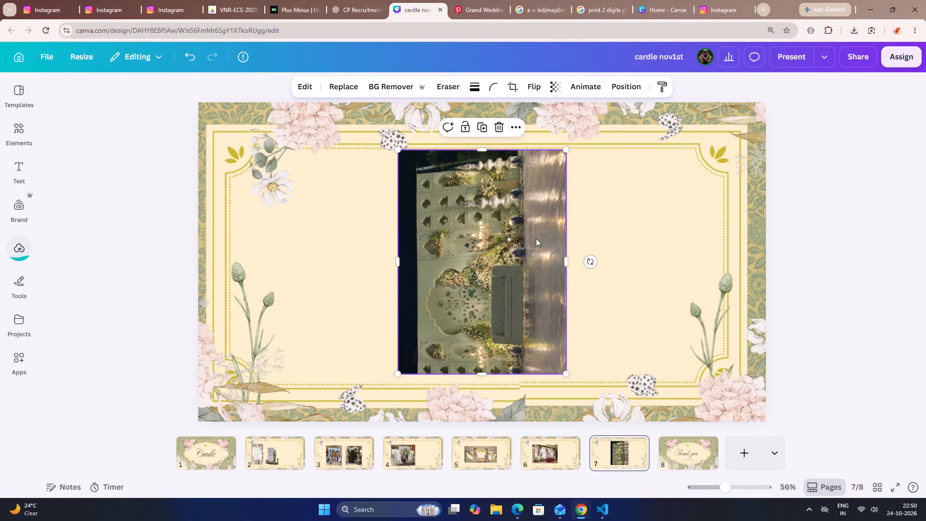
Rotate the sideways photo of the green floral stage with a sofa on page 7 a quarter turn clockwise, so it sits upright and level.
drag(589, 260, 481, 318)
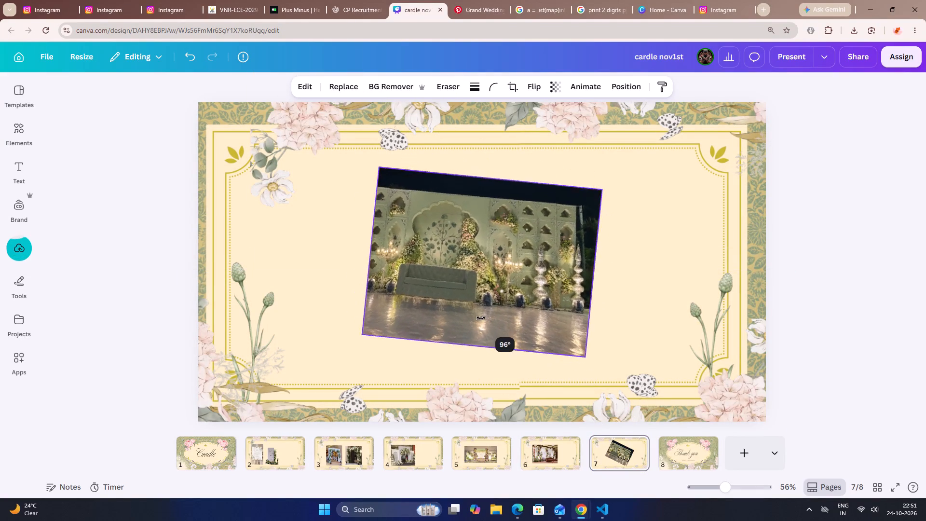
drag(481, 318, 485, 318)
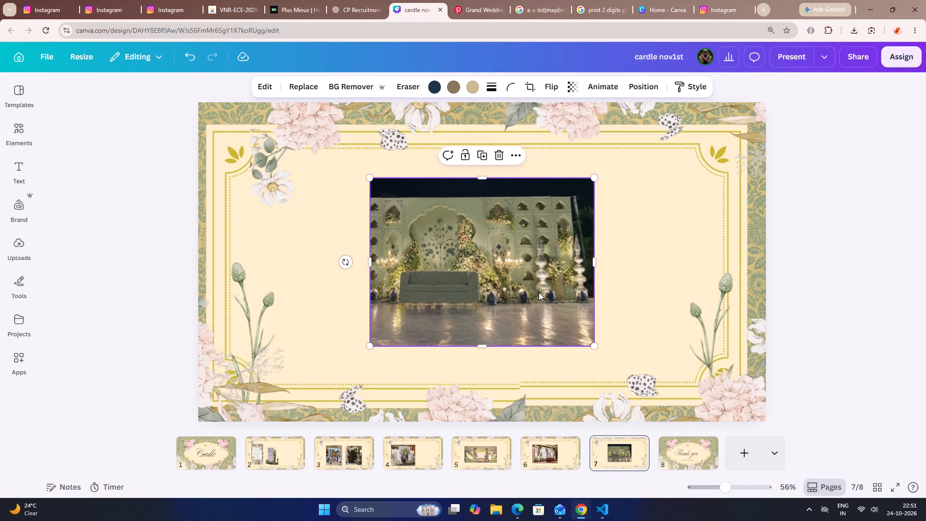
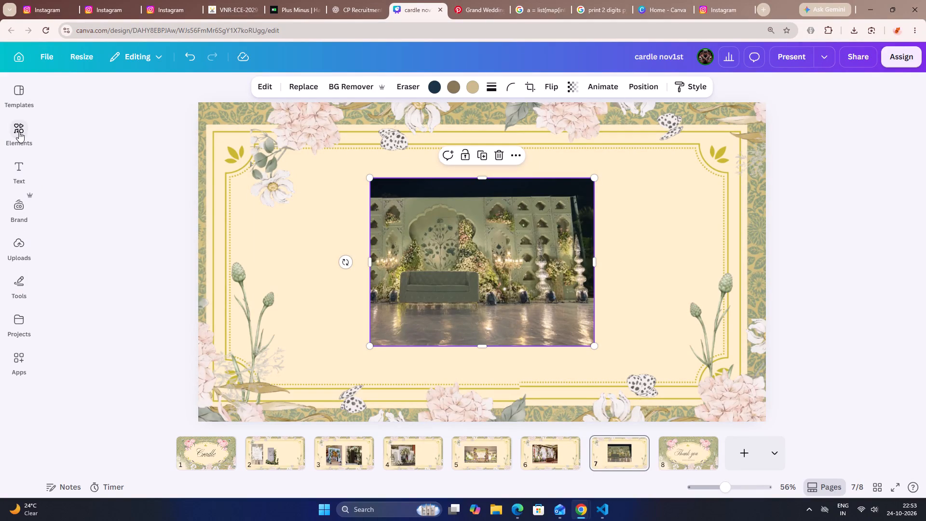
Delete the photo of the green floral stage with a sofa from page 7.
click(475, 266)
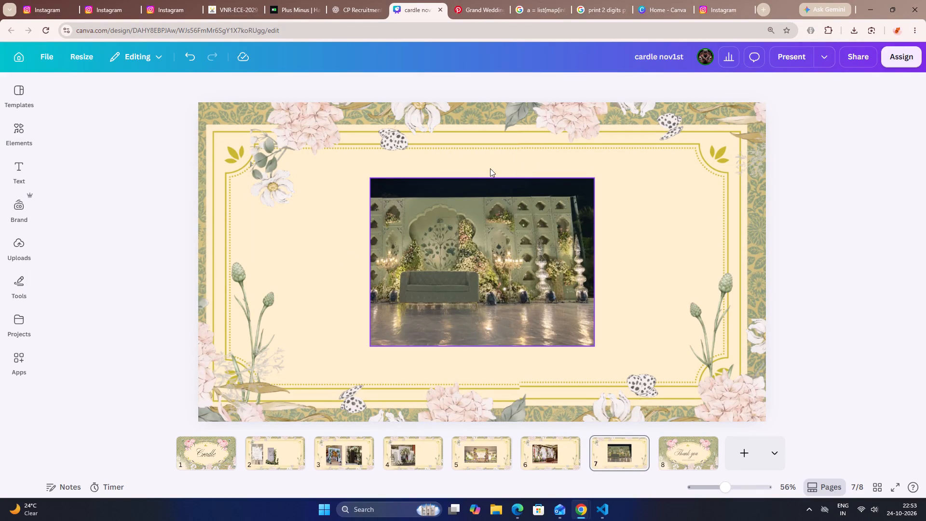
click(496, 235)
click(500, 158)
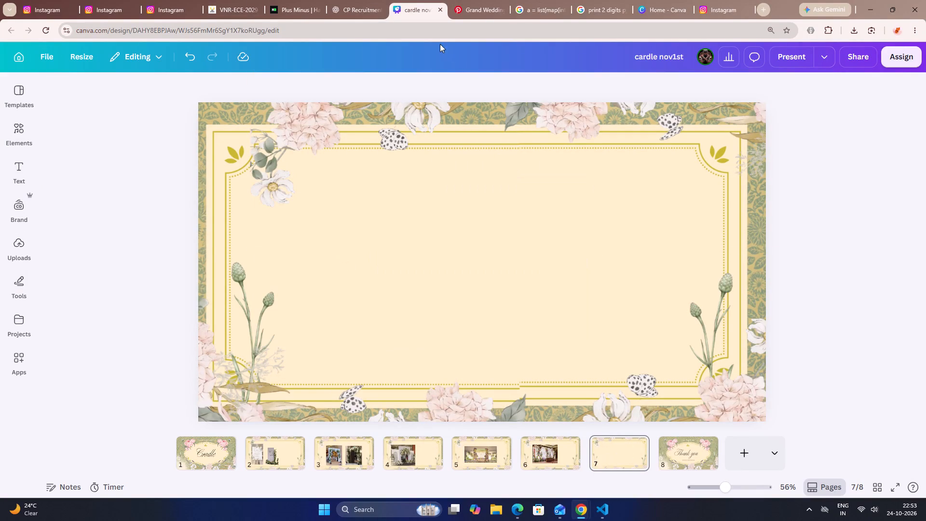
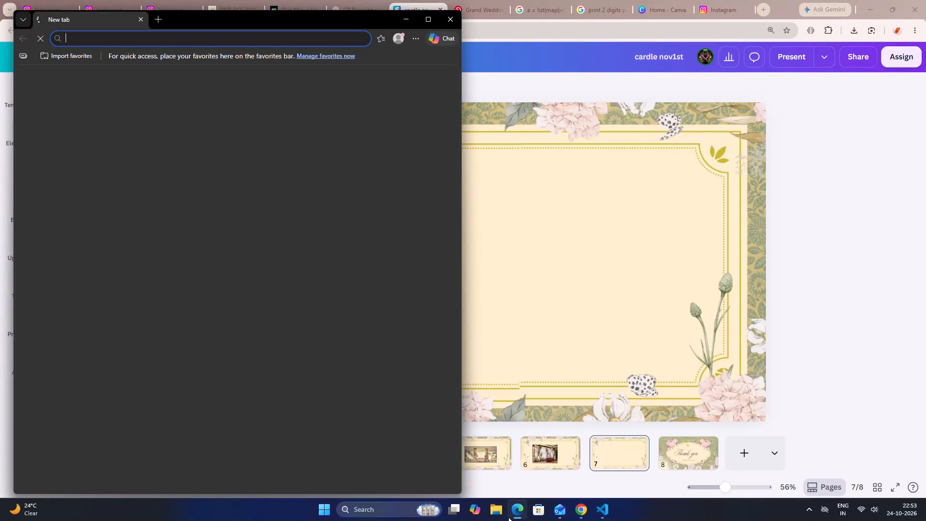
Close the blank Edge window and the four Instagram tabs in Chrome, keeping the cardle nov1st design open.
click(449, 19)
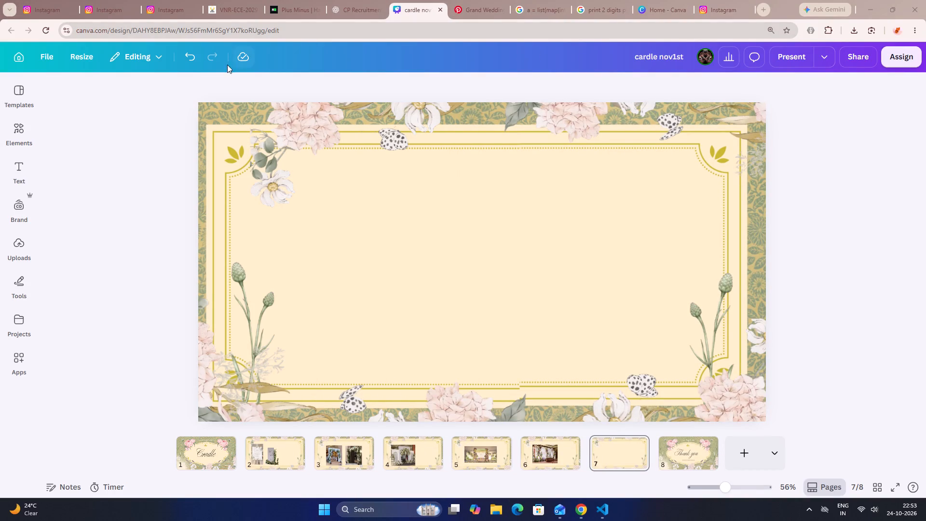
click(191, 6)
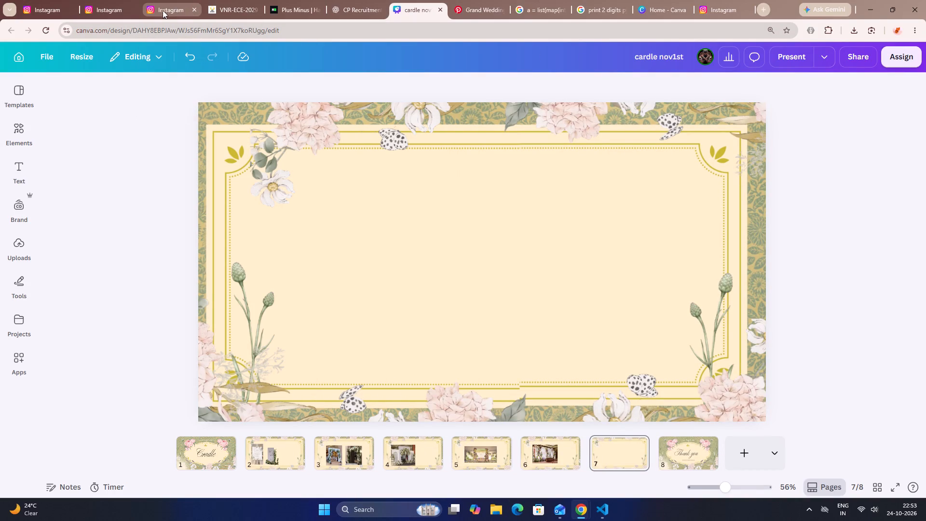
click(132, 9)
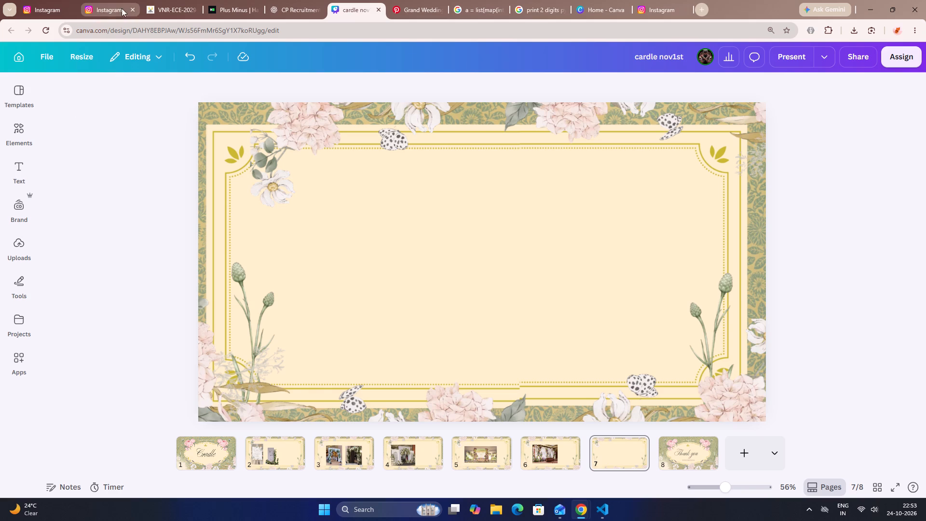
click(70, 8)
click(70, 7)
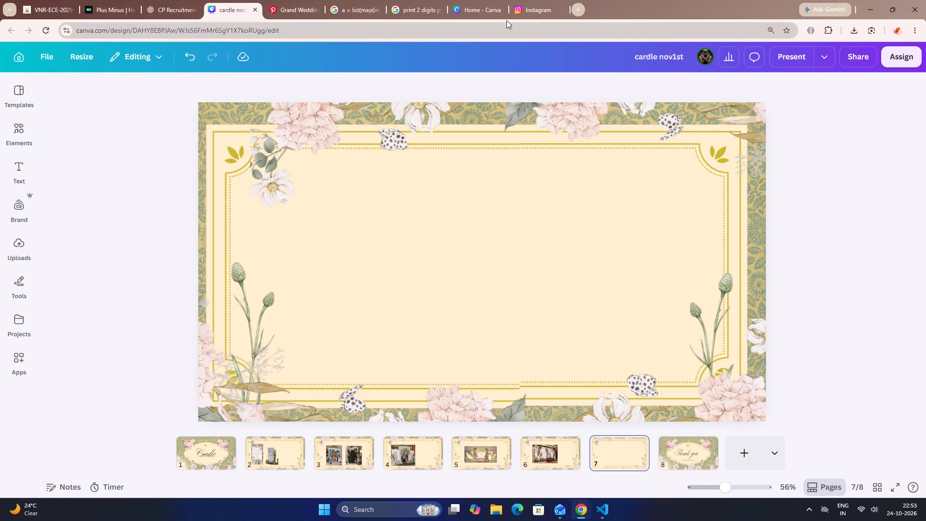
double_click(559, 10)
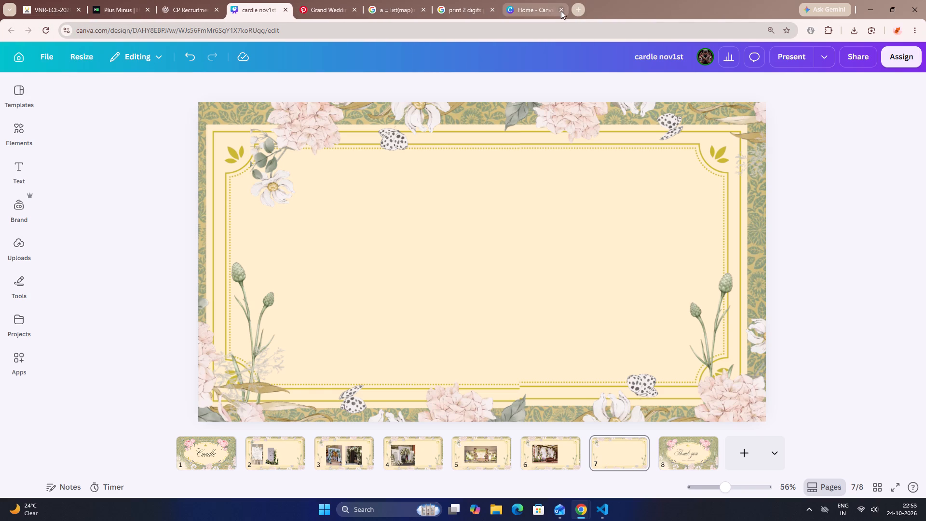
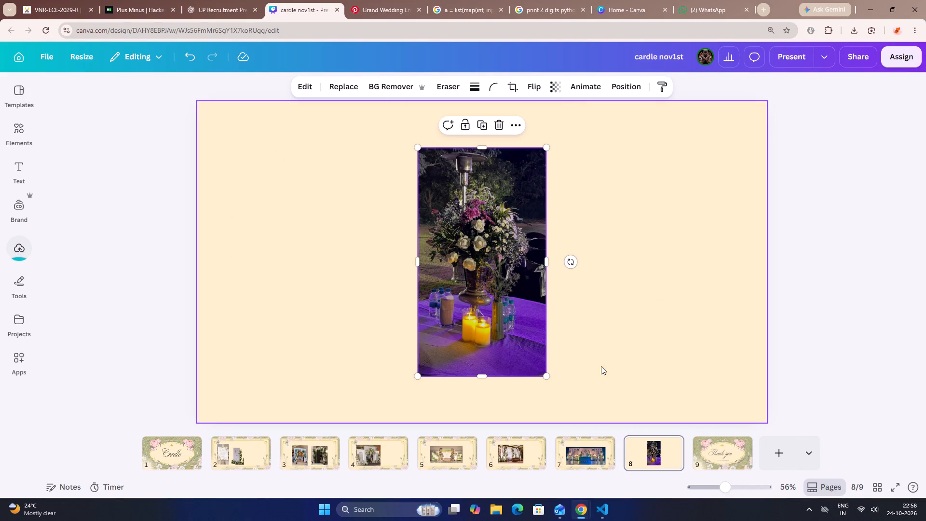
Move the photo of the pink carved stage with a blue sofa from page 7 onto page 6, then return to page 7.
click(582, 451)
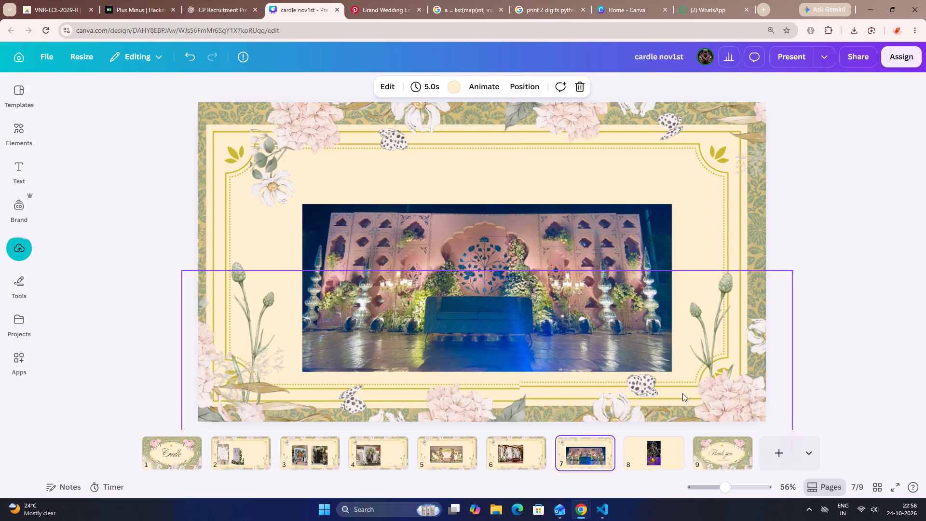
click(603, 458)
drag(538, 285, 500, 469)
click(584, 453)
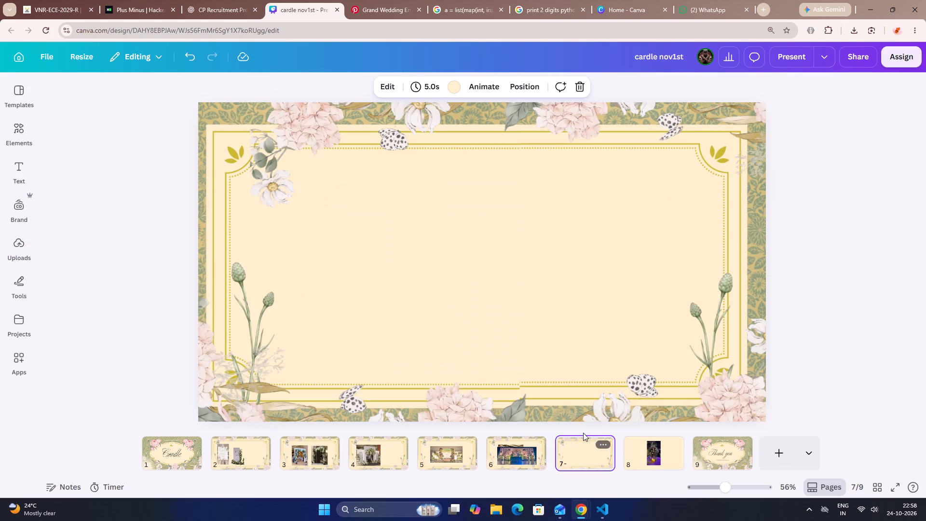
Copy the blank floral-bordered page 7 and paste it after page 8, which holds the flower vase photo.
right_click(583, 448)
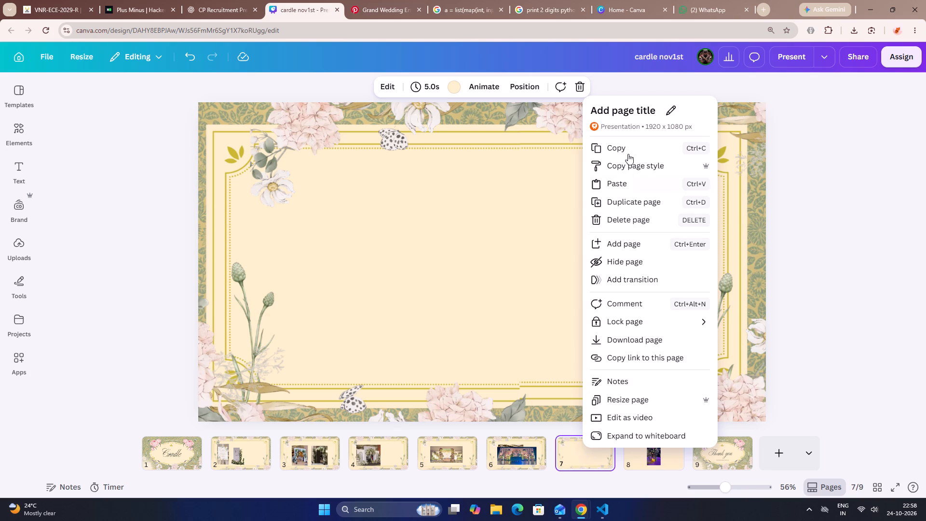
click(631, 143)
click(648, 455)
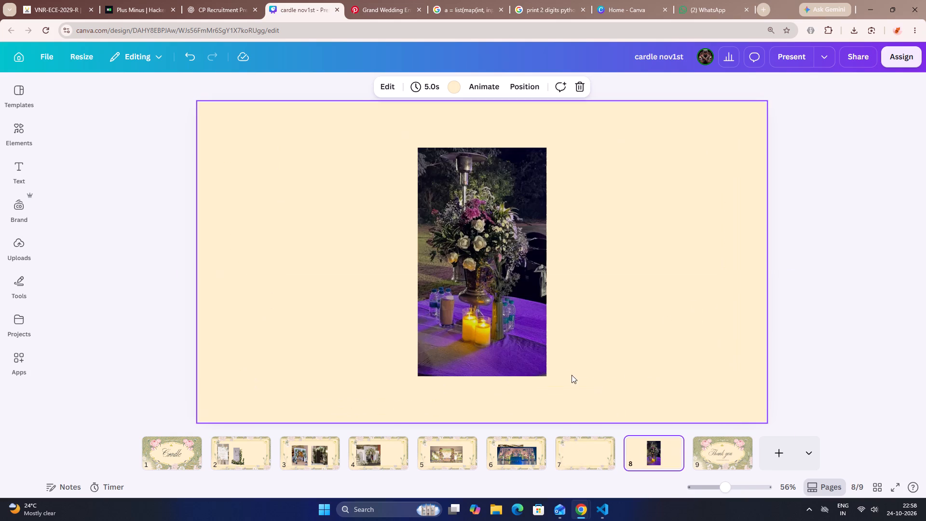
key(ctrl+v)
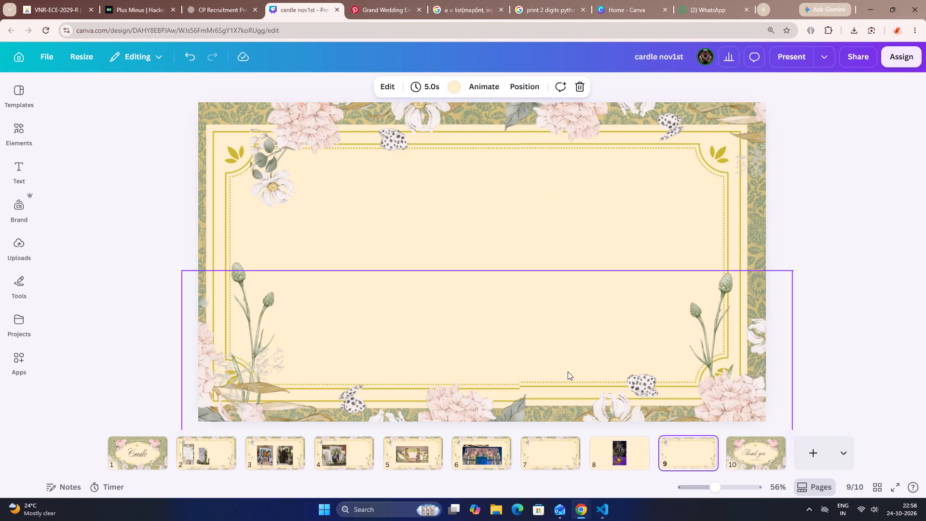
Paste two more copies of the blank floral-bordered page after page 9.
key(ctrl+v)
key(ctrl+v)
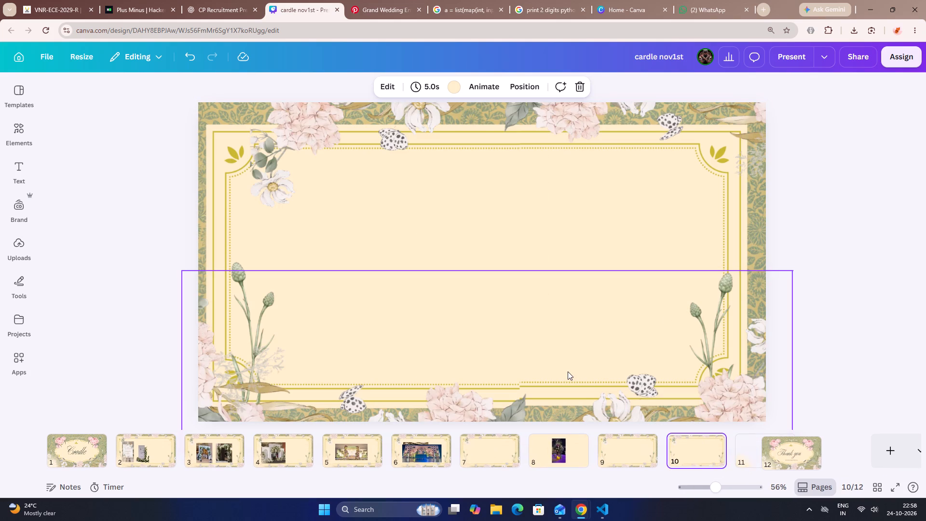
Move the flower vase photo from the plain page 8 onto the blank floral-bordered page 9.
click(565, 452)
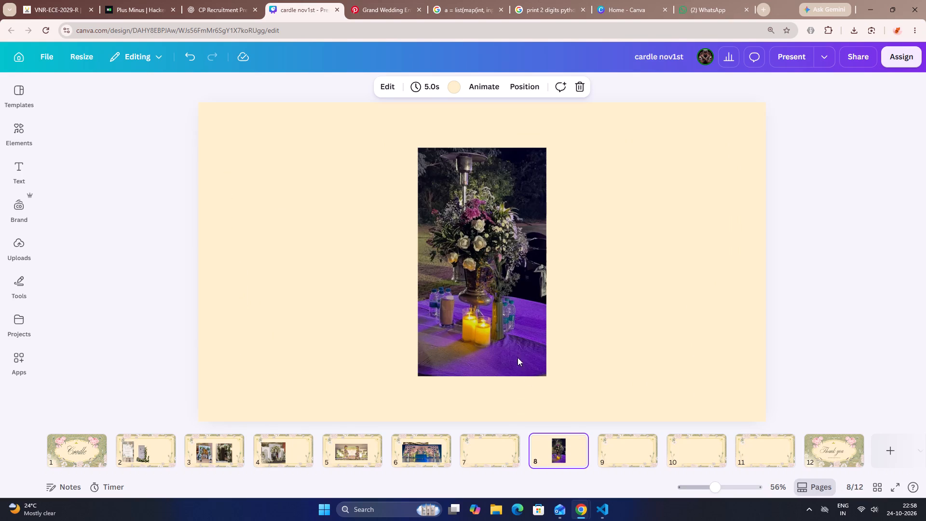
drag(479, 288, 620, 443)
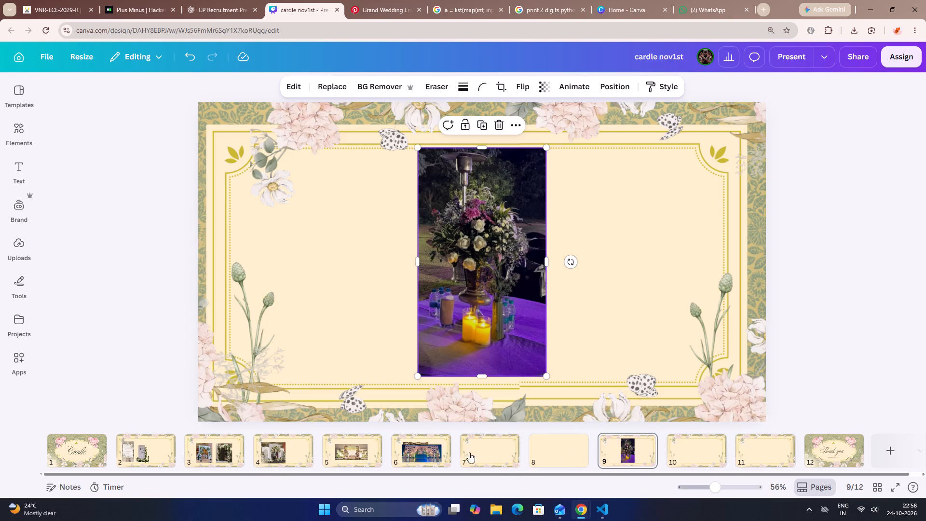
Move the photo of the pink arched stage with a blue sofa from page 6 onto the blank floral page 7.
click(432, 453)
drag(502, 309, 504, 422)
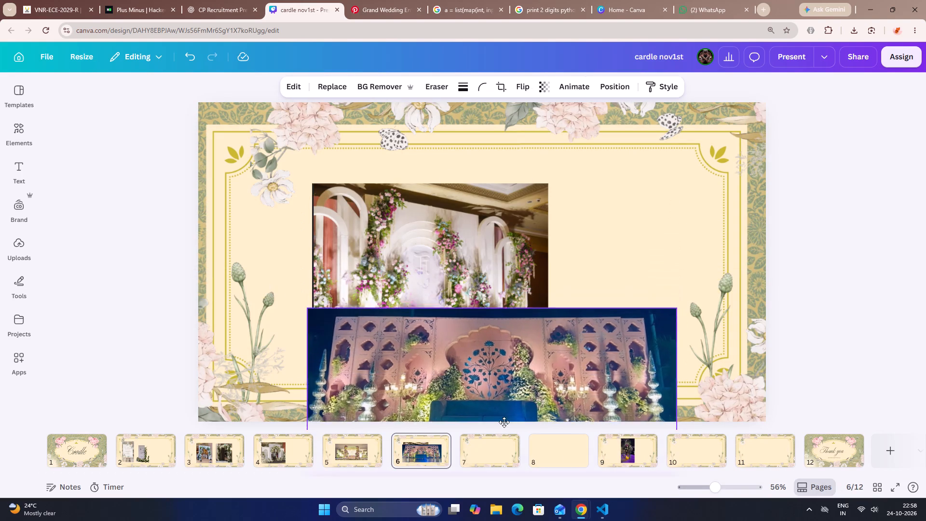
drag(504, 422, 490, 452)
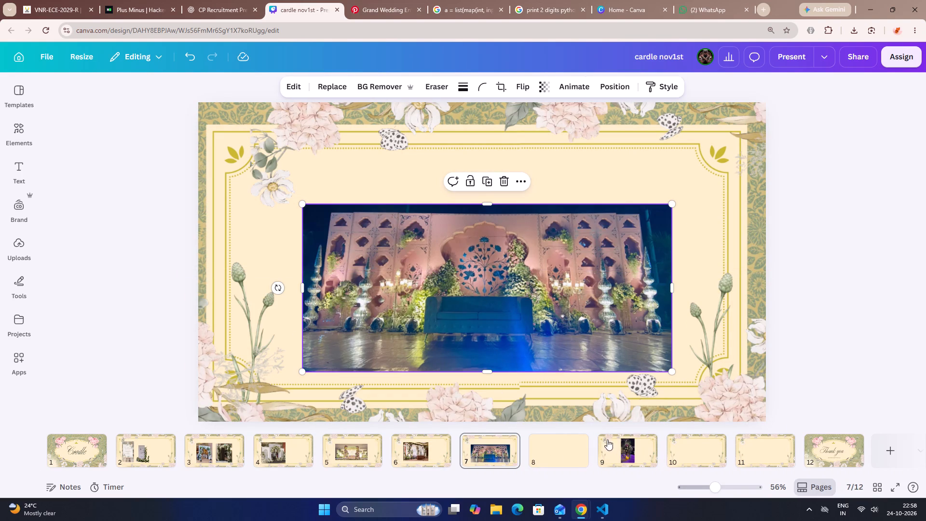
Reorder the plain empty page 8 so it becomes page 10, behind the flower vase page and a blank floral page.
click(629, 454)
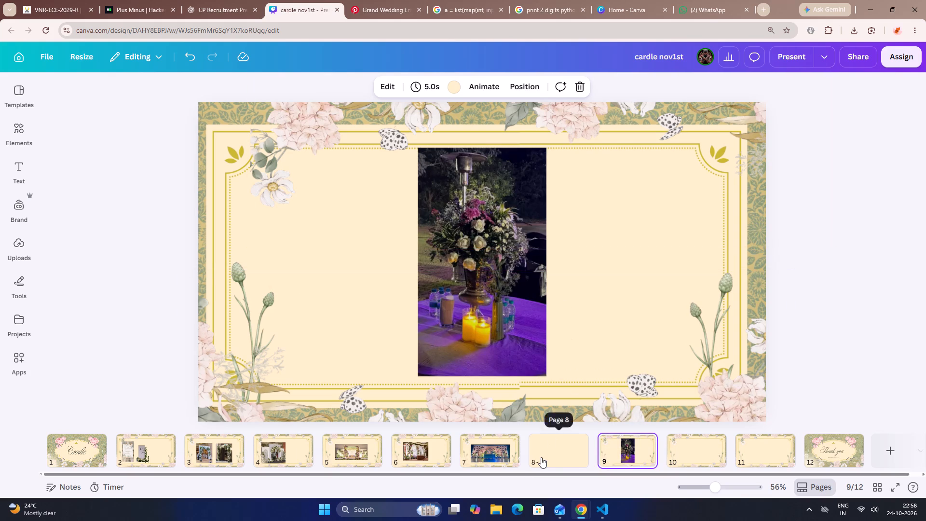
drag(541, 457, 770, 451)
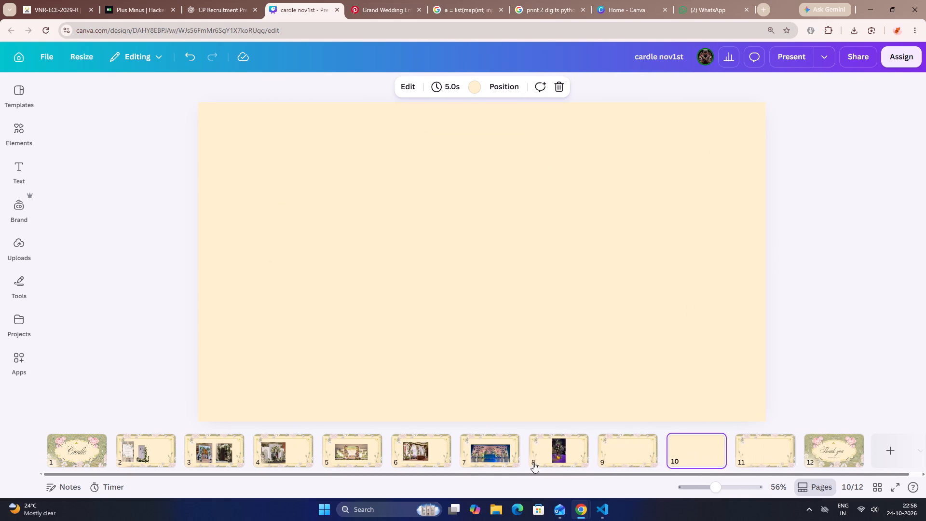
Shift the flower vase photo on page 8 left of the page's centre and slightly down.
click(503, 450)
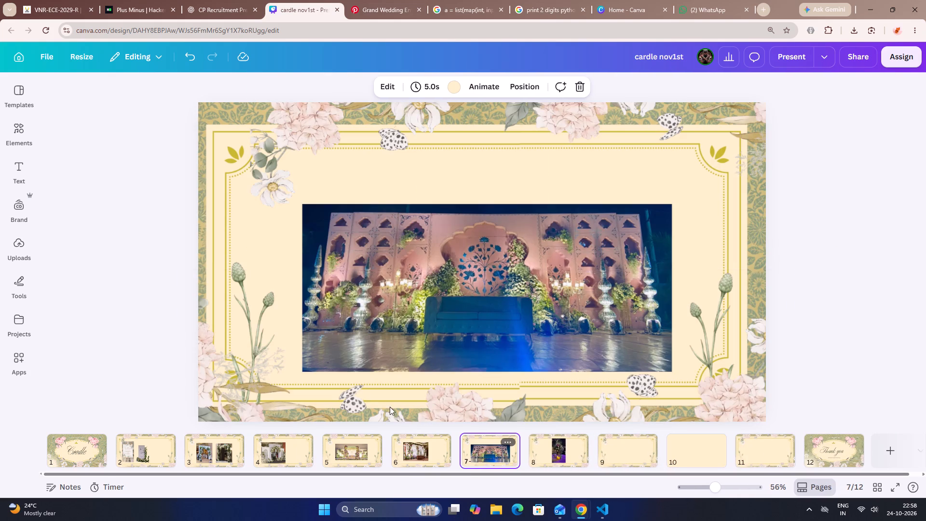
click(562, 454)
drag(485, 289, 424, 309)
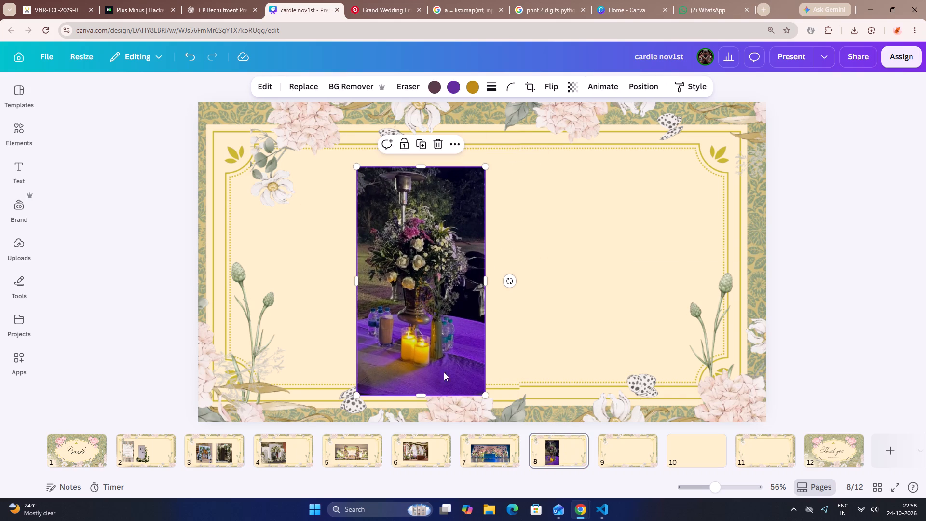
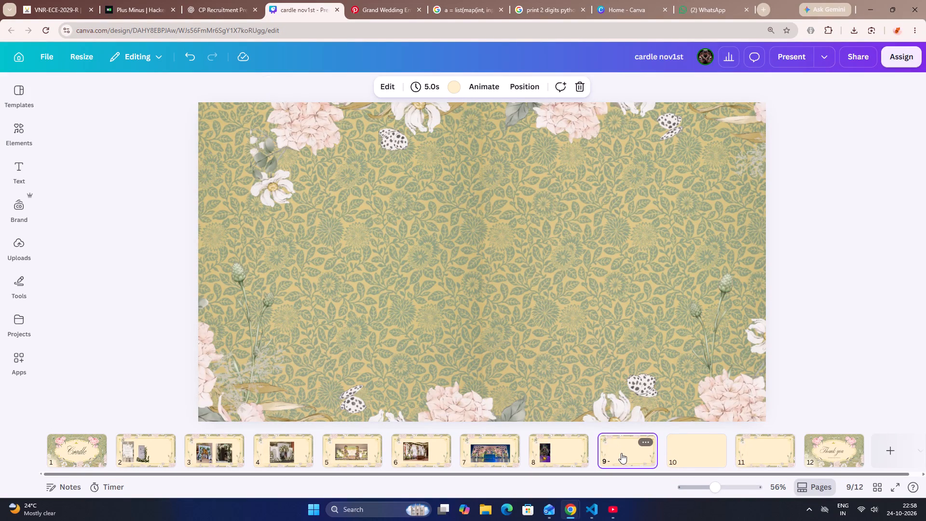
Paste the sideways night photo of the pink floral stage onto blank page 9 and rotate it counterclockwise towards upright.
key(ctrl+v)
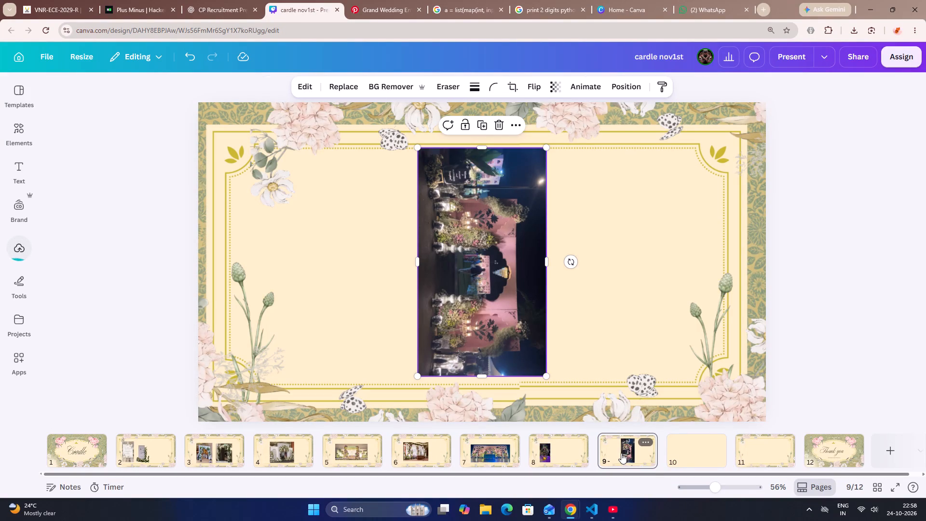
drag(568, 262, 544, 234)
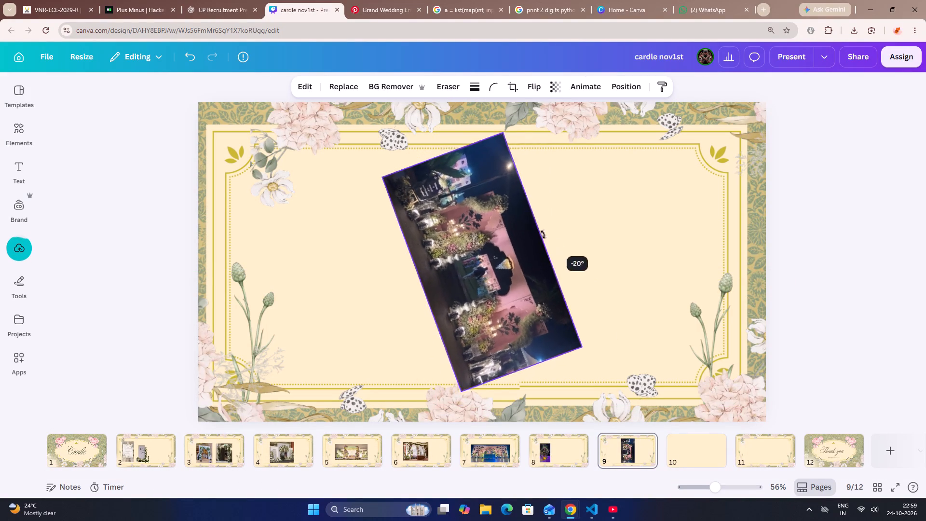
Rotate the night-time floral entrance photo on page 9 to -90° so it sits upright in landscape orientation.
drag(544, 234, 481, 218)
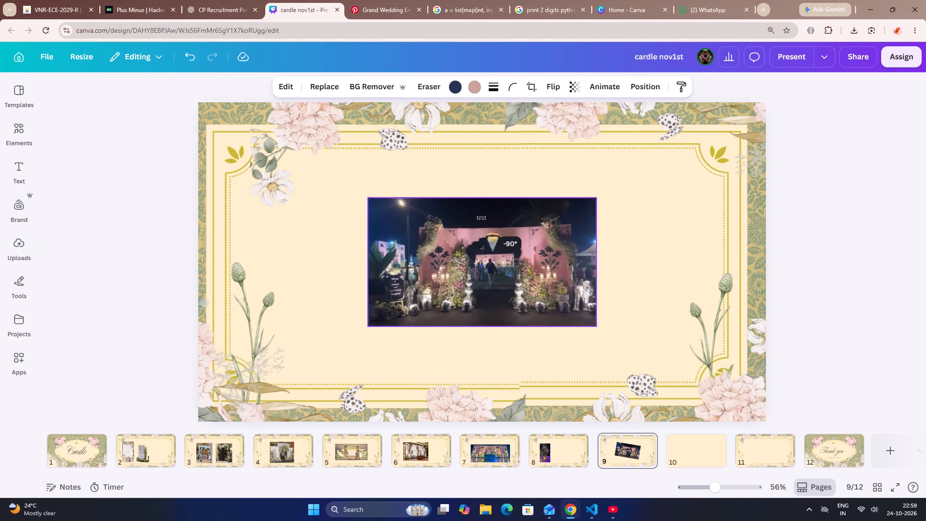
drag(481, 218, 485, 219)
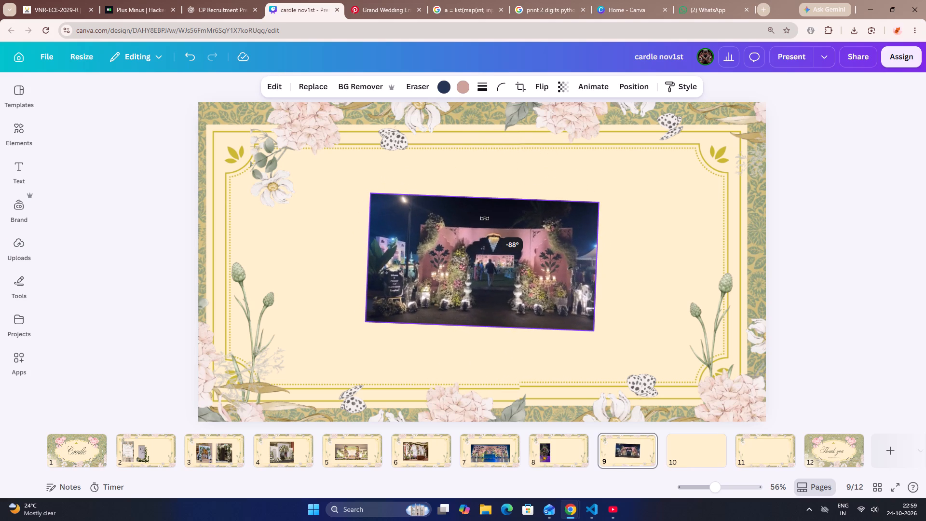
drag(485, 219, 482, 219)
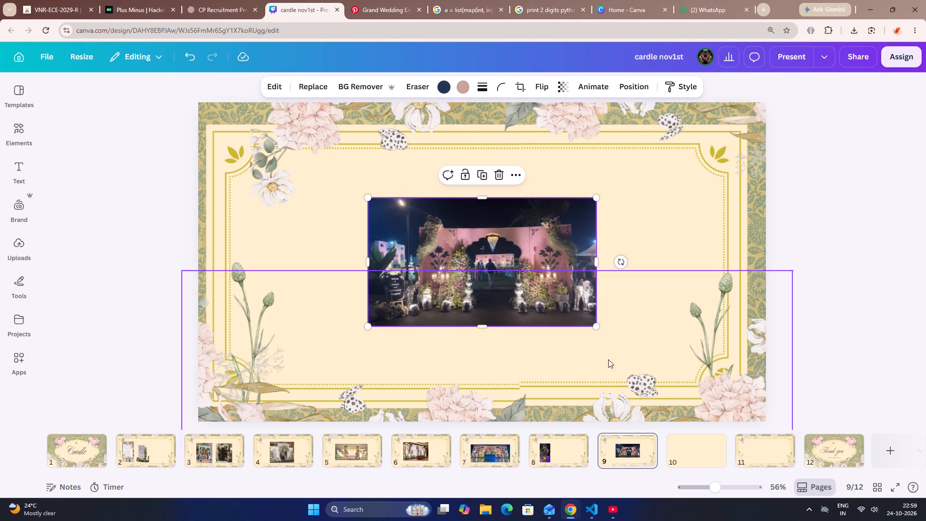
Widen the floral entrance photo on page 9 slightly by extending its side edge outward.
drag(595, 321, 602, 331)
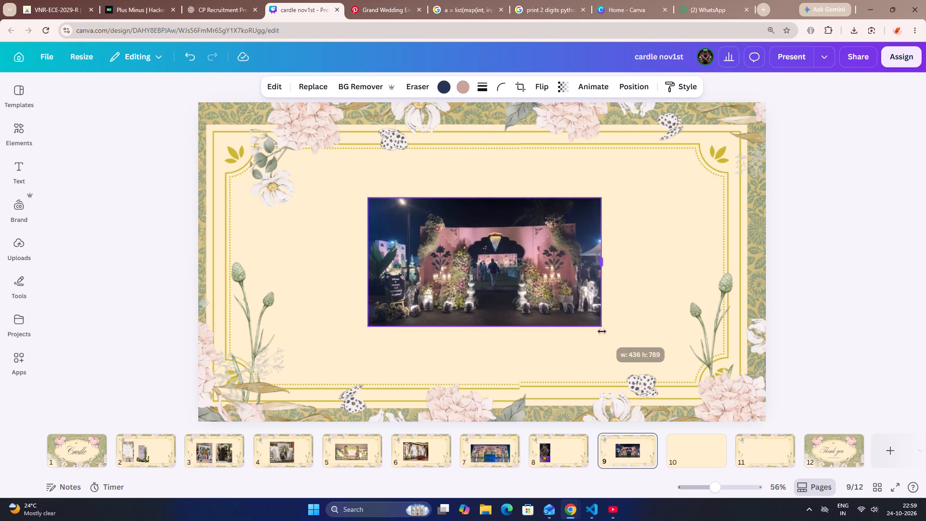
drag(602, 331, 606, 353)
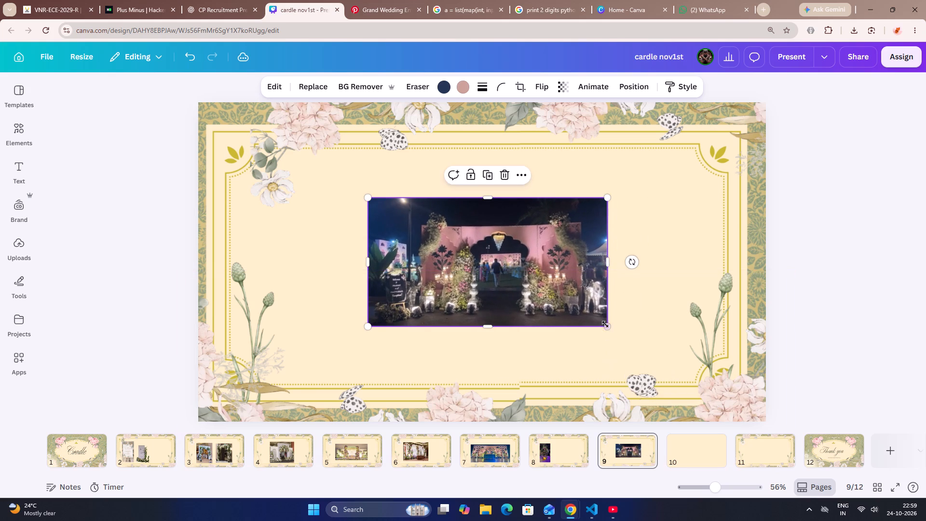
Enlarge the night-time floral entrance photo on page 9 to about 1,190 px across, centre it within the border, and trim its top edge slightly.
drag(606, 328, 694, 424)
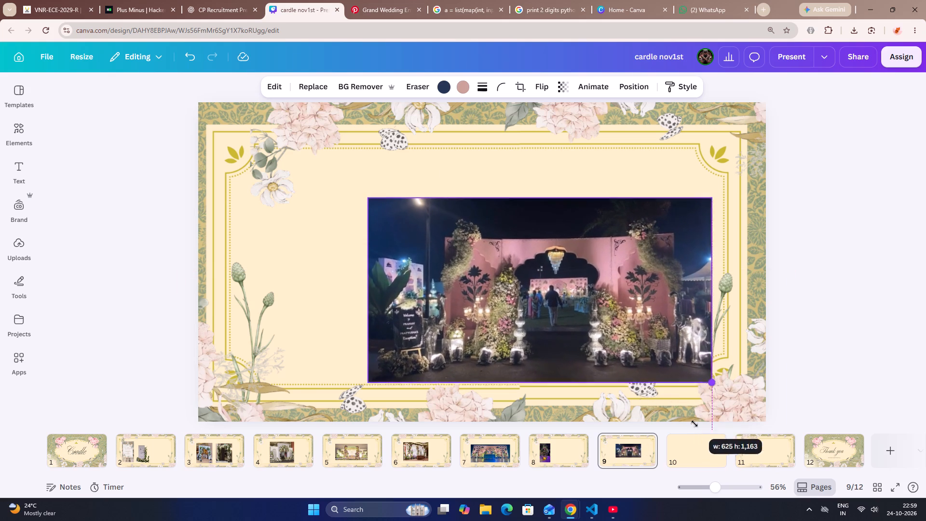
drag(694, 424, 697, 428)
drag(607, 325, 554, 308)
drag(492, 183, 488, 195)
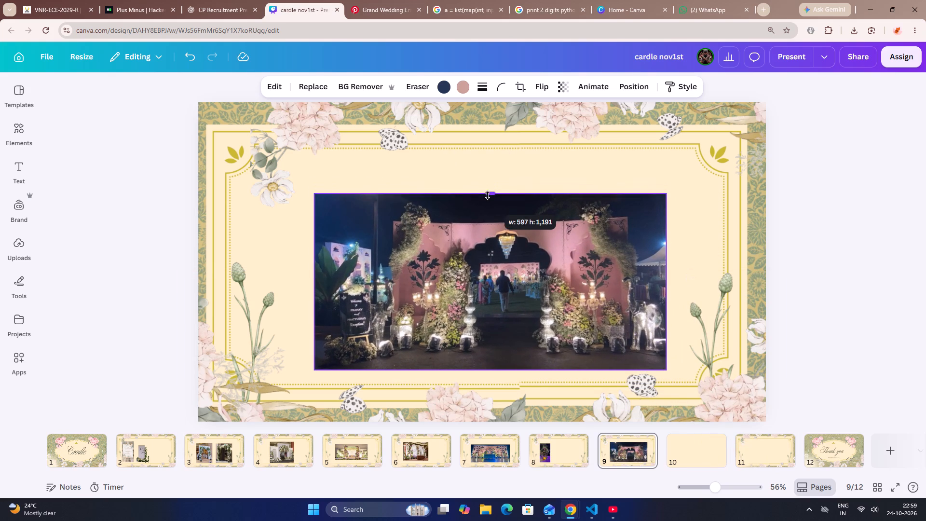
drag(488, 195, 488, 199)
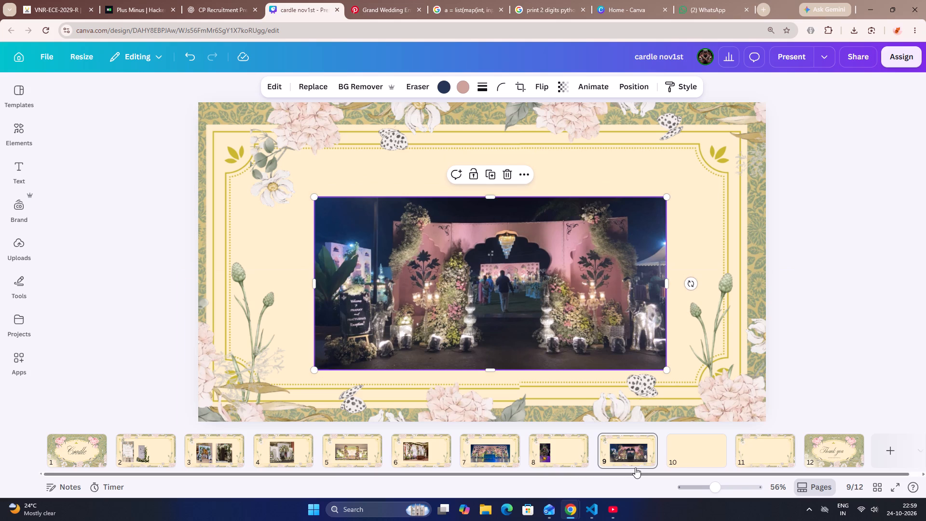
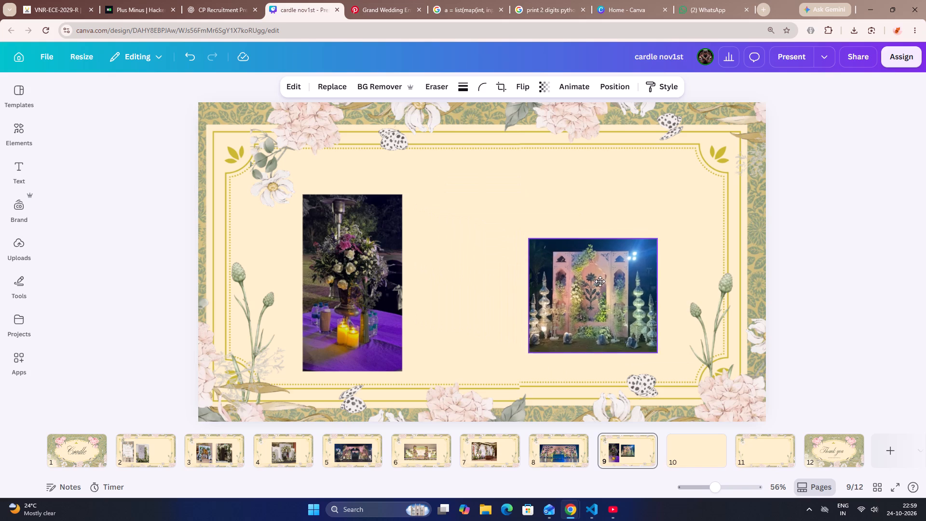
Move the floral entrance photo on page 9 toward the page's right border and enlarge it proportionally to about 542 by 482.
drag(600, 281, 650, 287)
drag(579, 246, 527, 238)
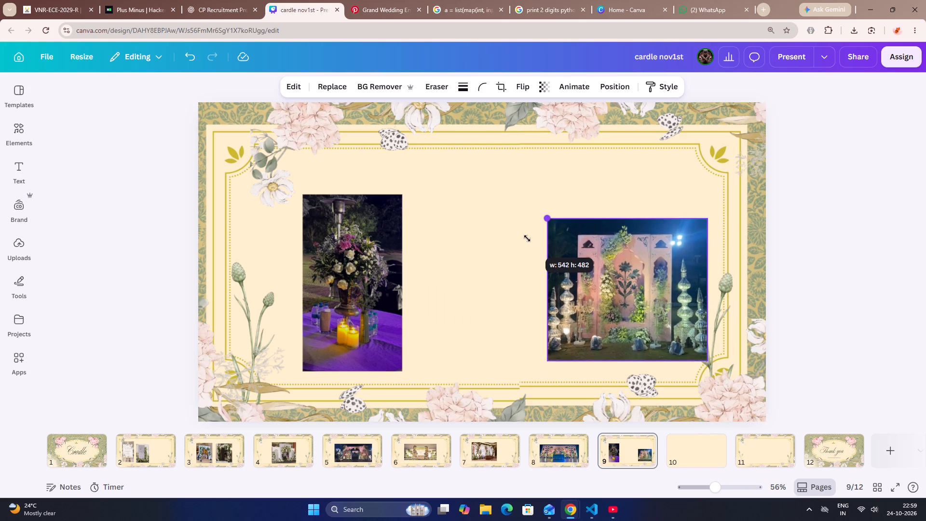
Shrink the night-time floral entrance photo on page 9 and shift it slightly toward the page's centre.
drag(527, 238, 547, 250)
drag(640, 288, 624, 289)
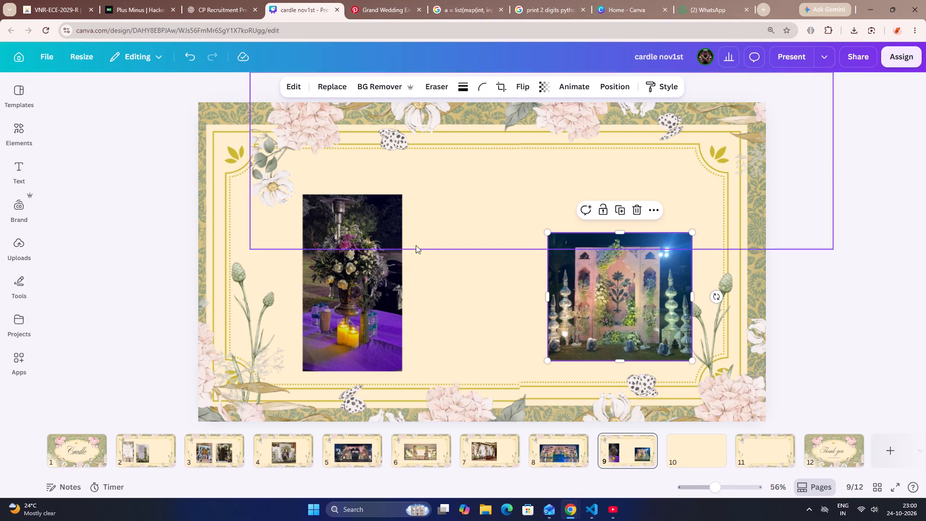
Switch to Pinterest, return to its home feed and search for "charis".
click(403, 9)
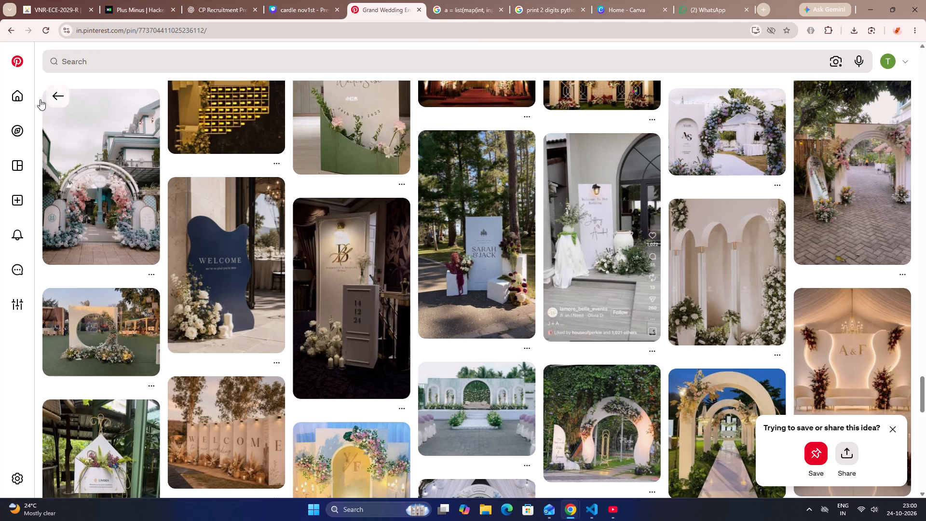
click(27, 99)
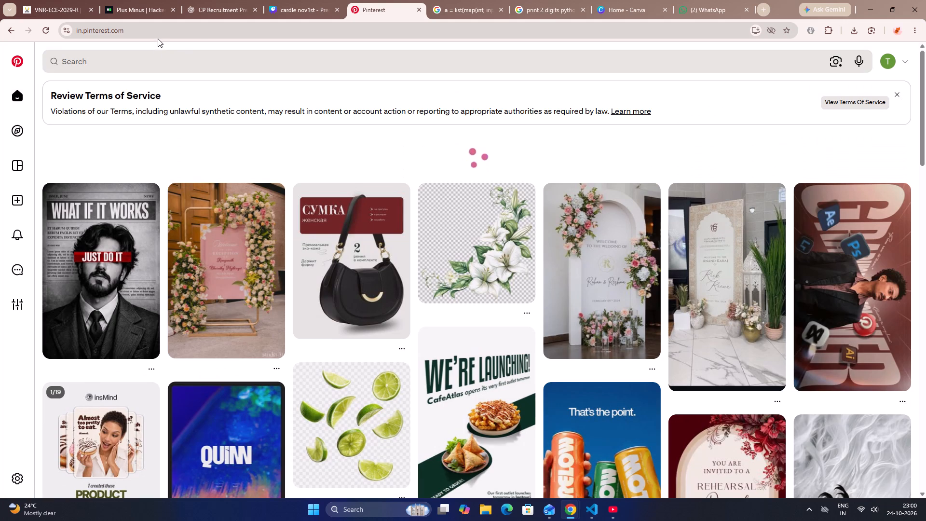
click(154, 55)
text(cha)
text(ris)
key(space)
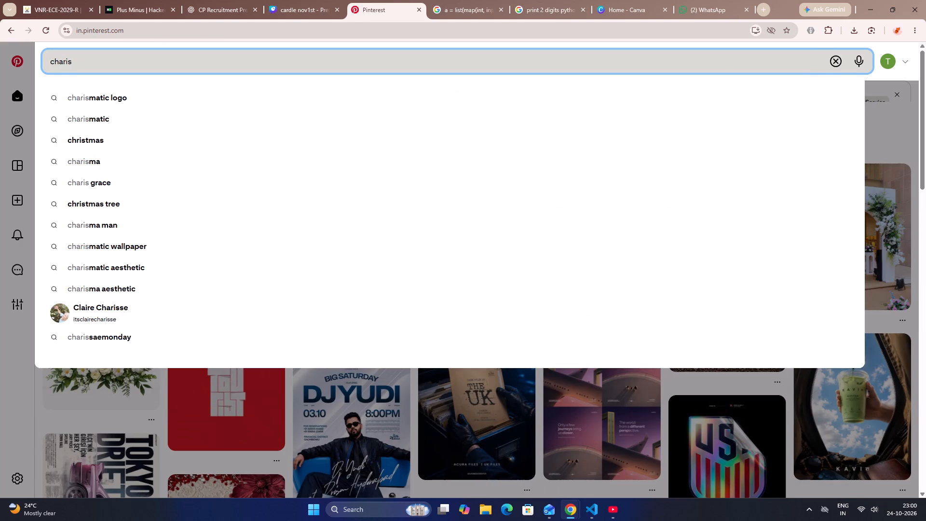
key(Return)
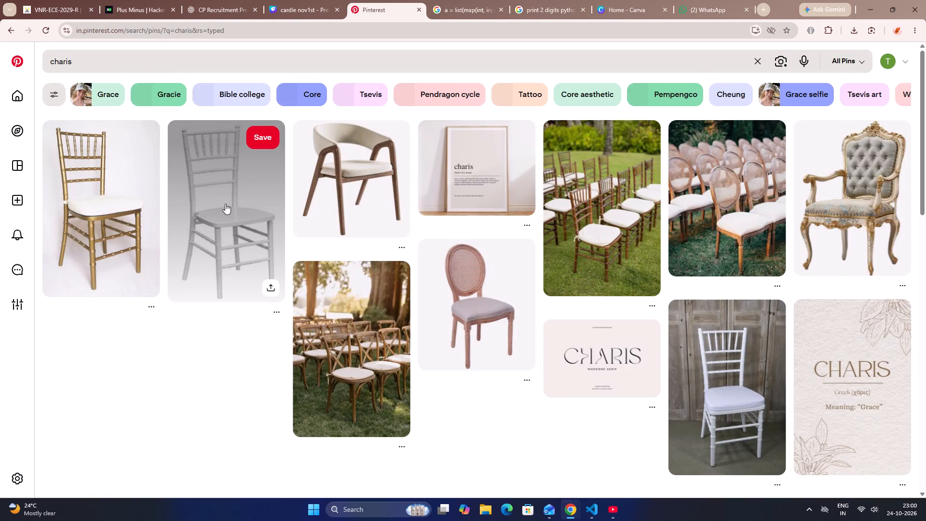
Look through the chair results, view the pin of wooden chair rows on grass, and return to the results.
scroll(102, 303, down, 1)
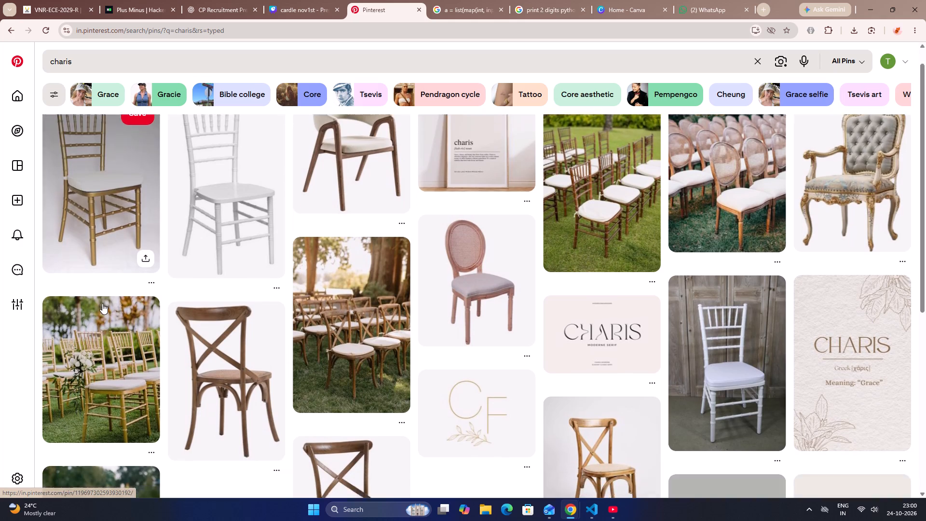
scroll(102, 303, down, 6)
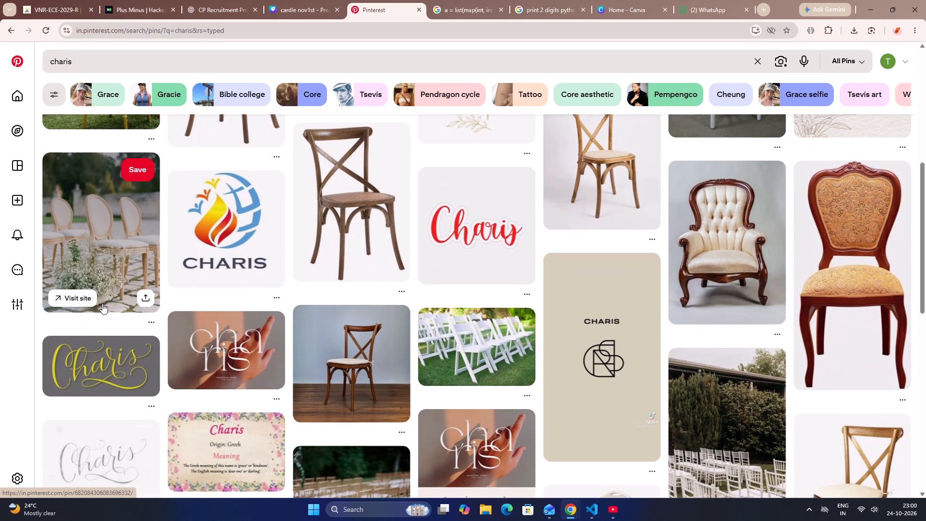
scroll(102, 303, down, 4)
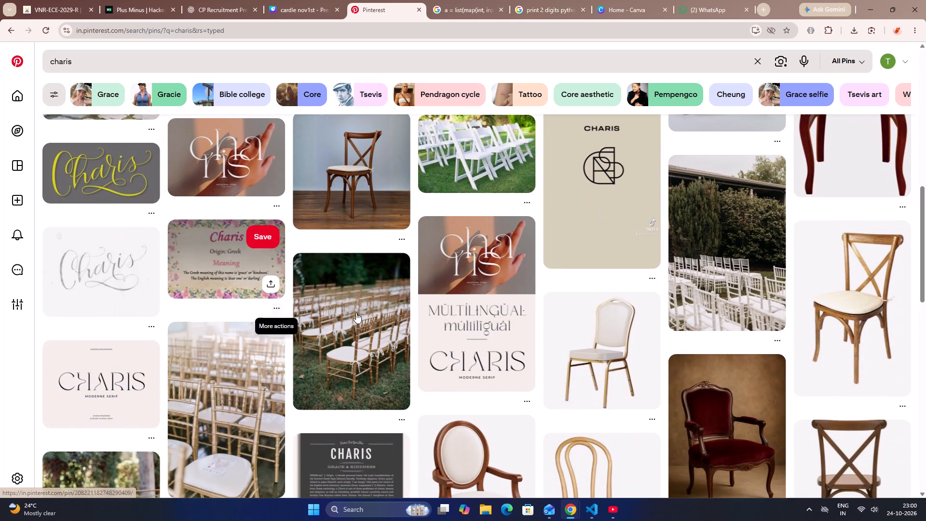
click(388, 316)
click(358, 328)
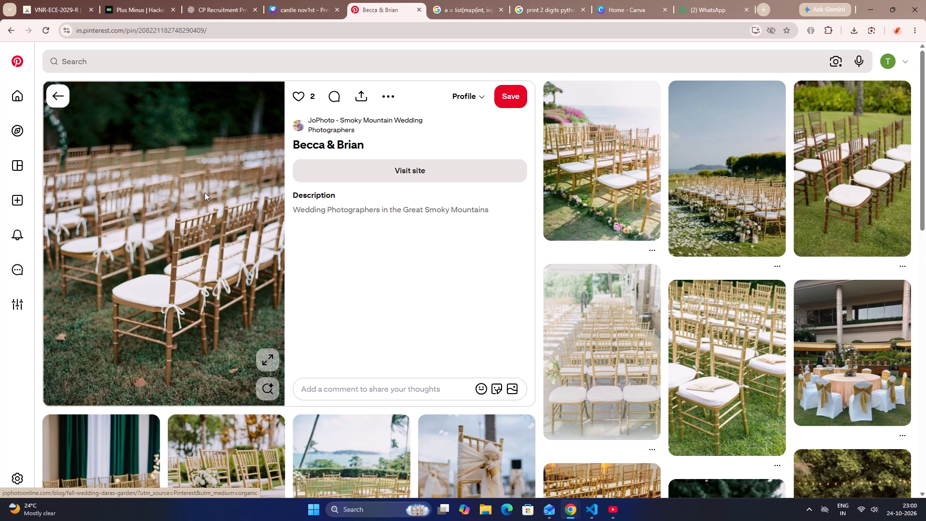
click(51, 100)
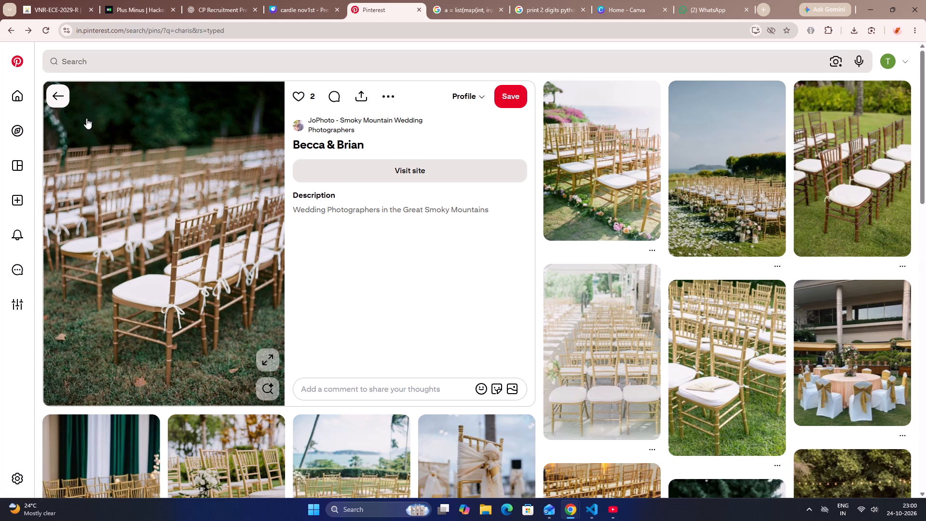
Open the gold Chiavari wedding ceremony pin, then its related pin of gold chairs on grass, and copy that image.
scroll(195, 307, down, 2)
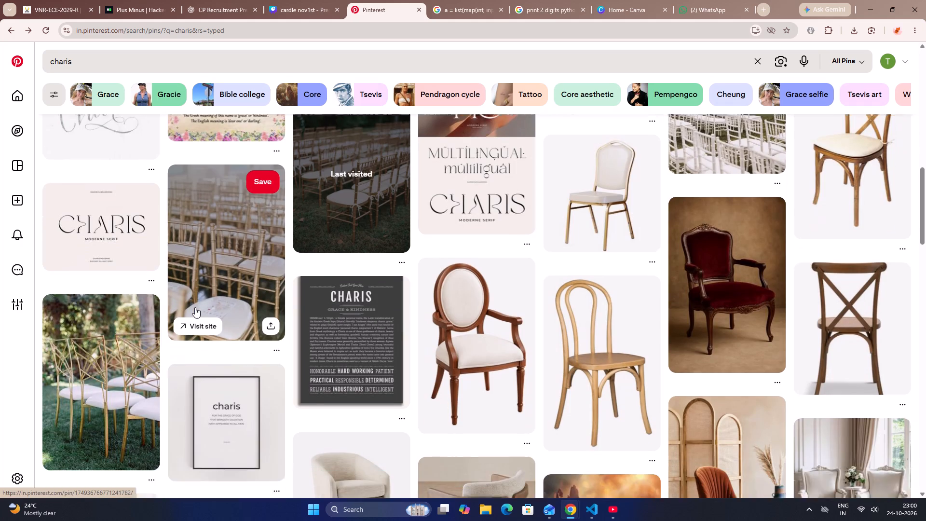
scroll(195, 307, down, 5)
scroll(195, 307, up, 5)
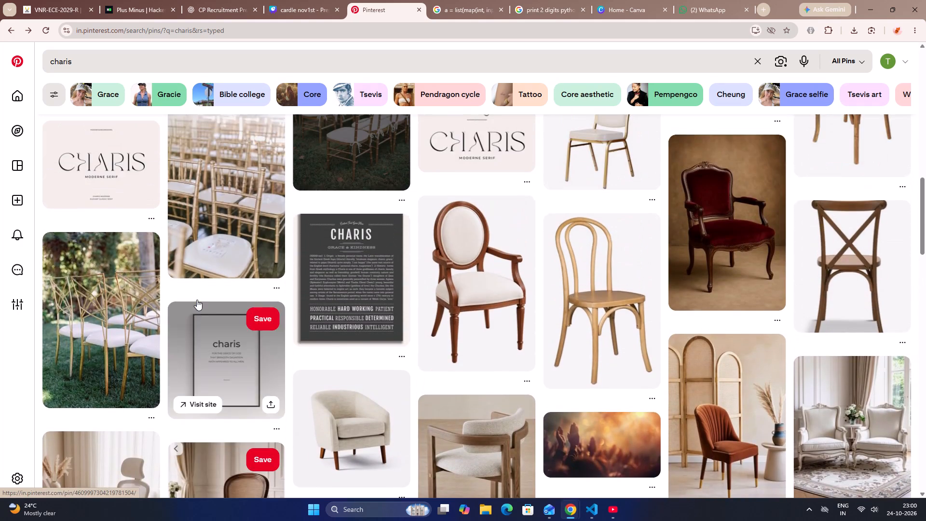
scroll(199, 289, up, 4)
click(209, 348)
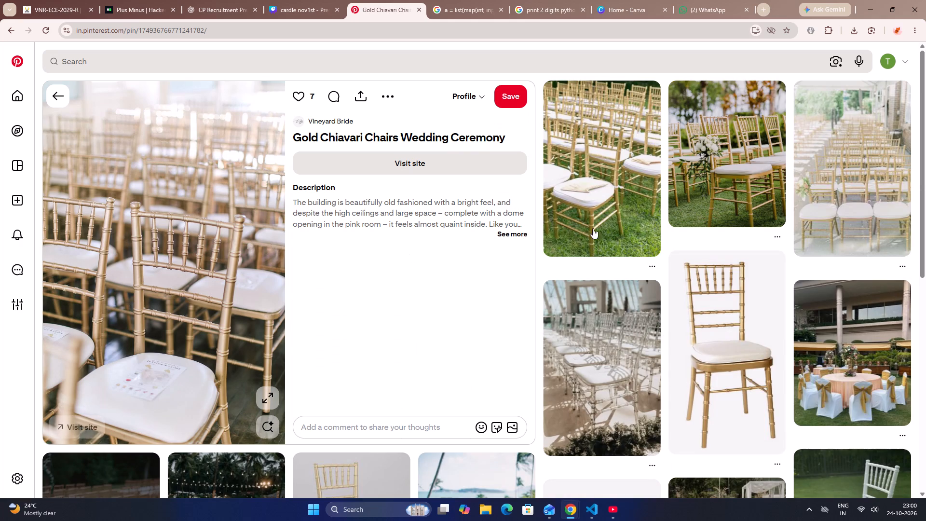
click(619, 160)
right_click(182, 257)
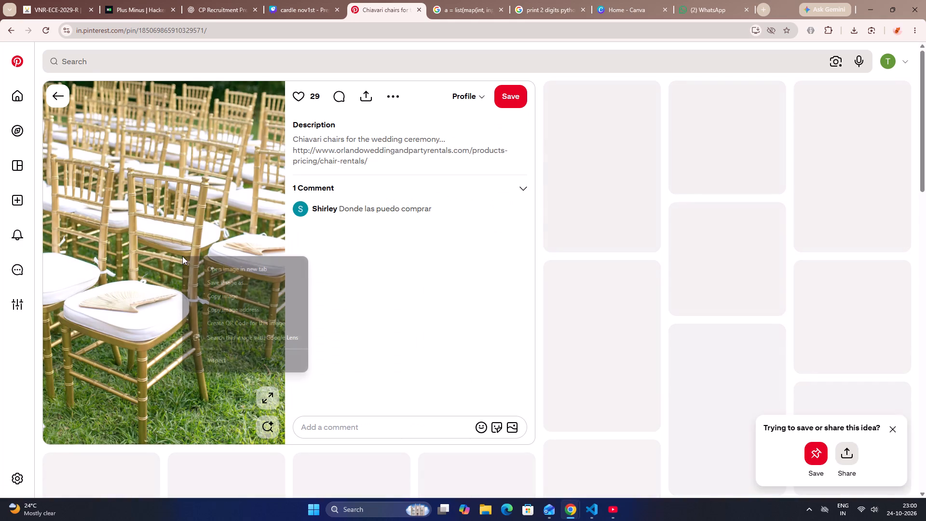
click(191, 292)
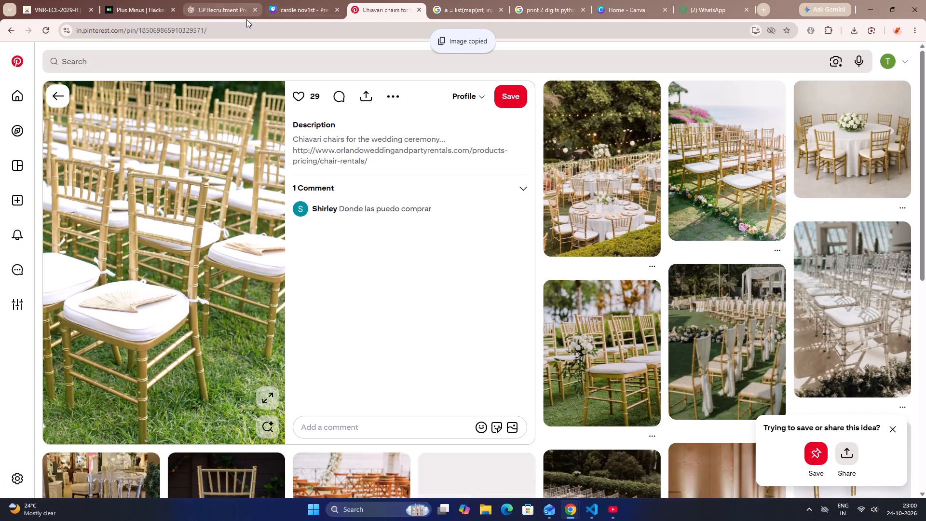
Paste the copied gold Chiavari chairs image onto the empty floral-bordered page 11 of the "cardle nov1st" design.
click(289, 5)
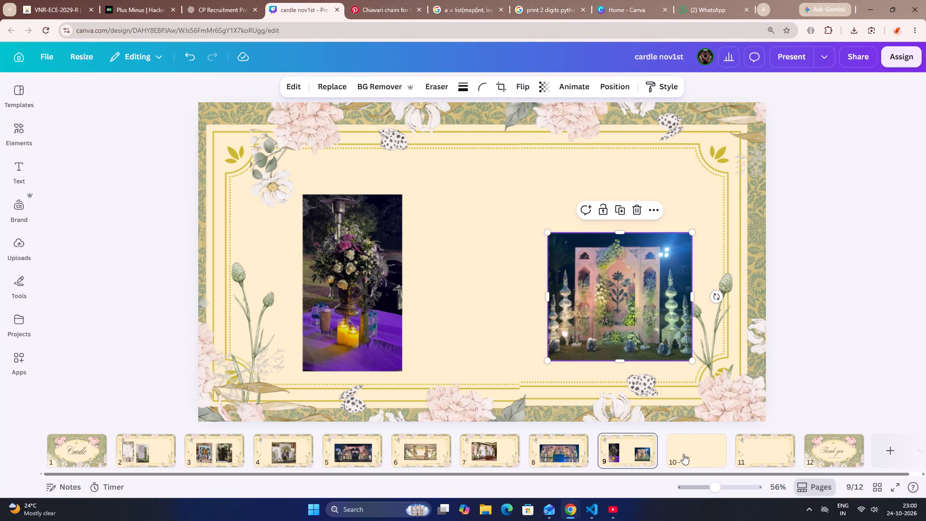
click(683, 454)
click(756, 448)
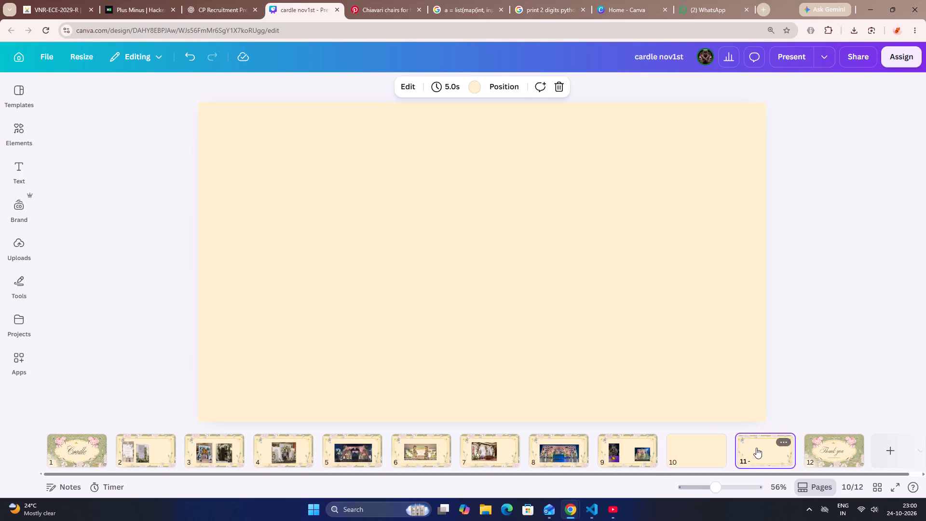
key(ctrl+v)
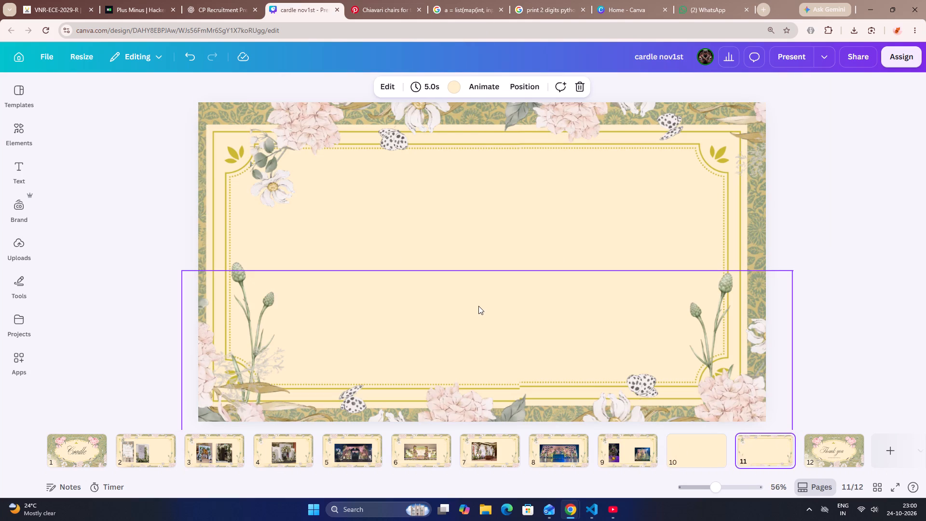
Open the related Kauffman Center Wedding pin on Pinterest and copy its clear ghost Chiavari chairs image.
click(389, 13)
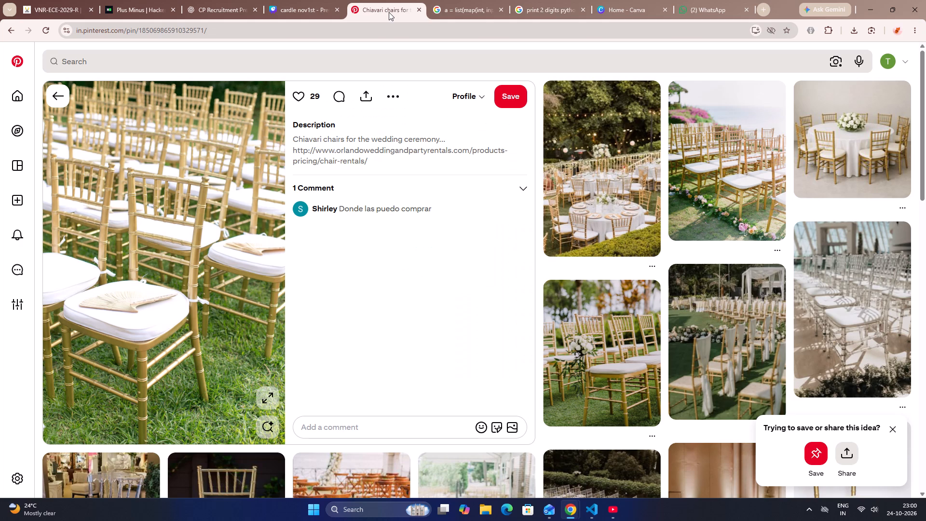
click(851, 317)
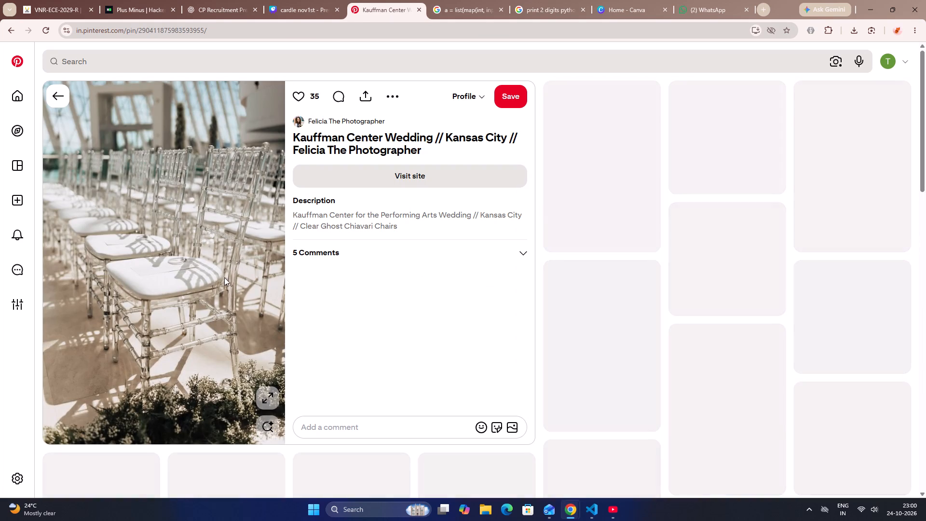
right_click(181, 260)
click(206, 297)
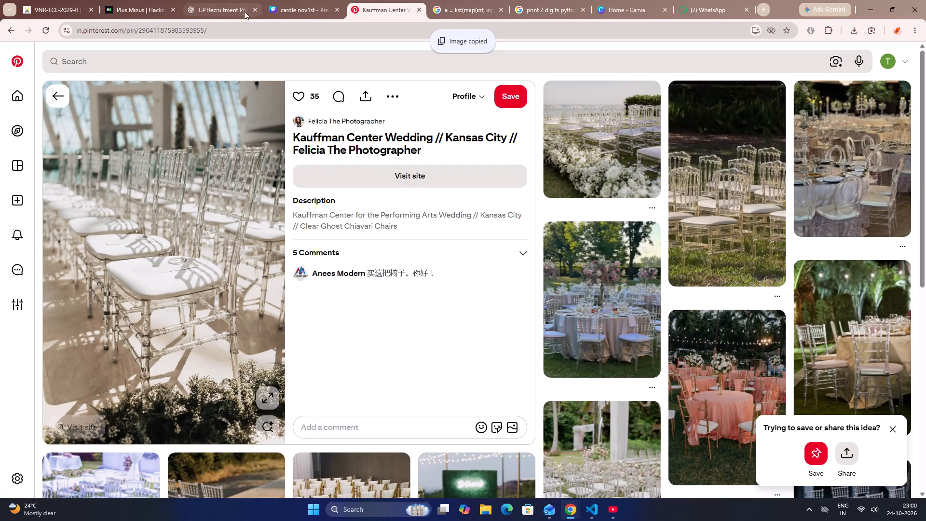
Shrink the gold chairs photo on page 11 of the Canva design and place it on the page's left side.
click(297, 7)
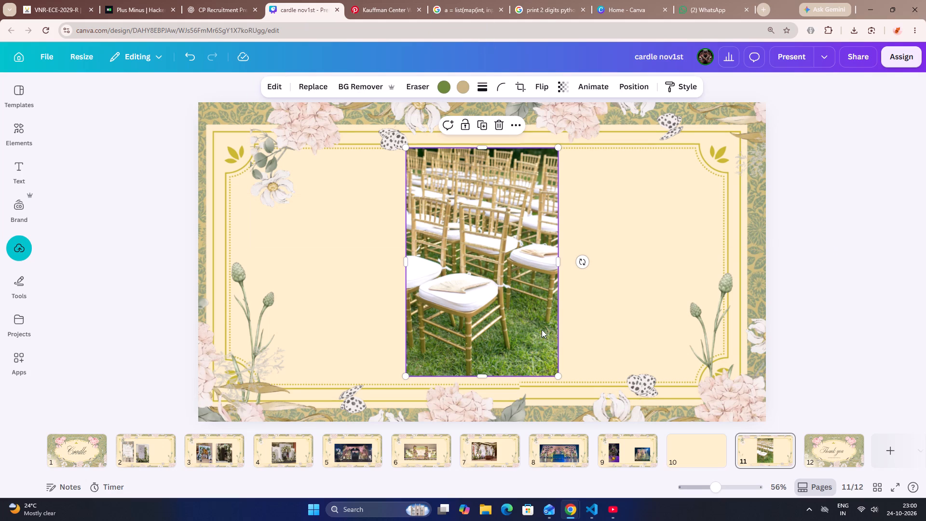
key(v)
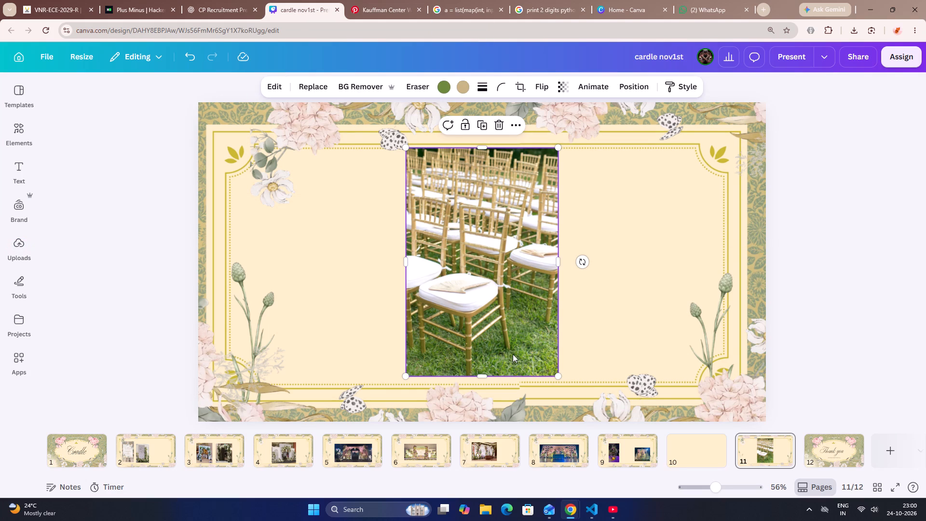
drag(559, 328, 570, 328)
drag(567, 147, 526, 224)
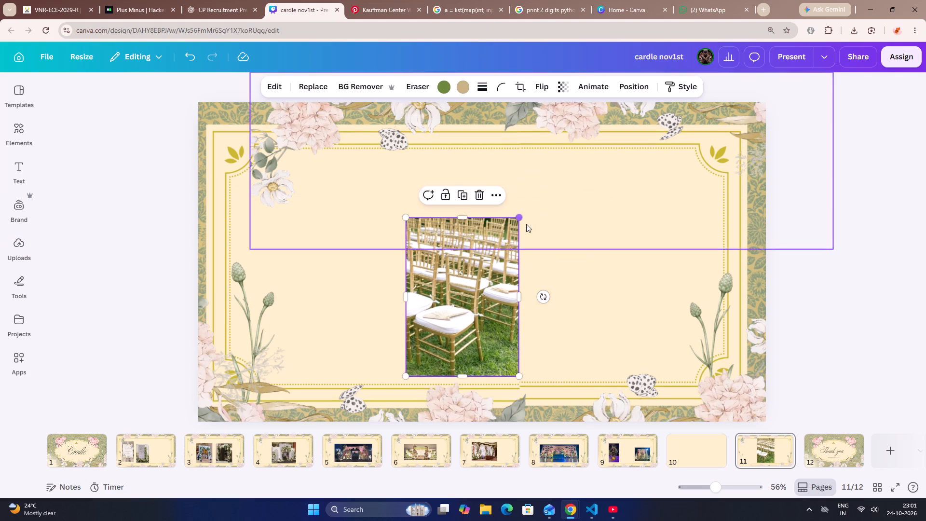
drag(477, 300, 340, 302)
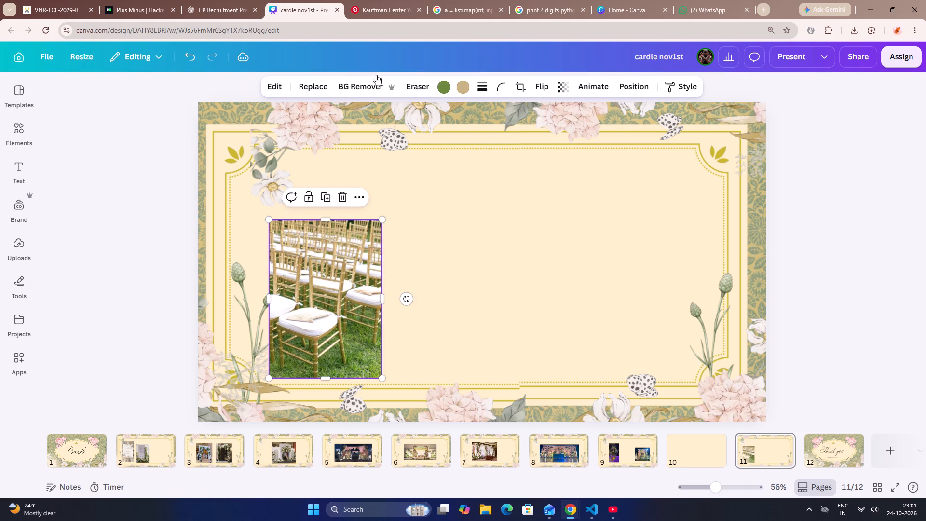
Copy the clear ghost chairs image from Pinterest again, paste it onto page 11 and shrink it beside the gold chairs.
click(384, 9)
right_click(244, 255)
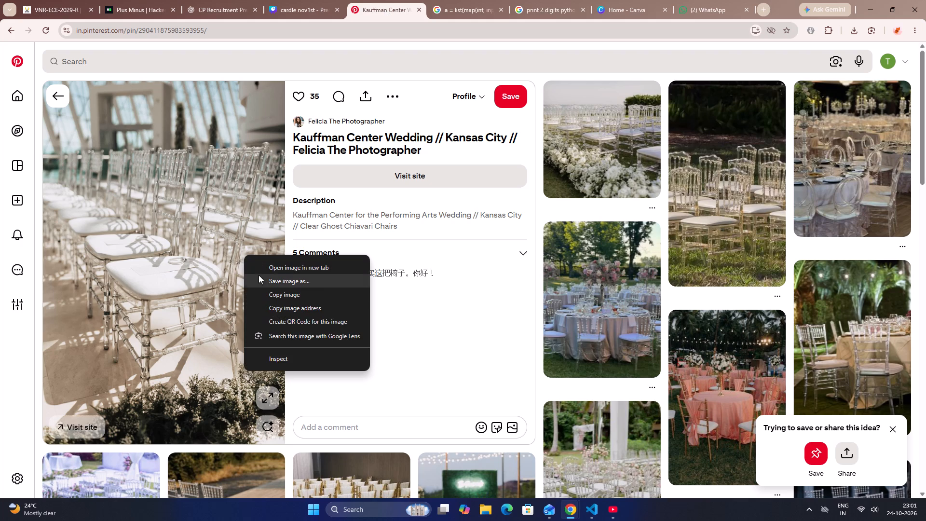
click(264, 292)
click(308, 0)
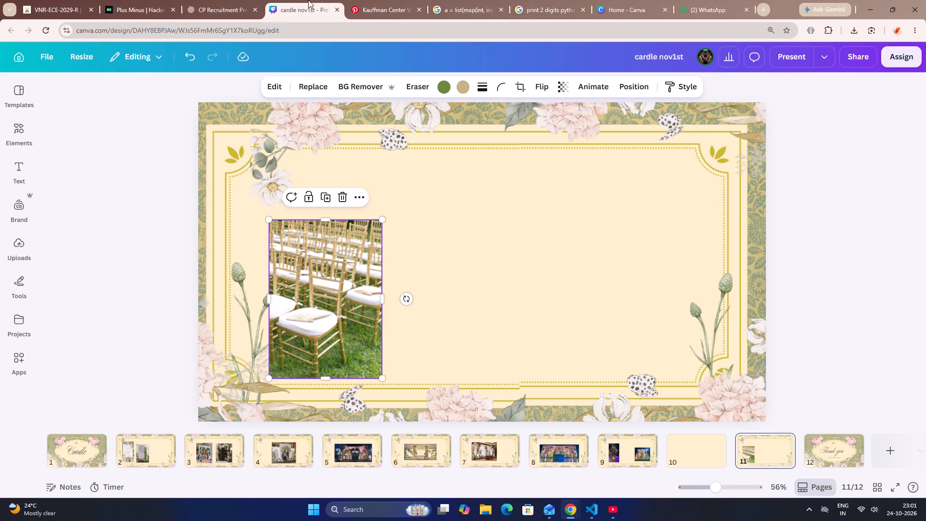
key(ctrl+v)
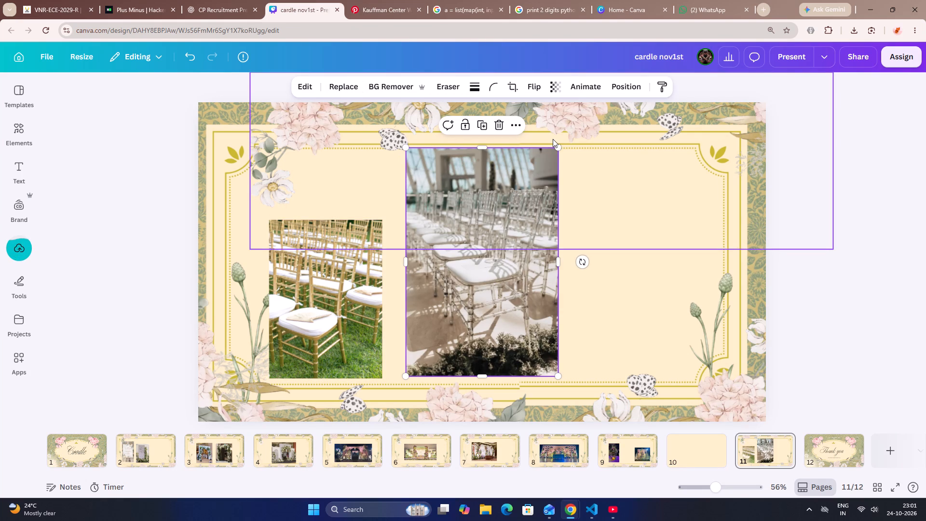
drag(554, 145, 547, 219)
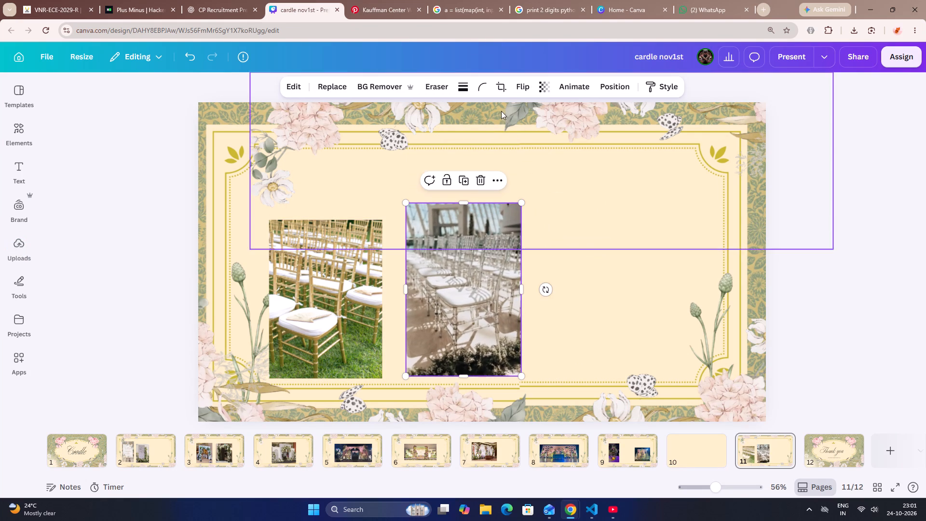
Browse related chair images on Pinterest, including those under the Chivari chairs pin with tied sashes.
click(372, 9)
scroll(615, 264, down, 2)
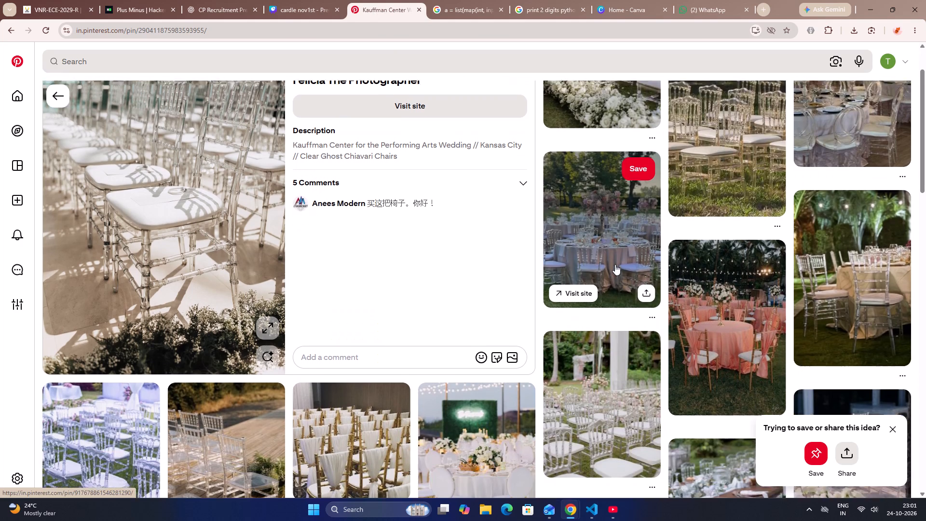
scroll(615, 264, down, 6)
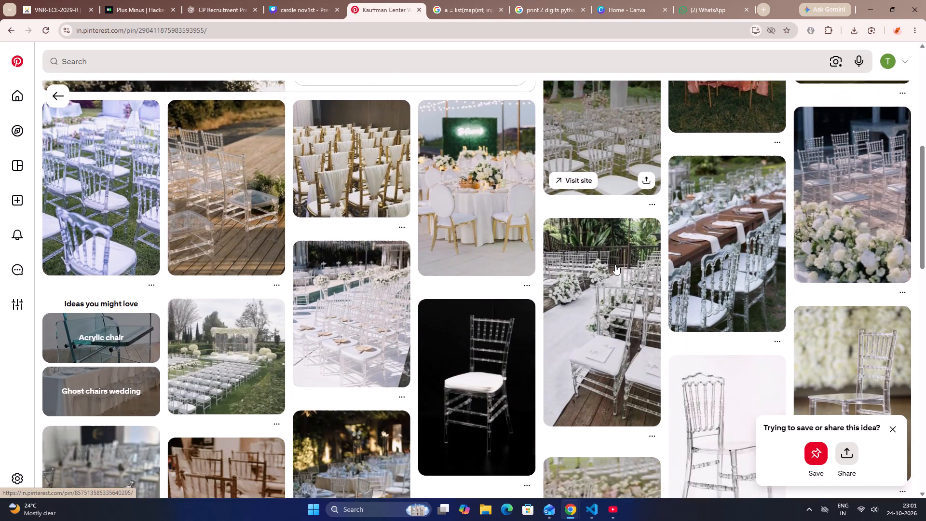
scroll(615, 264, down, 6)
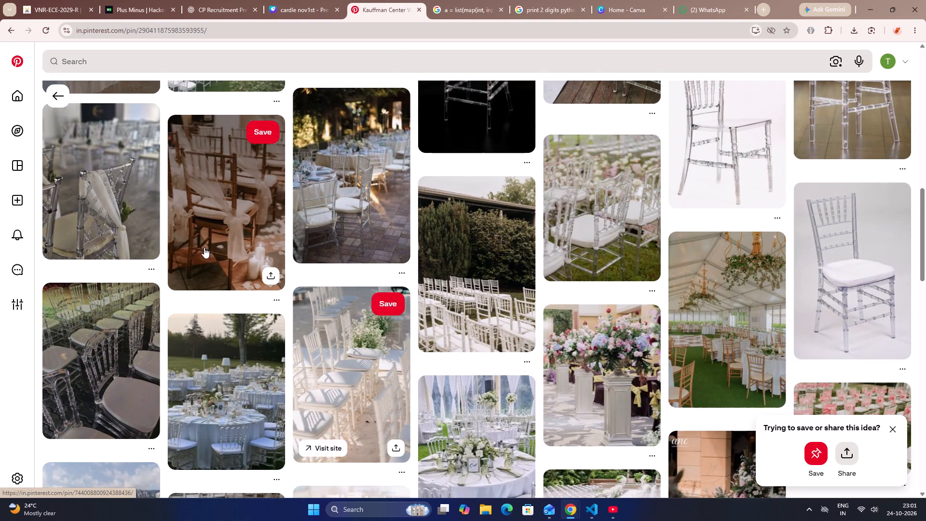
click(223, 201)
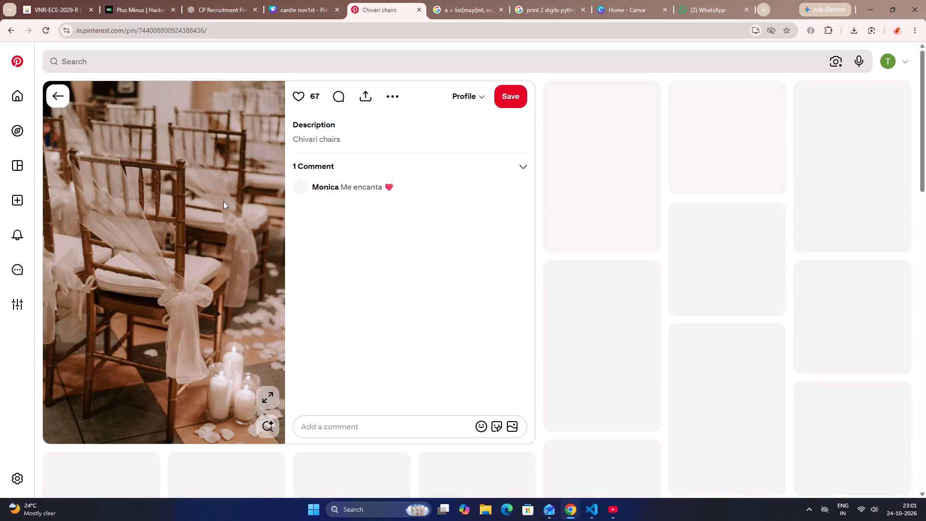
scroll(224, 207, down, 3)
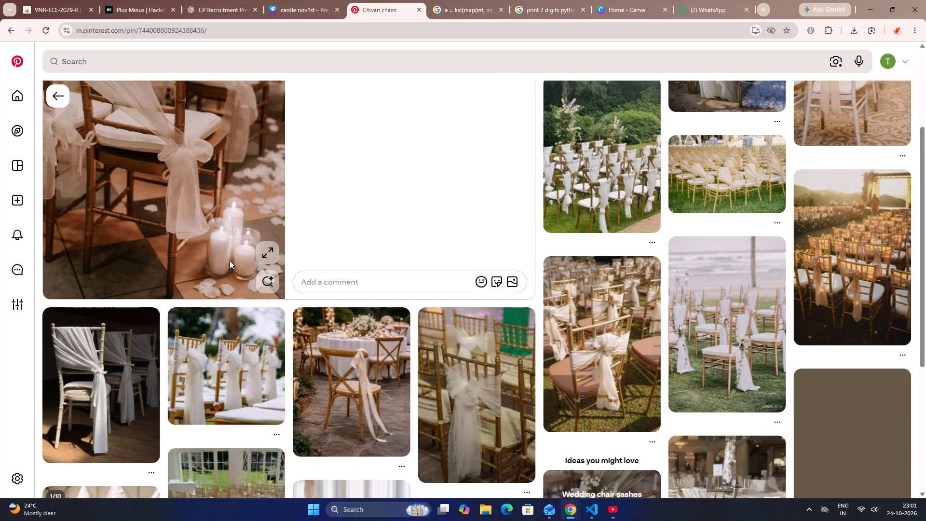
scroll(230, 262, down, 3)
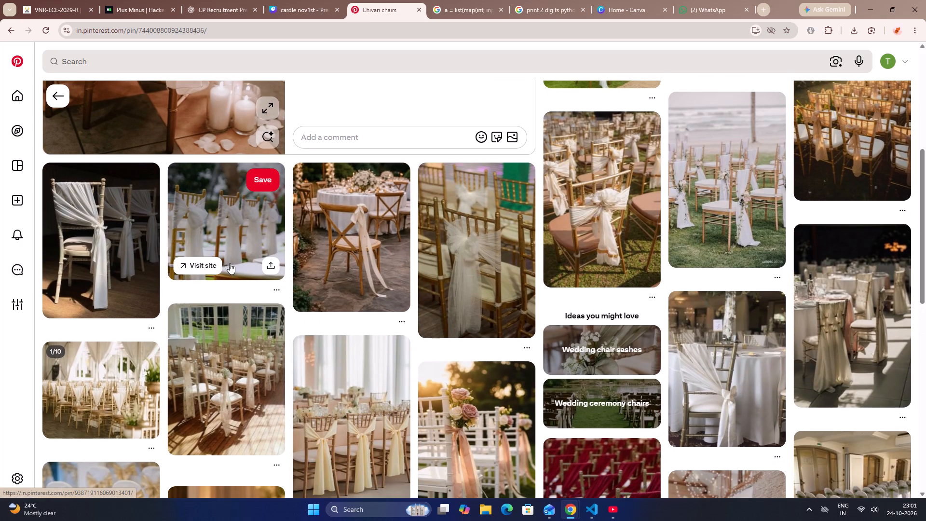
Return to the Canva design and shift the clear chairs and gold chairs photos slightly upward on page 11.
click(286, 1)
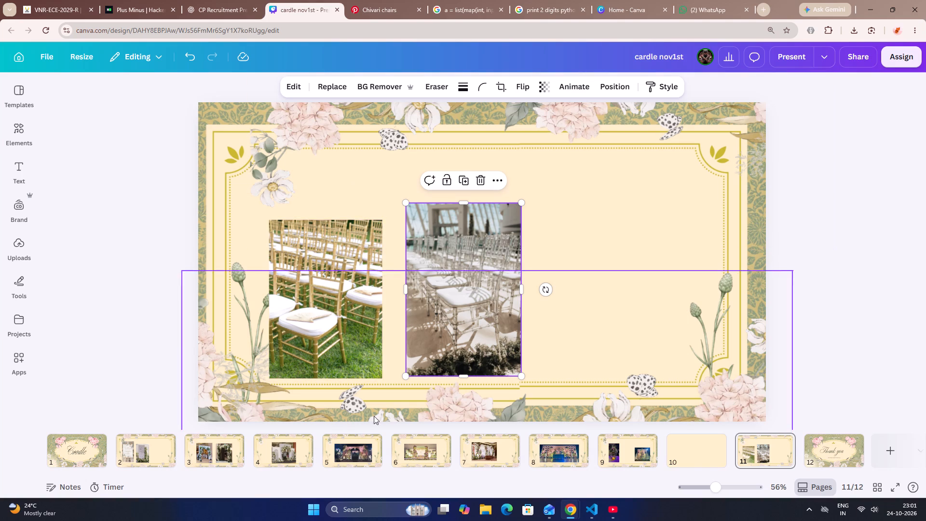
click(354, 452)
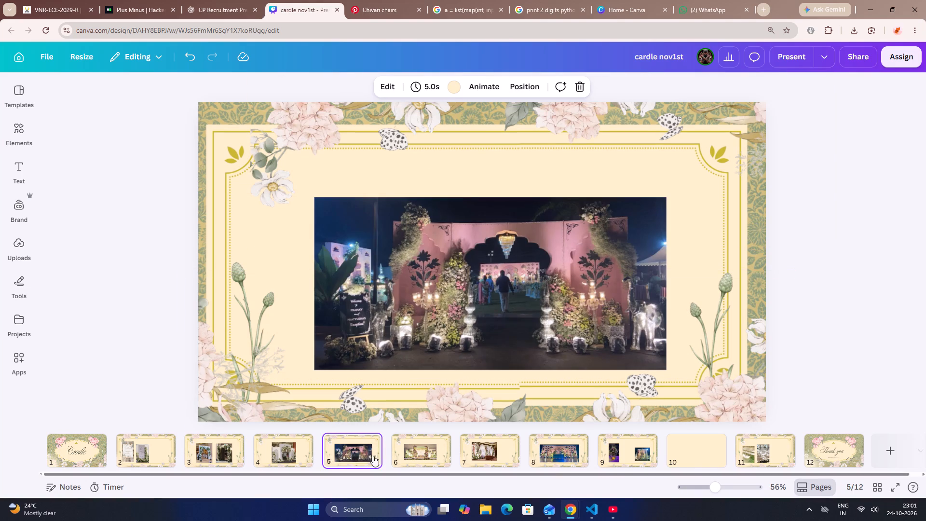
click(549, 448)
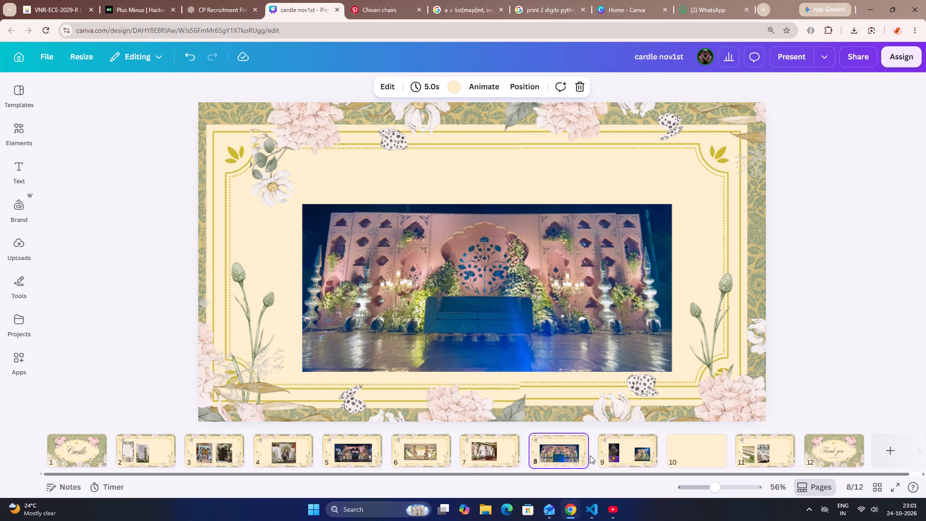
click(739, 456)
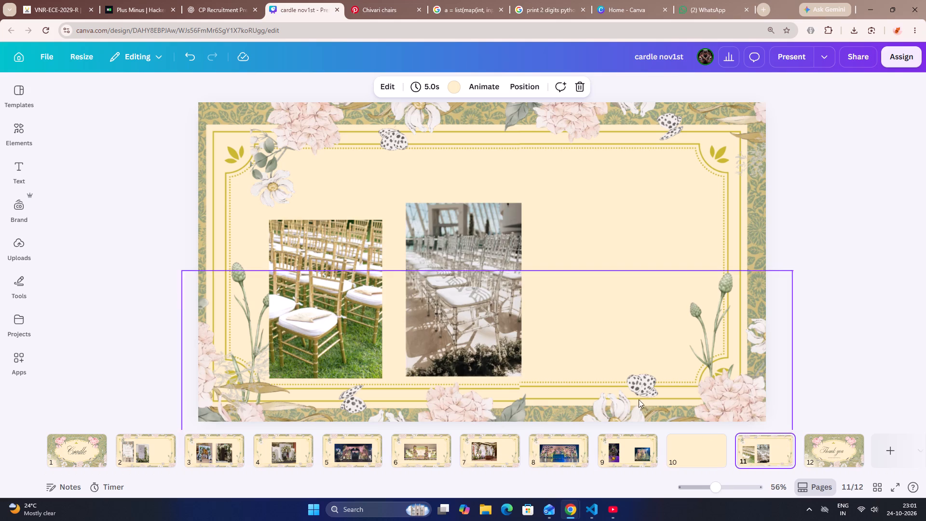
drag(490, 323, 497, 309)
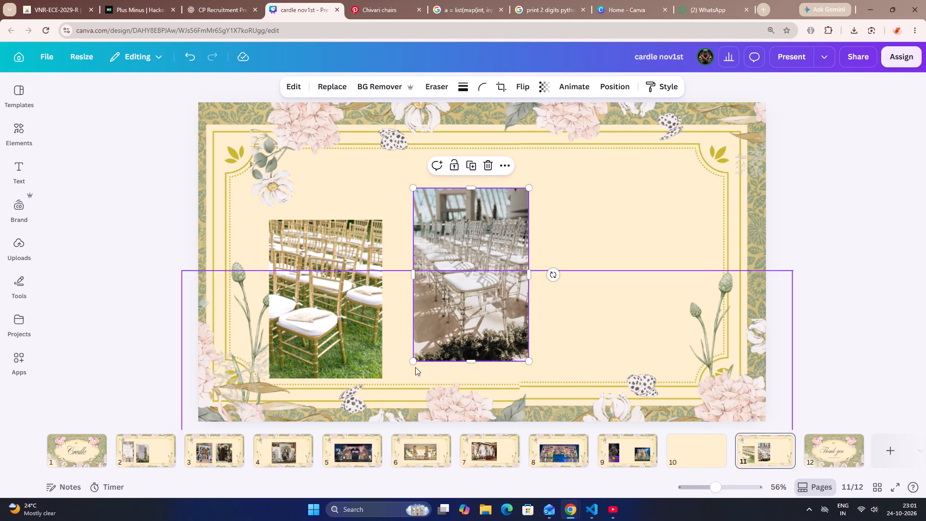
drag(337, 299, 340, 294)
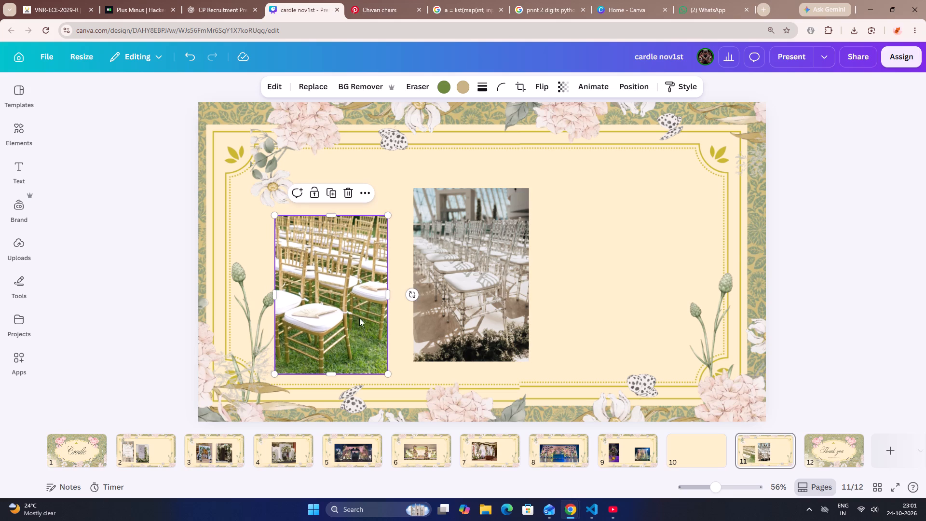
Open the "Outdoor Ceremony - Vineyard Chairs" pin on Pinterest and copy its wooden cross-back chairs image.
click(376, 16)
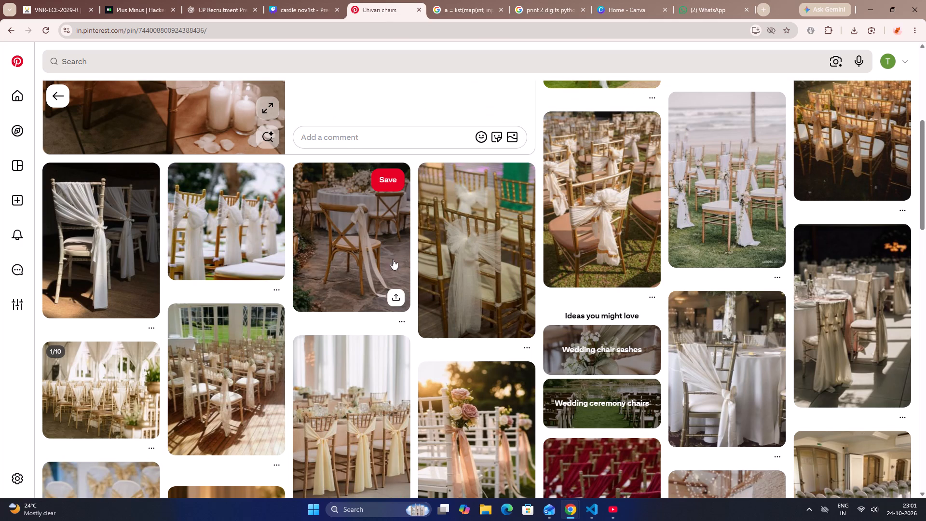
scroll(315, 271, down, 3)
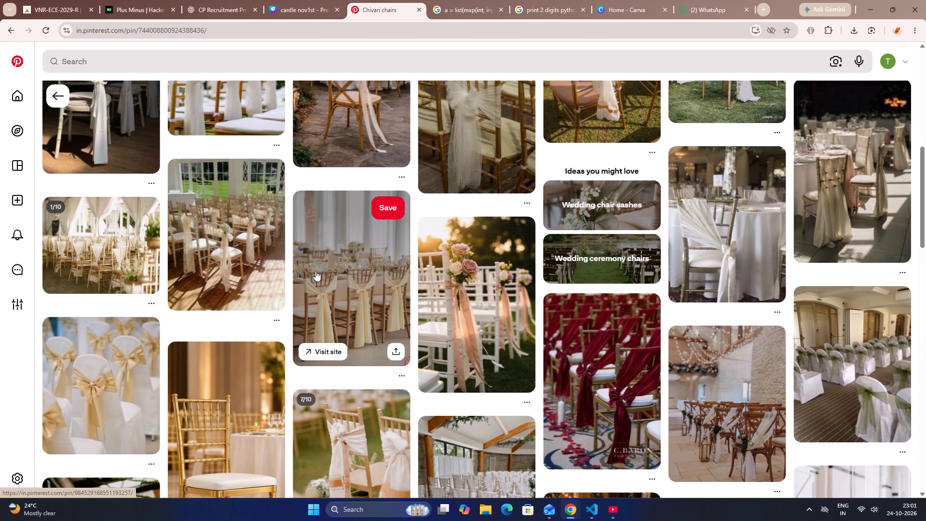
scroll(315, 271, up, 3)
click(332, 230)
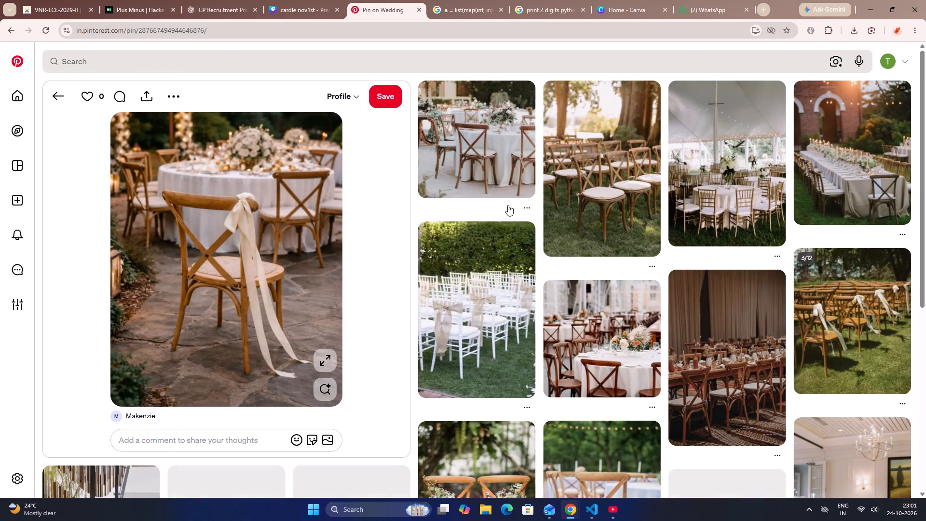
click(558, 179)
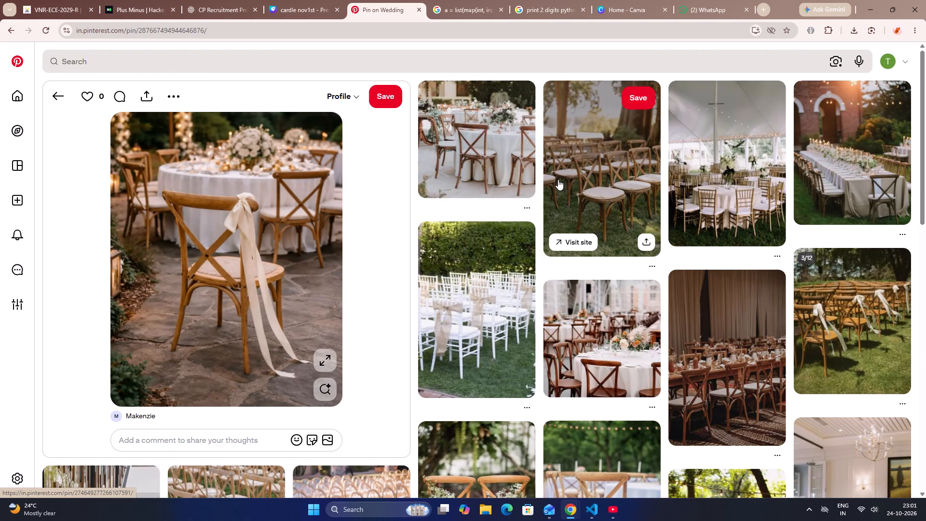
right_click(146, 302)
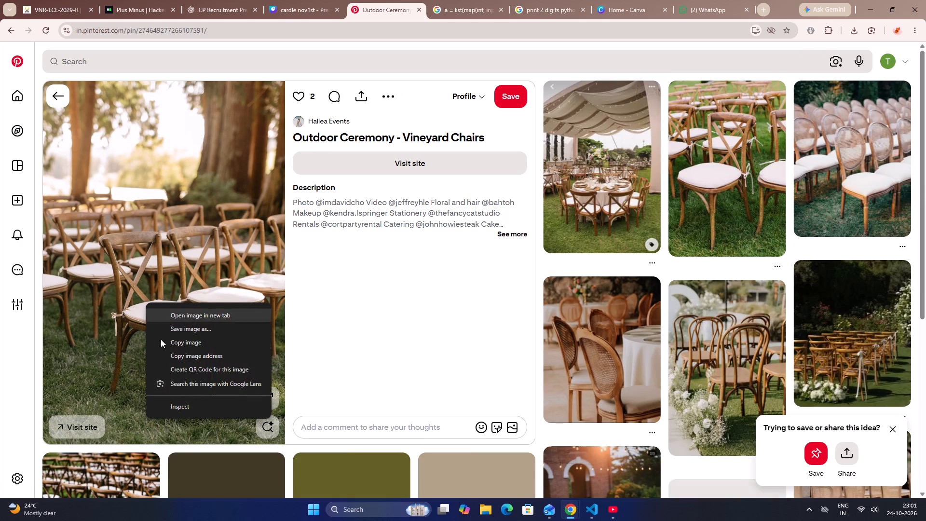
click(162, 341)
Paste the wooden chairs image onto page 11 in Canva, place it right of the clear chairs and crop its top and bottom.
click(301, 12)
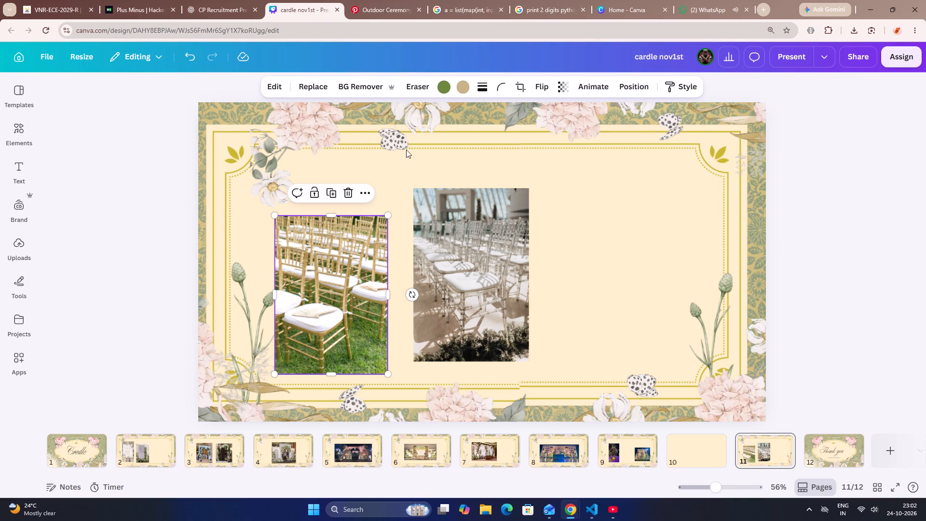
key(ctrl+v)
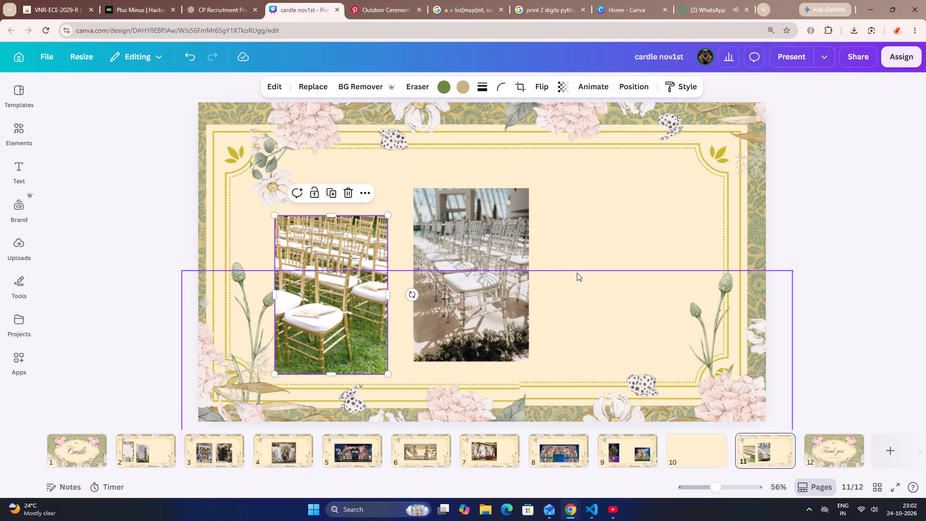
drag(498, 288, 642, 298)
drag(625, 164, 626, 200)
drag(625, 375, 628, 365)
drag(613, 269, 611, 264)
Raise the gold chairs photo on page 11 and lower the clear chairs photo between the other two.
click(483, 263)
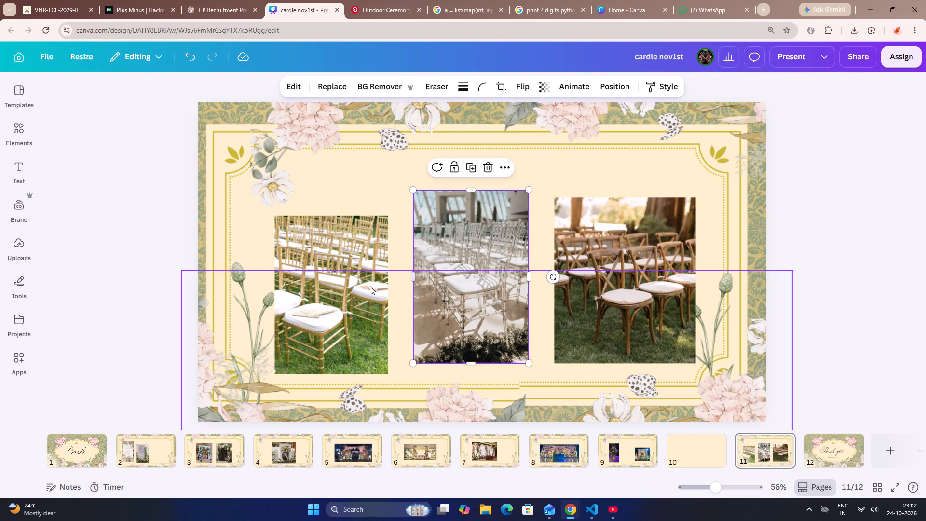
drag(370, 286, 371, 270)
drag(513, 288, 511, 293)
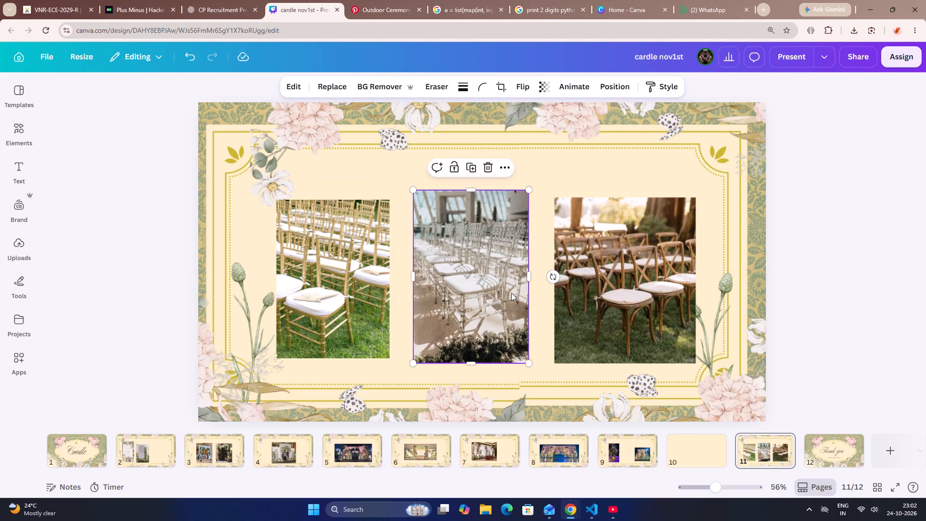
drag(511, 293, 517, 302)
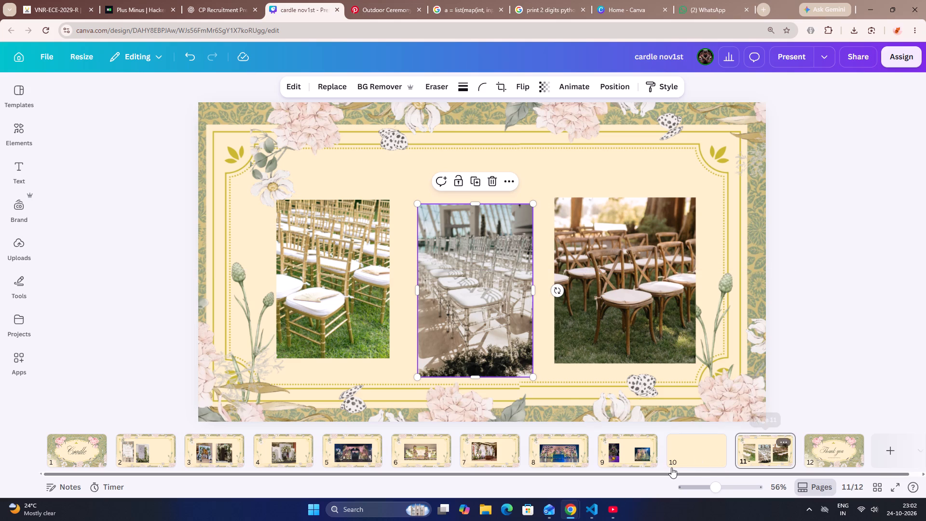
Delete the blank cream page 10 that has no floral border.
click(625, 448)
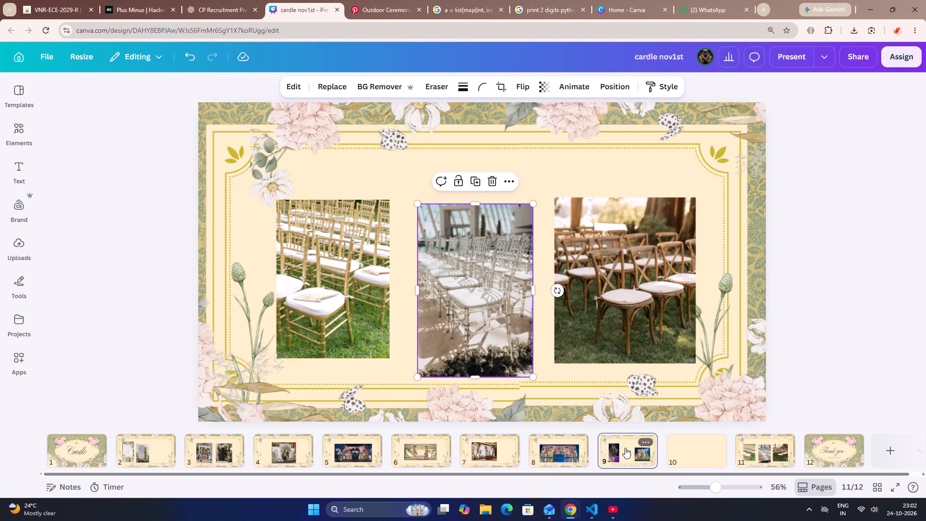
click(680, 448)
click(708, 442)
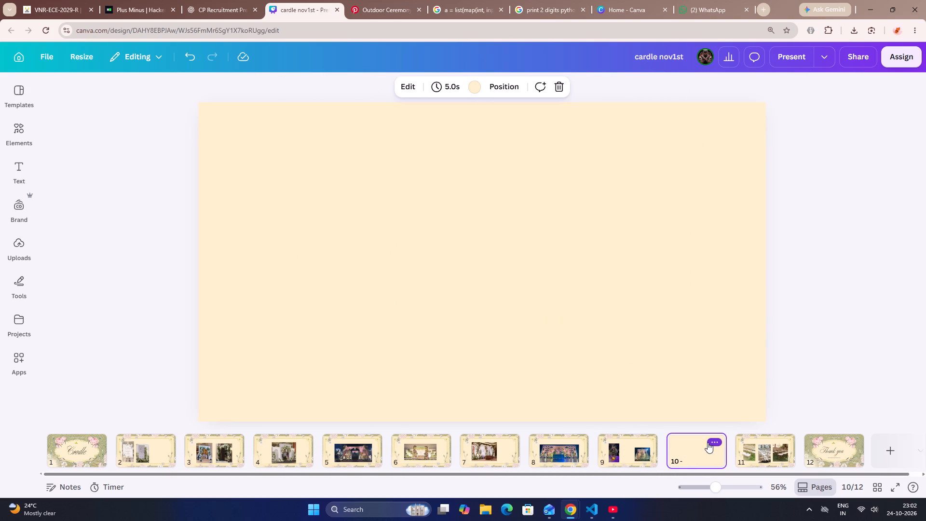
click(743, 205)
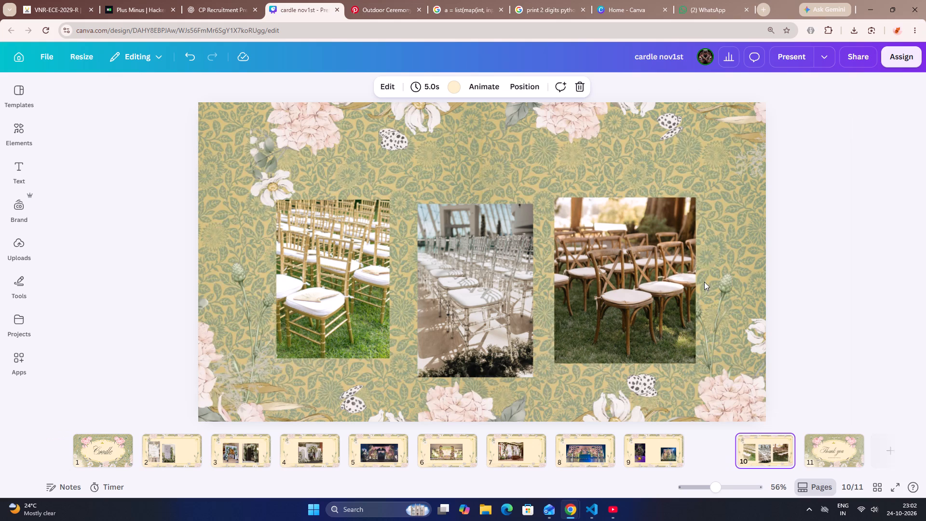
Move the floral stage photo with the brown sofa from page 7 onto page 6.
click(662, 457)
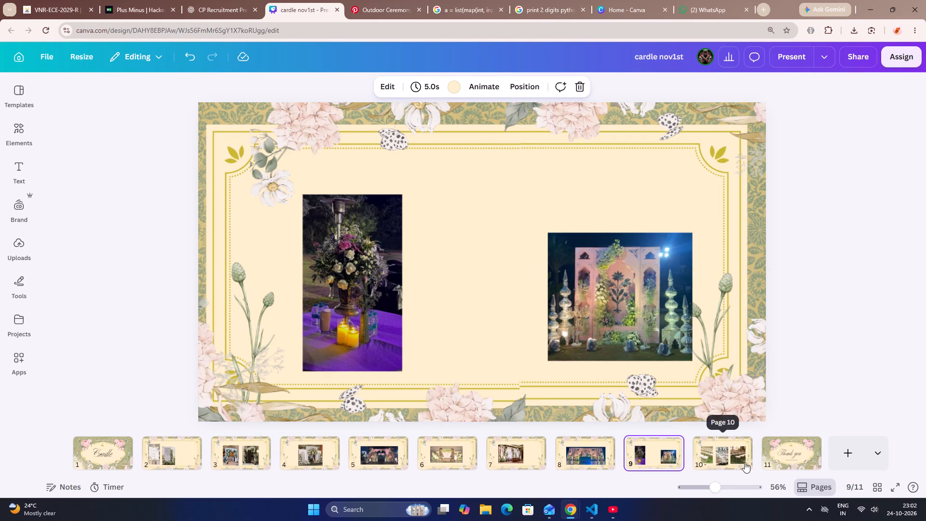
click(513, 456)
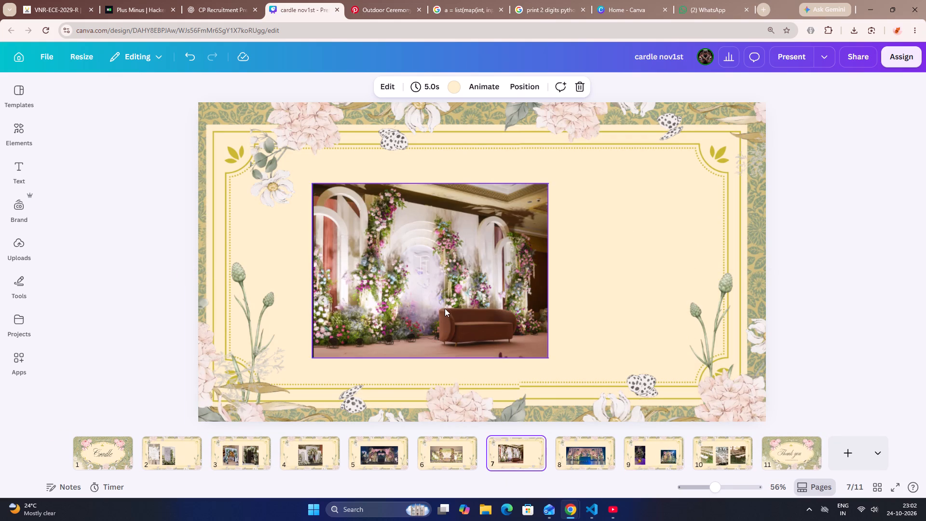
drag(445, 308, 446, 459)
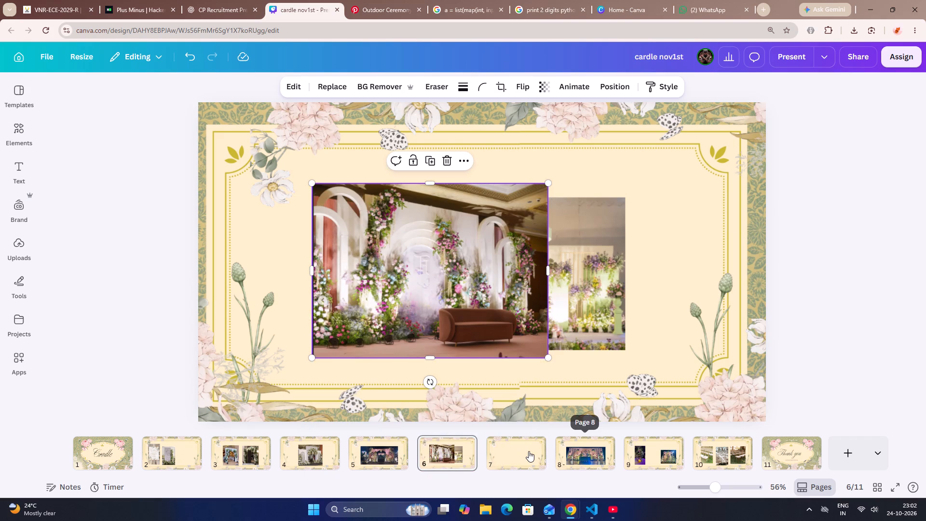
Copy the emptied floral-bordered page 7 and paste five copies of it after that page.
click(529, 451)
right_click(494, 357)
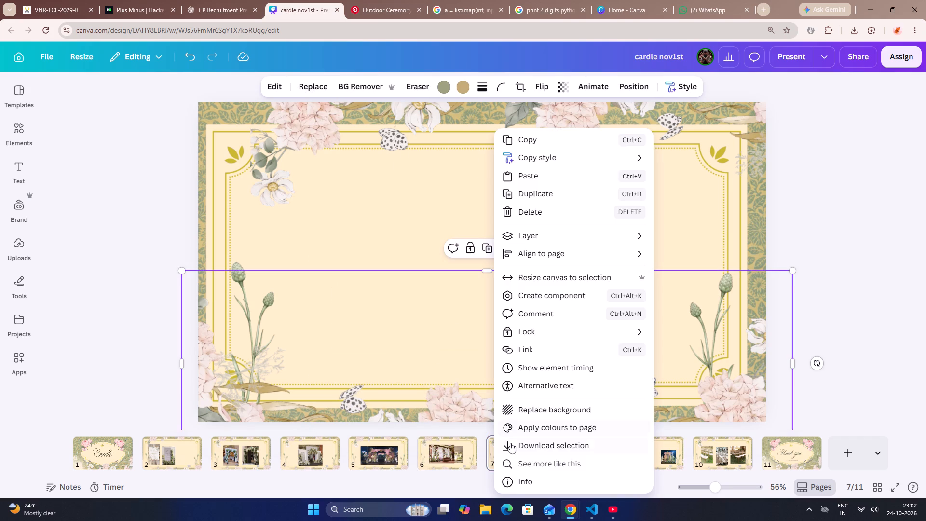
click(472, 454)
right_click(499, 447)
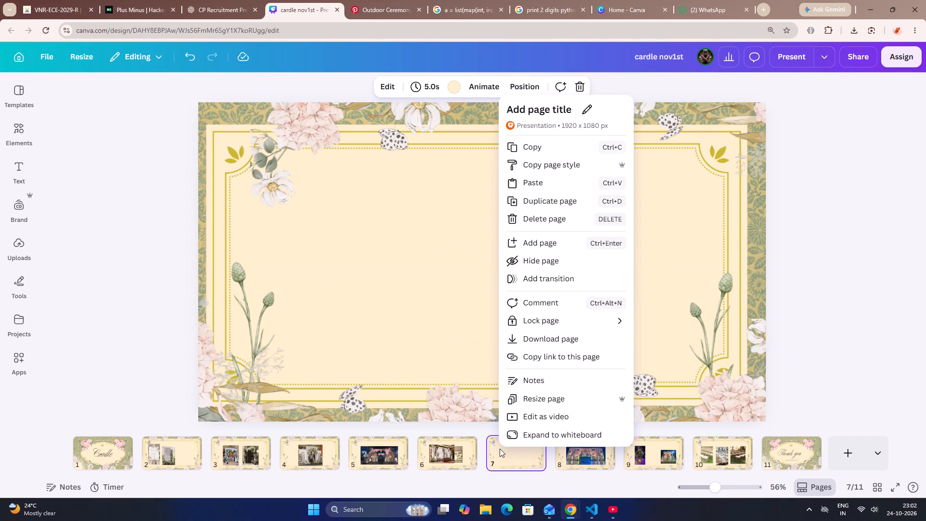
click(500, 451)
right_click(500, 451)
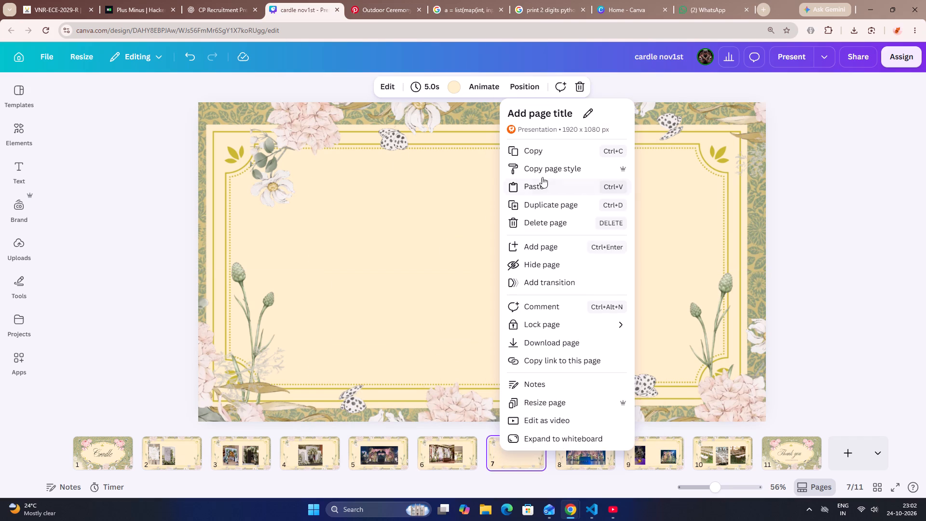
click(552, 151)
key(ctrl+v)
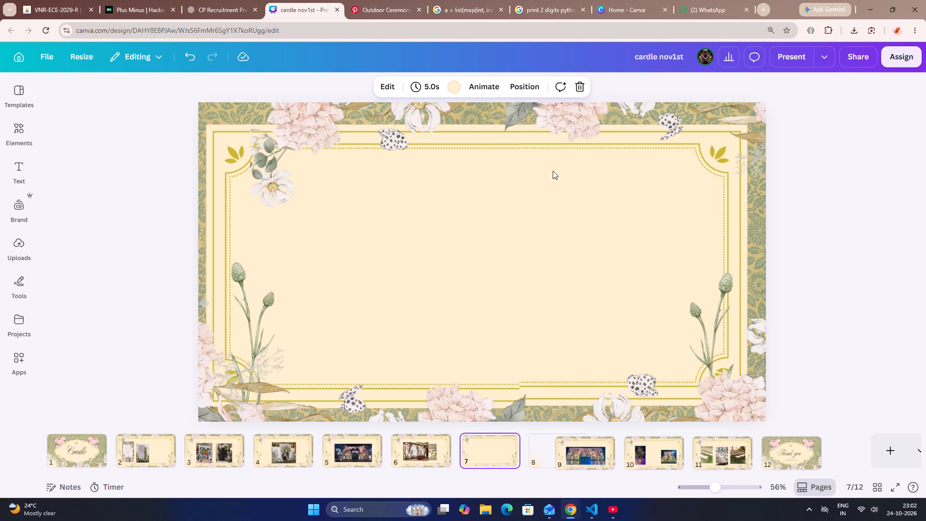
key(ctrl+v)
key(ctrl+v)
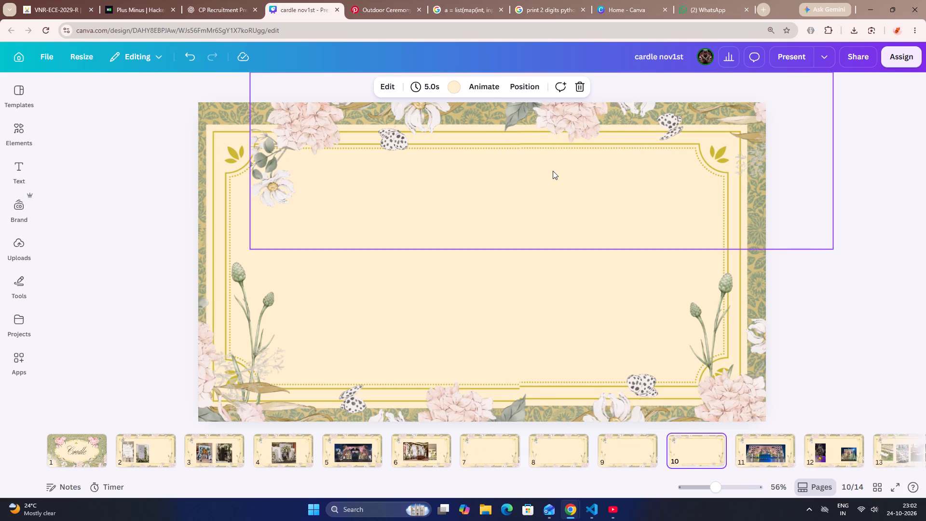
key(ctrl+v)
key(ctrl+v)
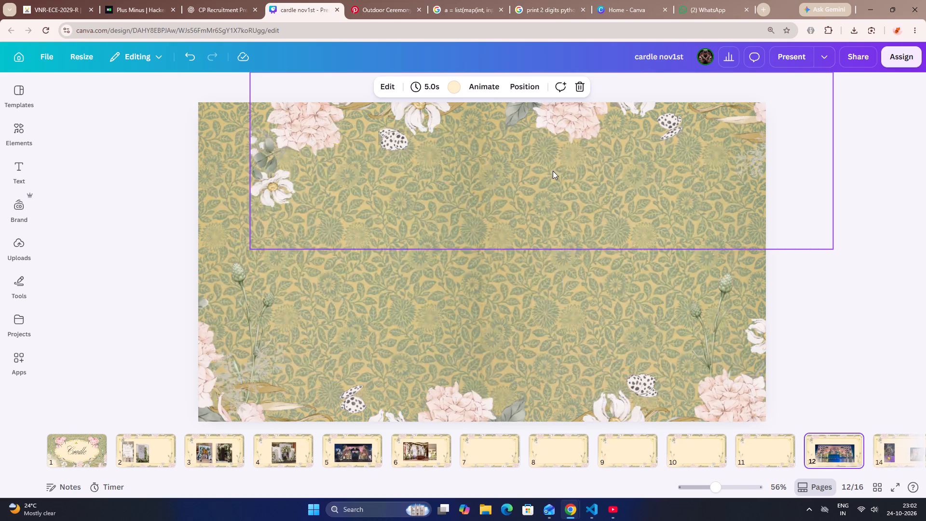
Move the photo with the arches from page 6 onto the blank floral-bordered page 7 and open page 8.
click(429, 442)
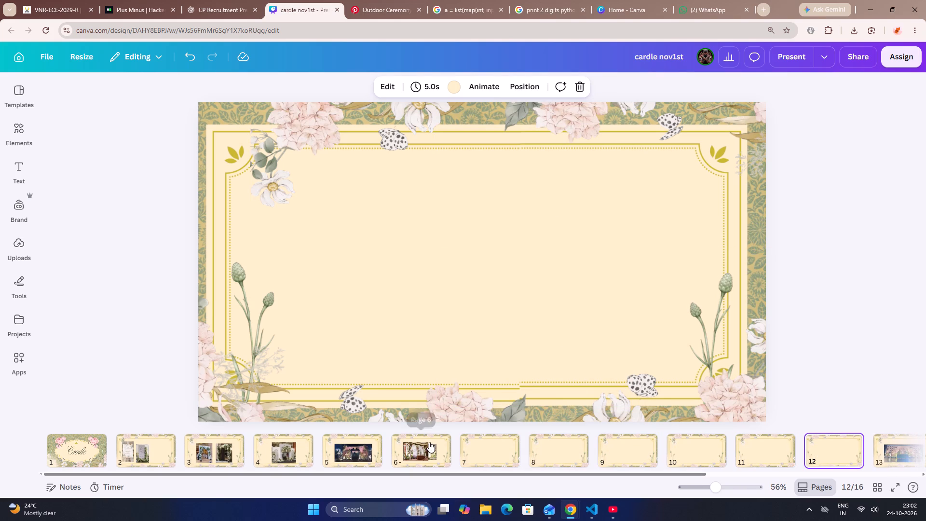
drag(432, 287, 490, 457)
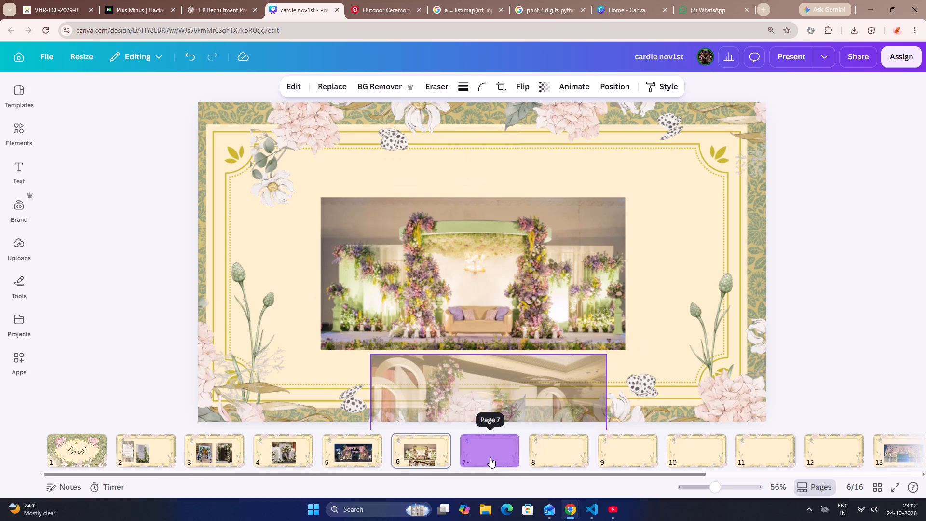
click(553, 455)
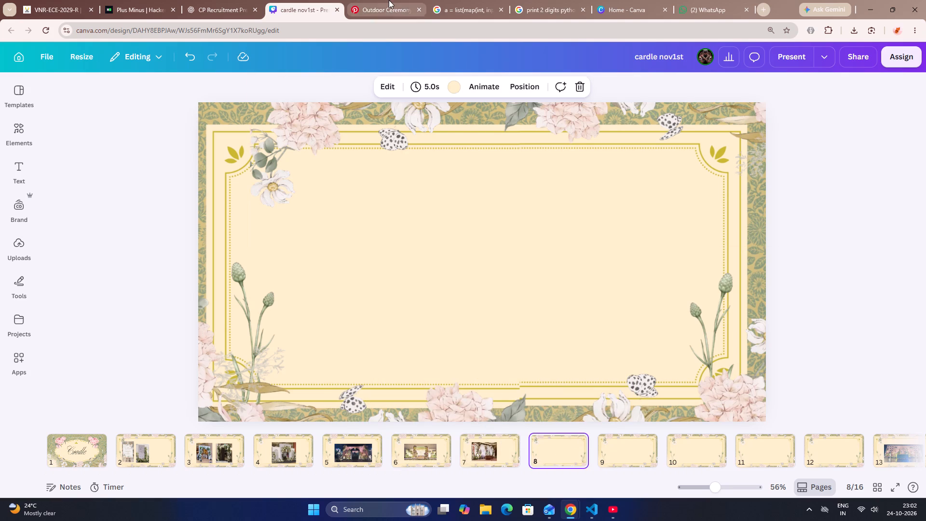
Switch to Pinterest and examine the chair ideas related to the vineyard chairs pin and the previously viewed ribbon-tied chair pin.
click(389, 0)
scroll(491, 208, down, 2)
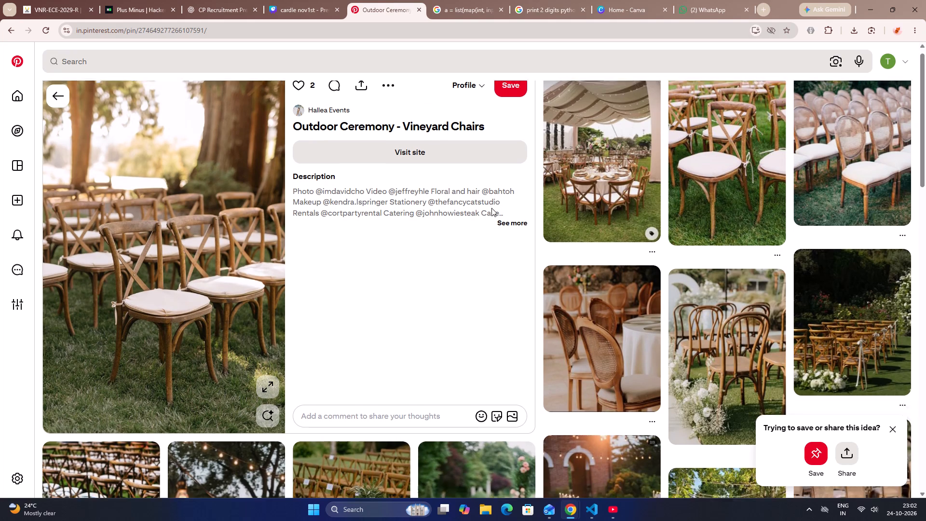
scroll(491, 208, down, 1)
scroll(529, 253, down, 9)
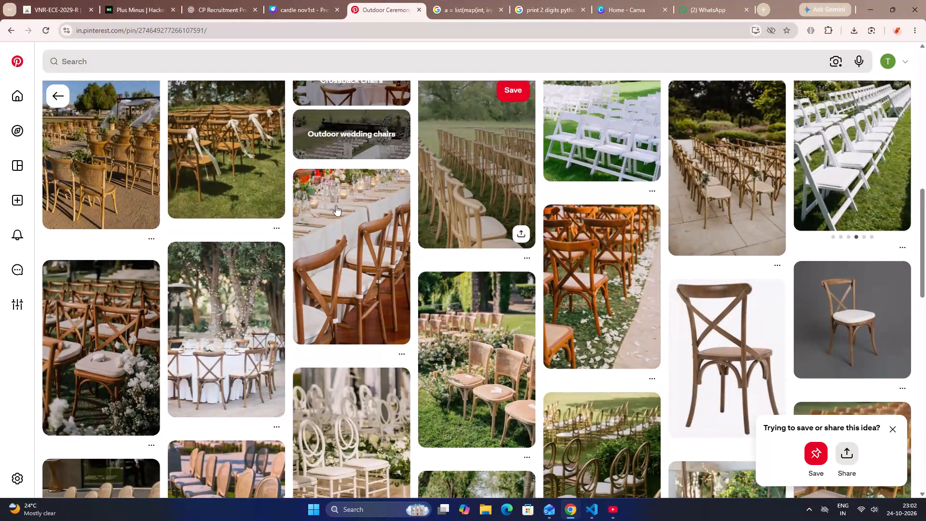
click(53, 102)
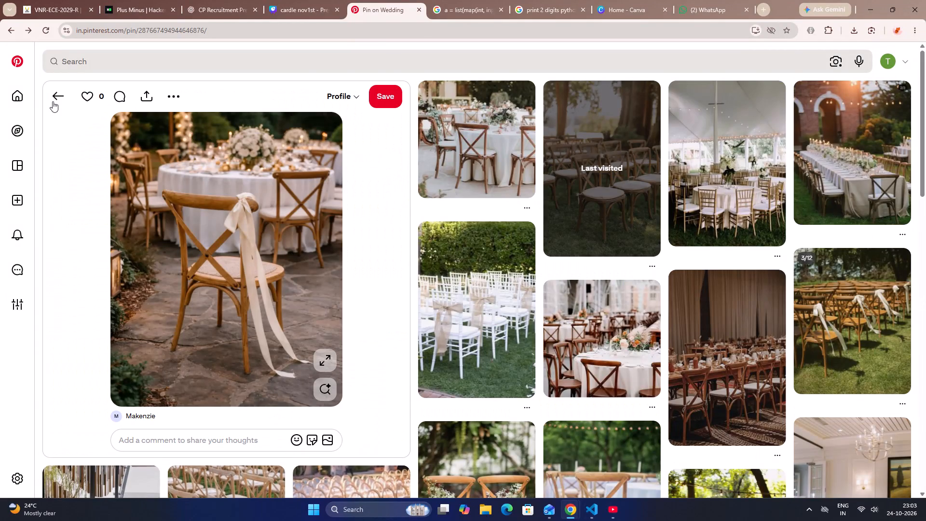
scroll(357, 363, down, 8)
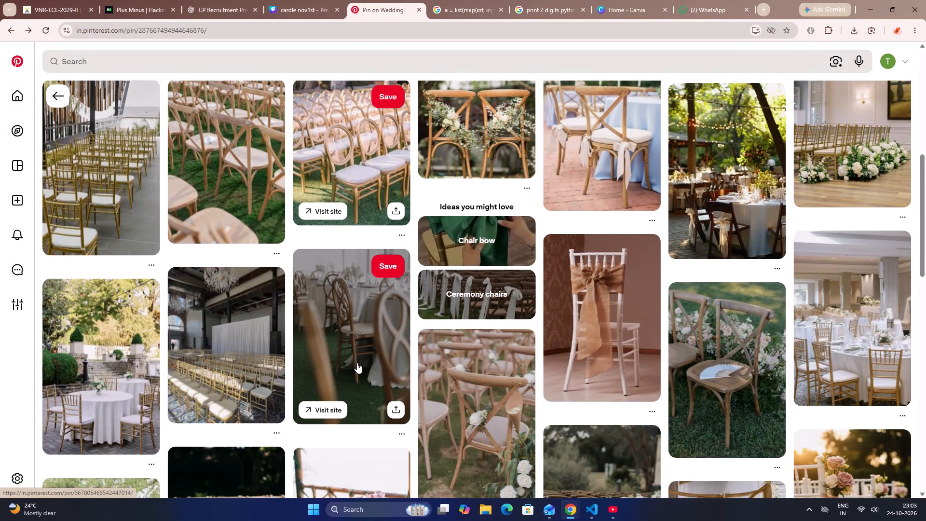
scroll(357, 363, down, 4)
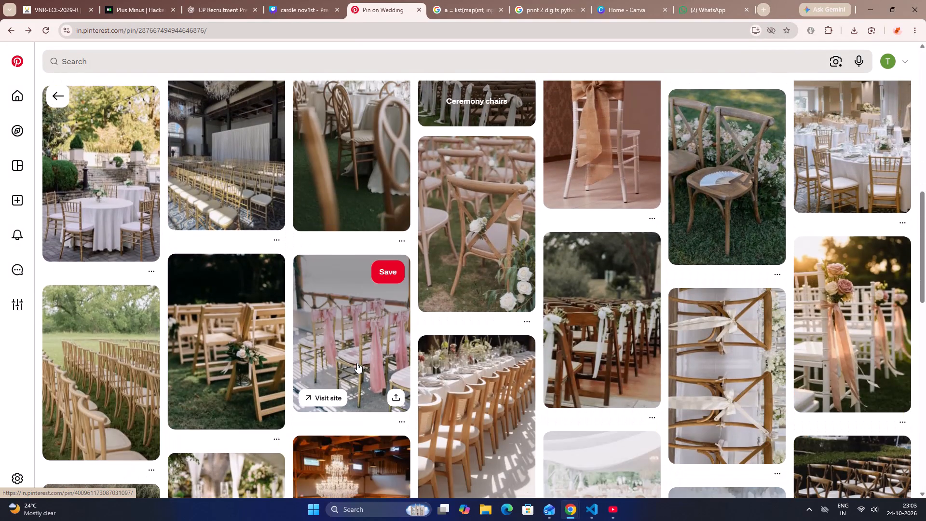
scroll(357, 363, down, 7)
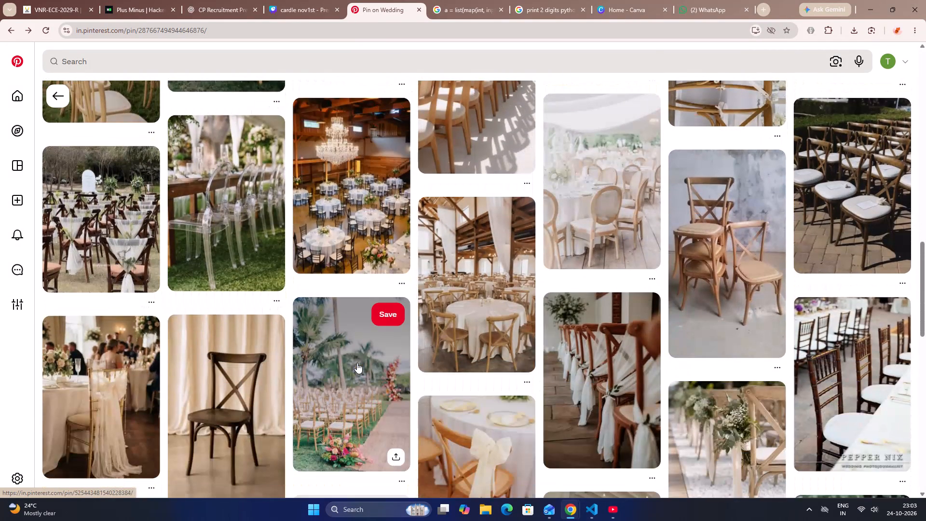
scroll(357, 363, down, 10)
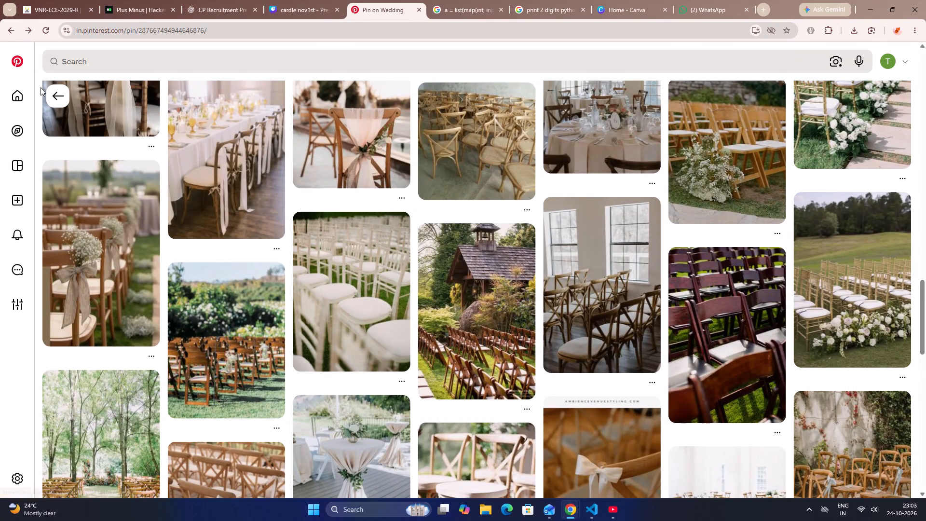
Return to the Pinterest home feed and search for "green round tale cover".
click(25, 96)
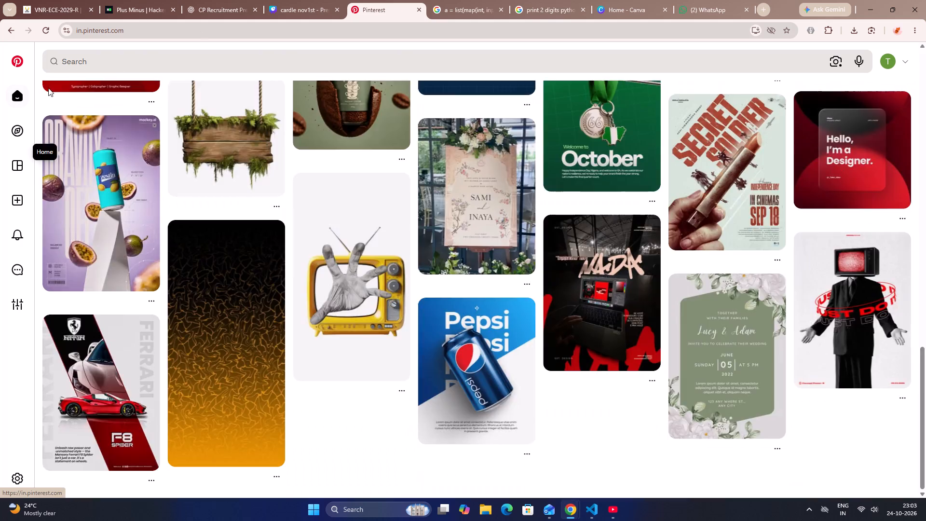
click(134, 62)
text(green round)
key(space)
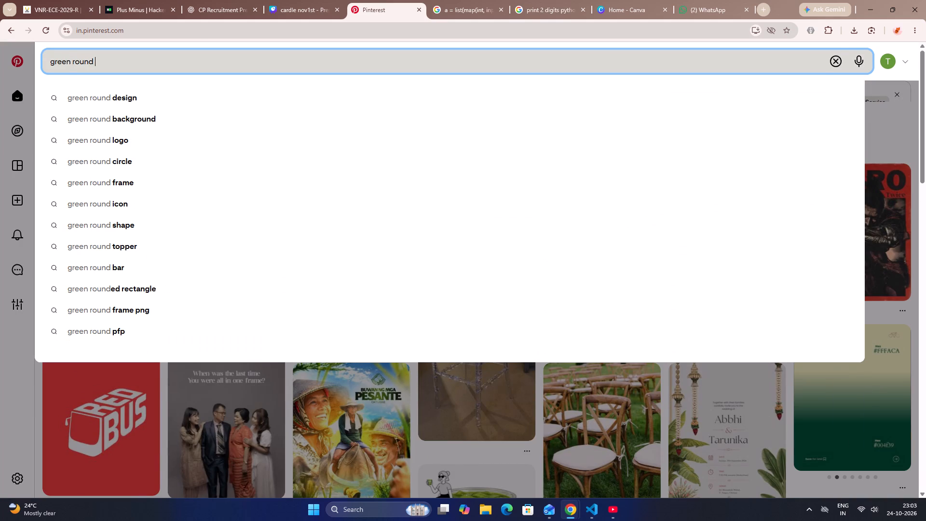
text(ta)
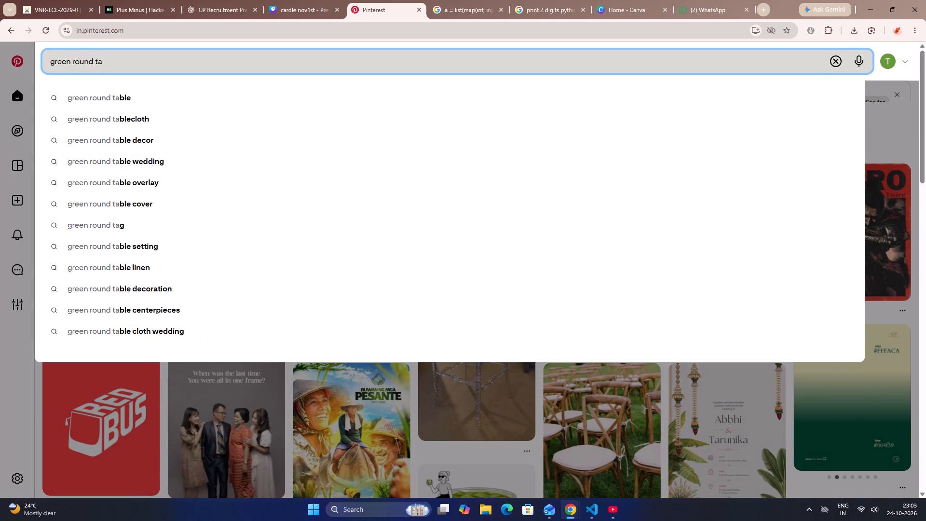
text(le c)
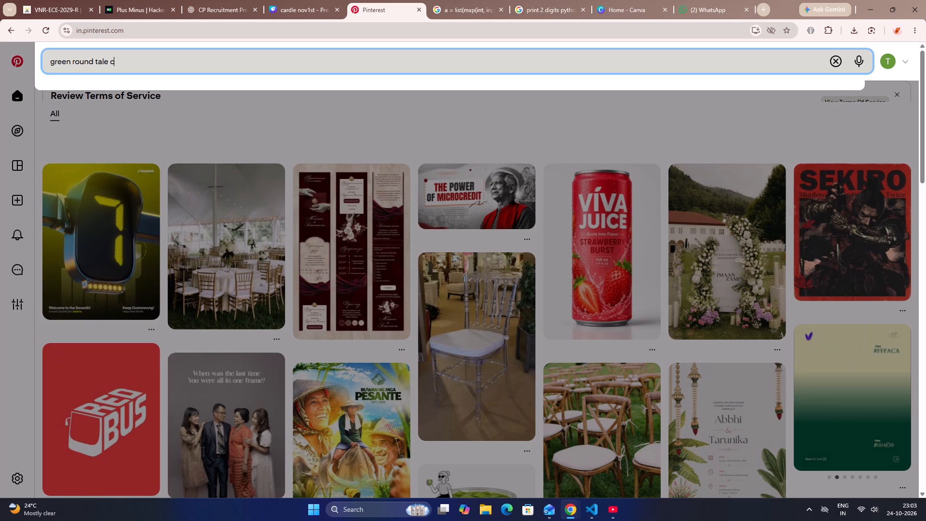
key(o)
text(ver)
key(Return)
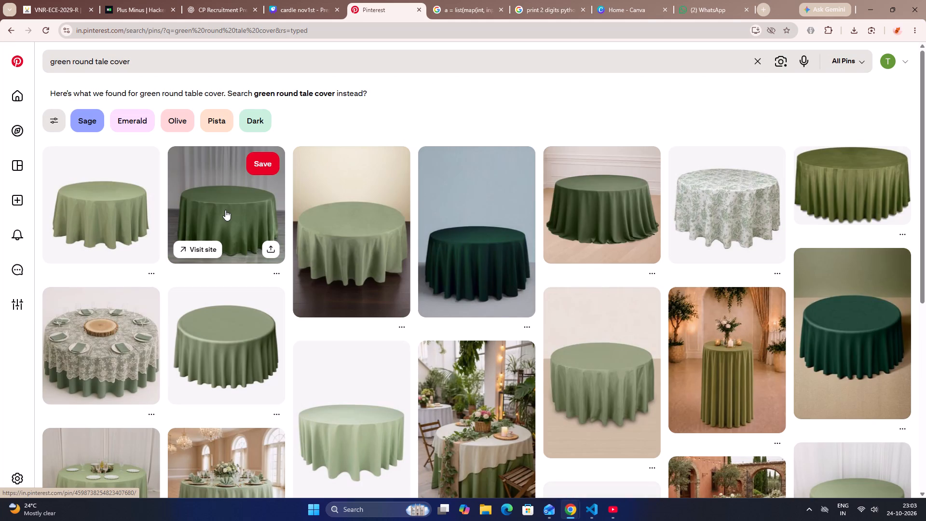
Look through the green round table cover results for a suitable table decor image.
scroll(225, 210, down, 4)
scroll(225, 210, up, 3)
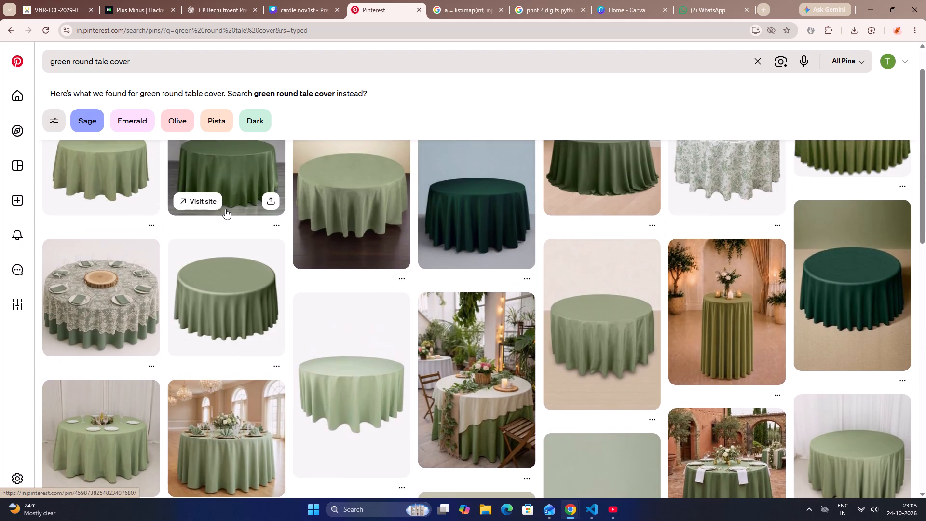
scroll(225, 209, down, 9)
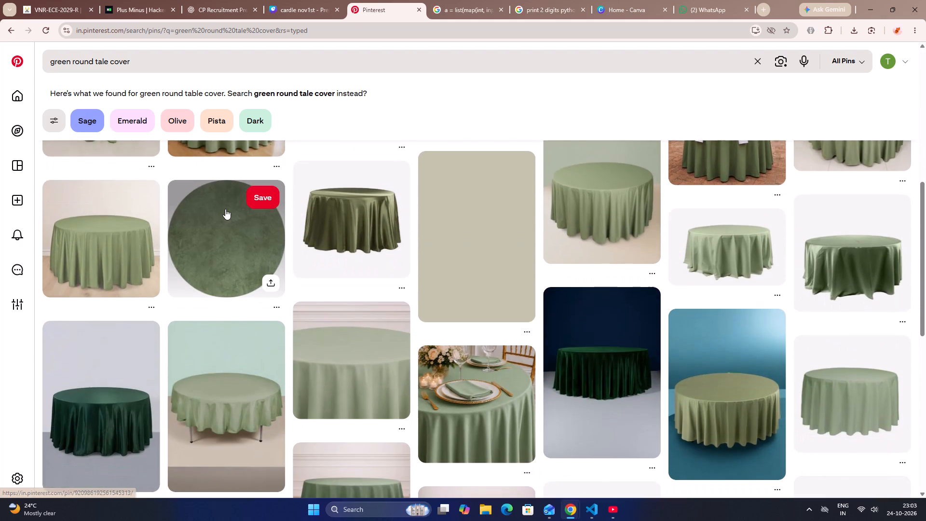
scroll(225, 209, down, 9)
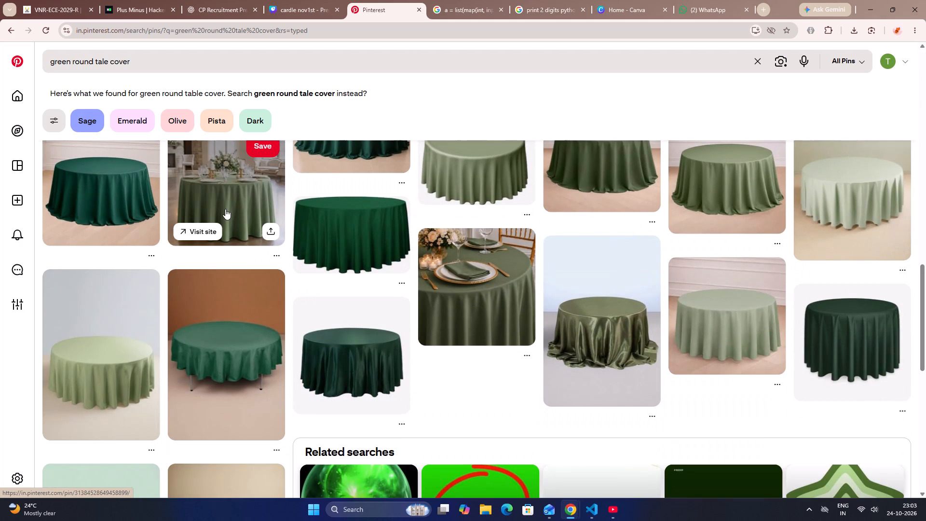
scroll(225, 209, up, 2)
Open the willow green round tablecloth pin with the floral centrepiece and examine its related table ideas.
click(224, 259)
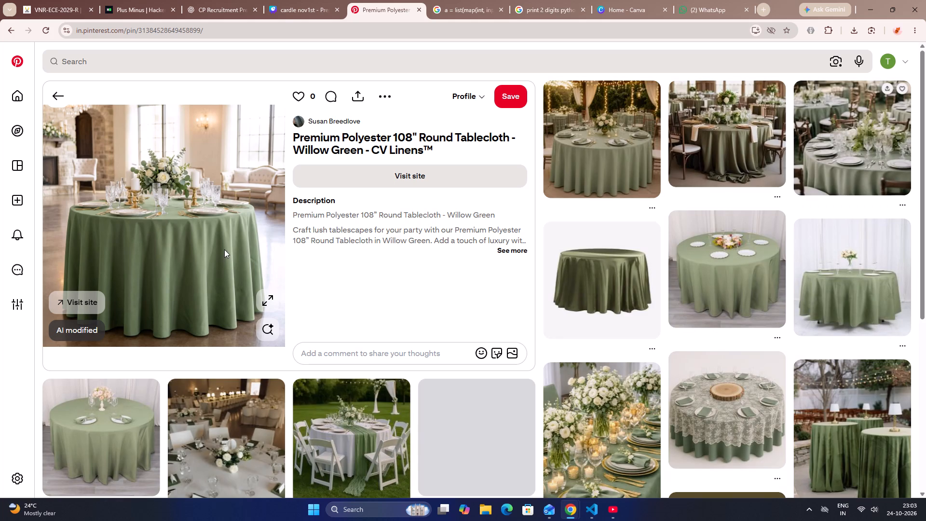
scroll(224, 249, down, 2)
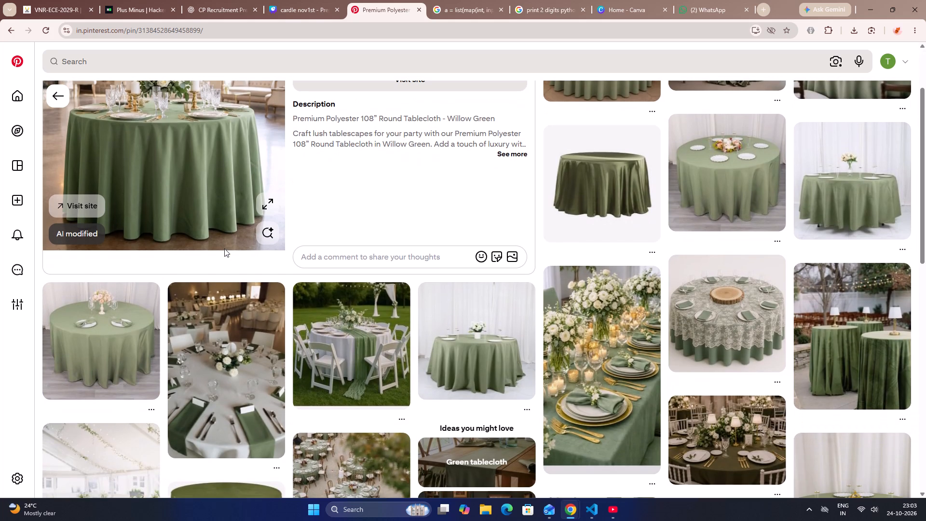
scroll(224, 248, down, 6)
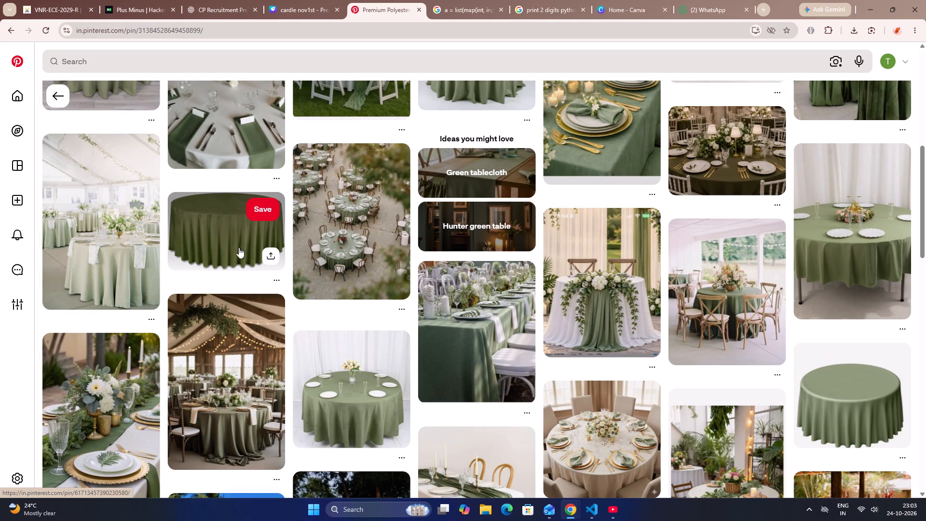
scroll(377, 289, down, 3)
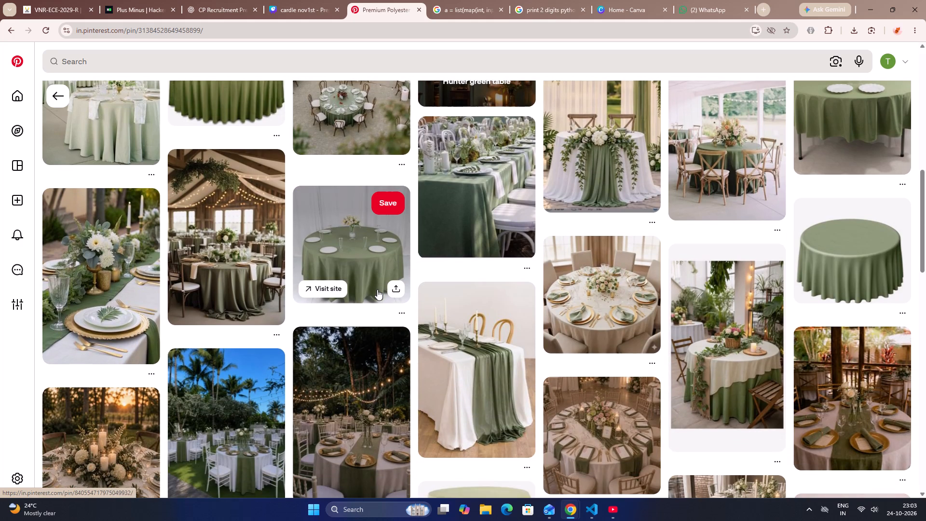
scroll(377, 289, down, 3)
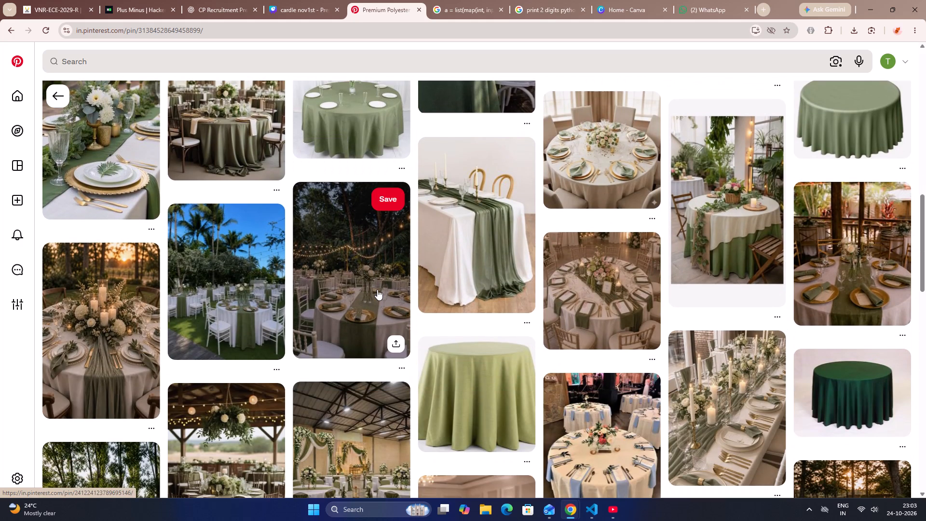
scroll(567, 288, up, 4)
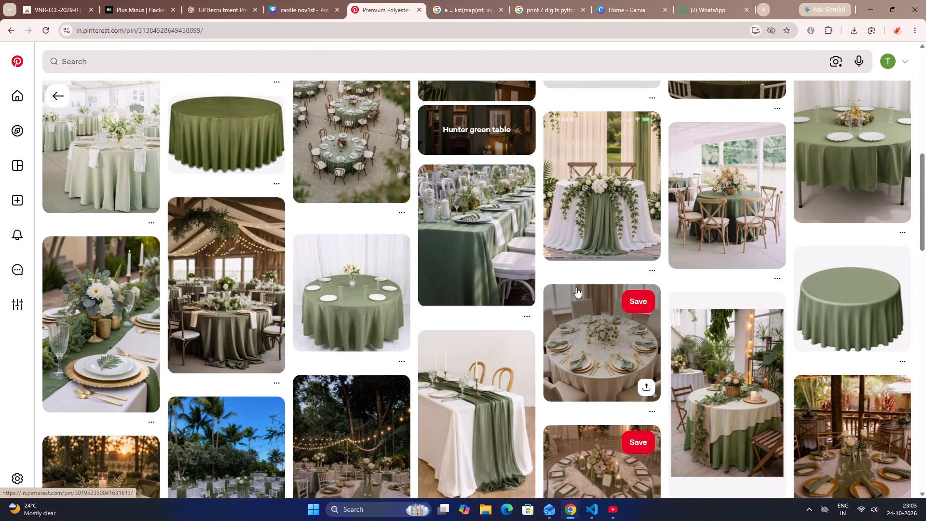
Open the pin of a green round table with wooden cross-back chairs and examine its related table and chair ideas.
click(720, 200)
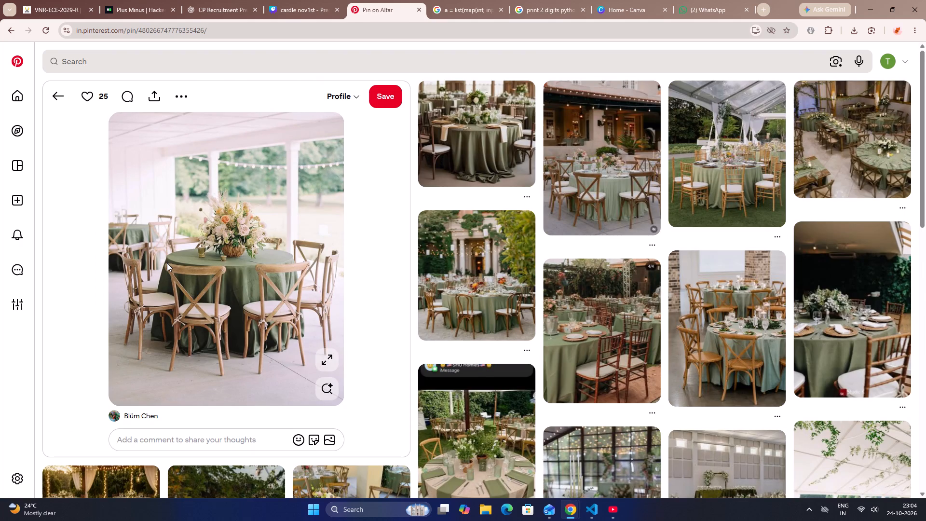
scroll(167, 263, down, 8)
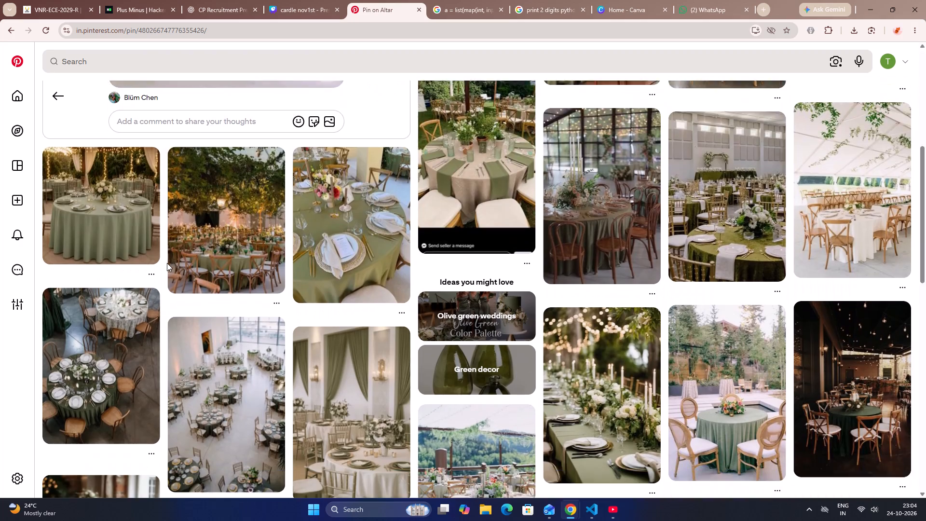
scroll(167, 263, down, 3)
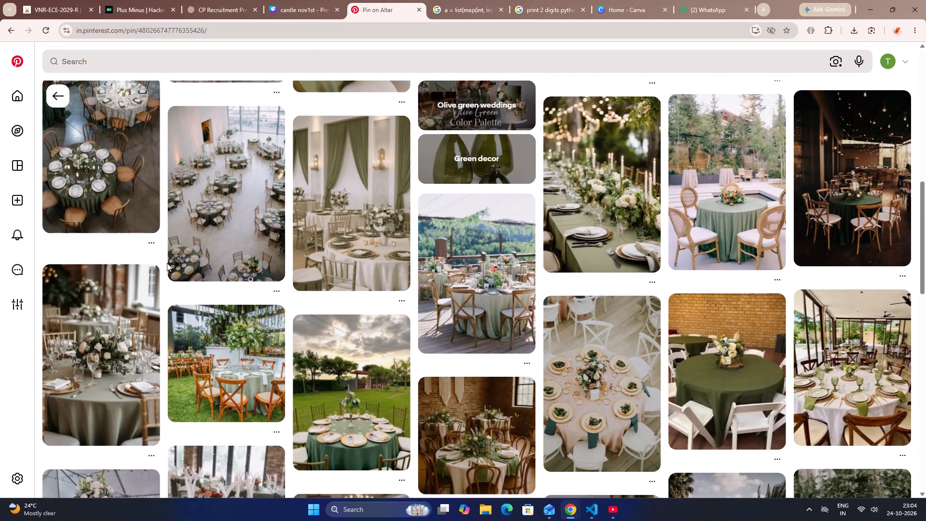
scroll(167, 263, down, 3)
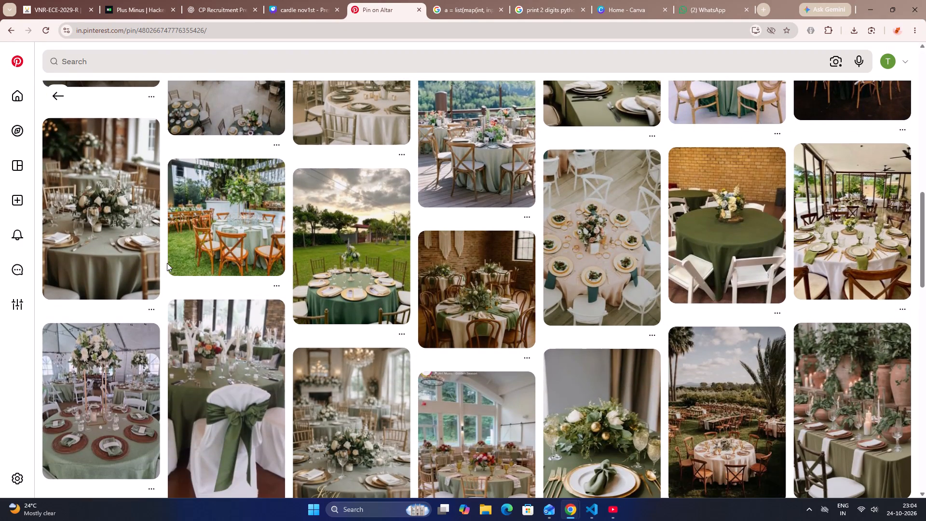
scroll(167, 263, down, 7)
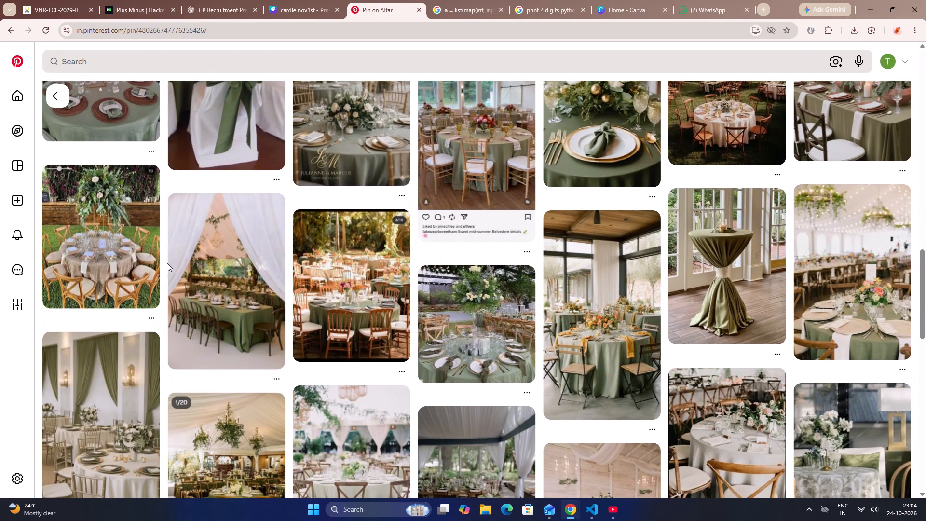
scroll(167, 263, down, 6)
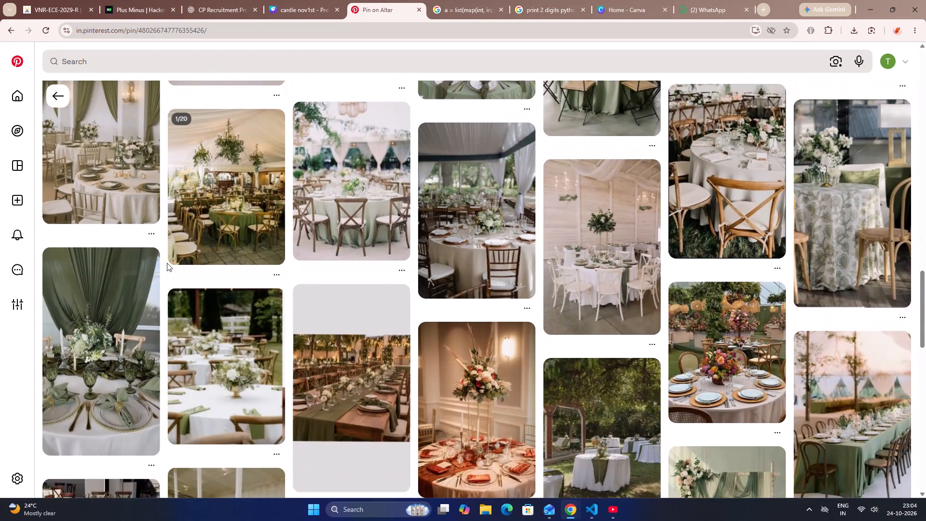
scroll(167, 263, down, 7)
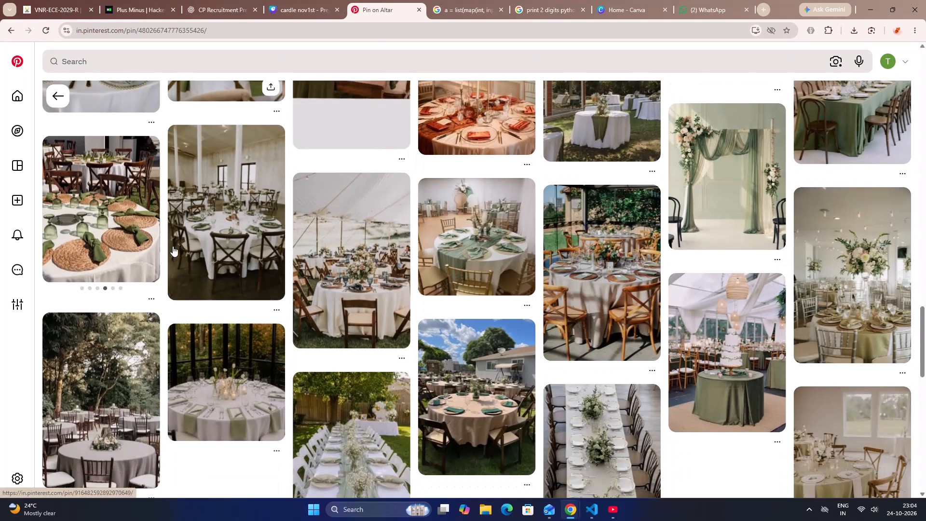
scroll(173, 246, down, 6)
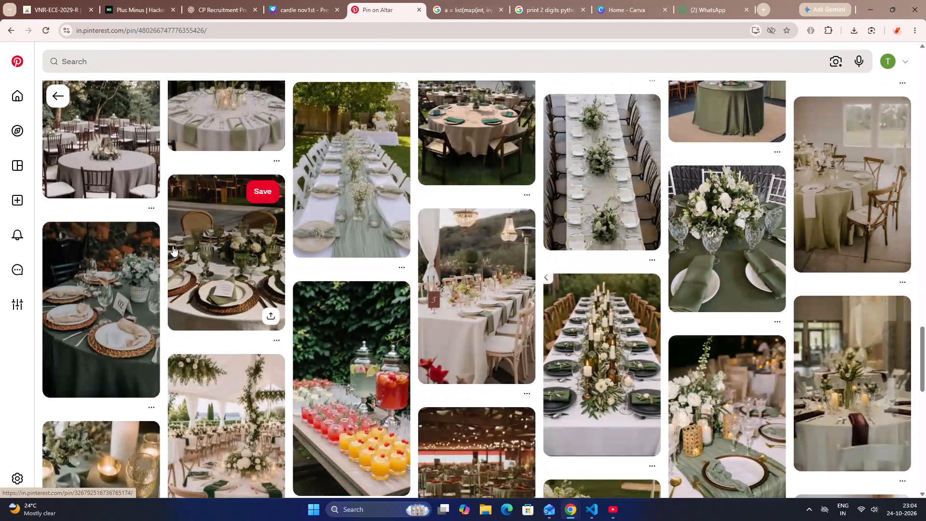
scroll(173, 246, down, 6)
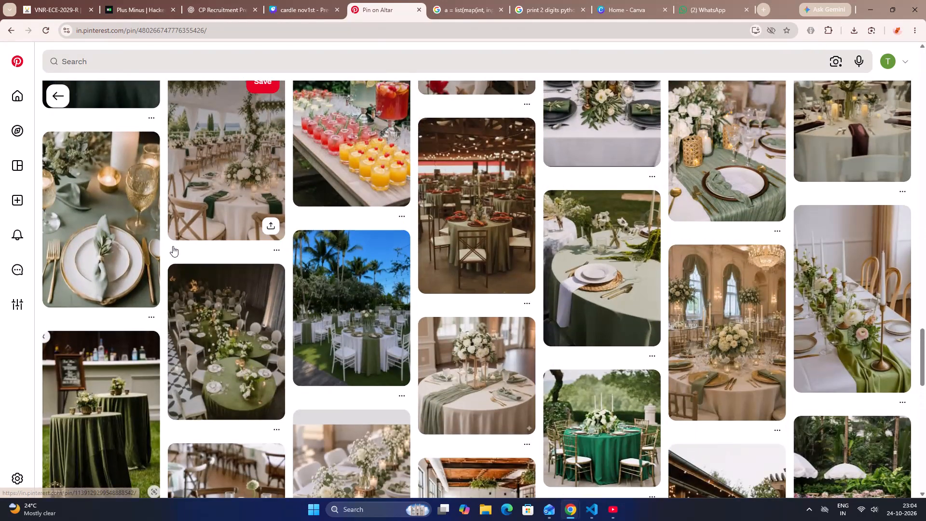
scroll(173, 246, down, 8)
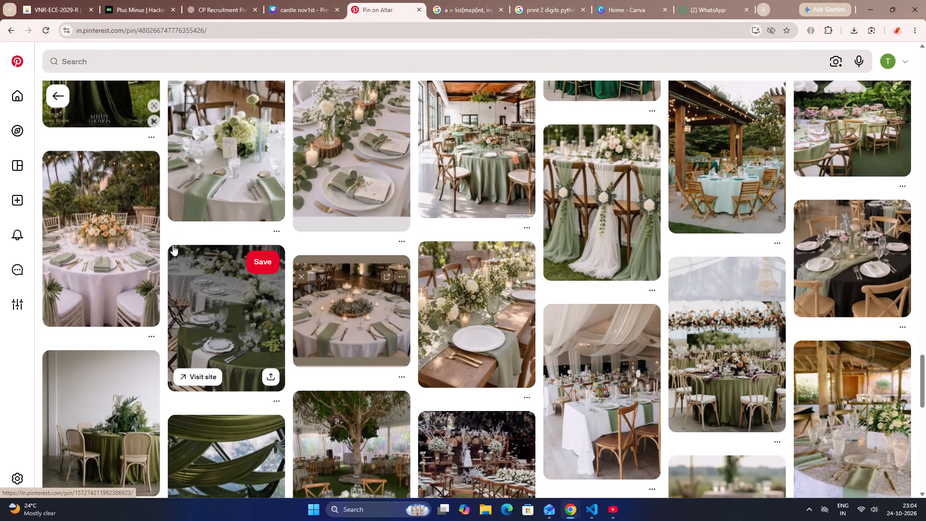
scroll(173, 245, down, 5)
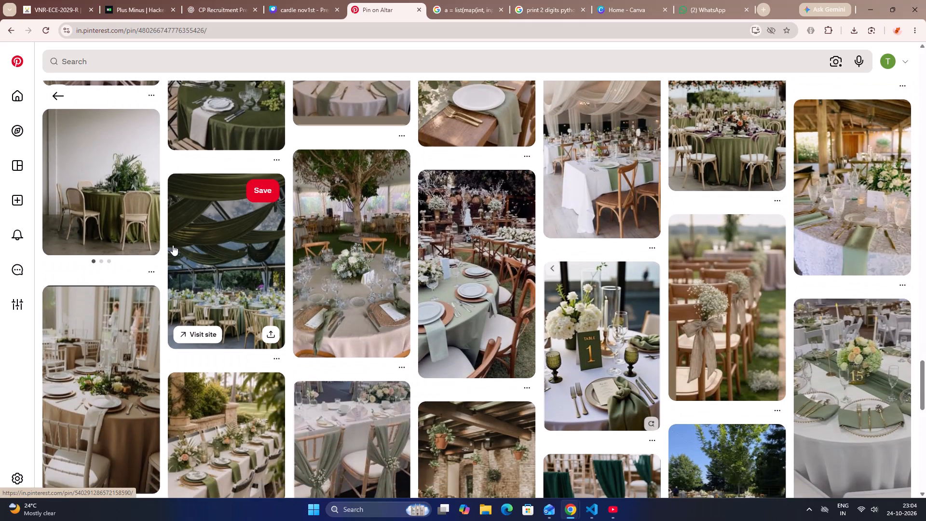
scroll(173, 245, up, 14)
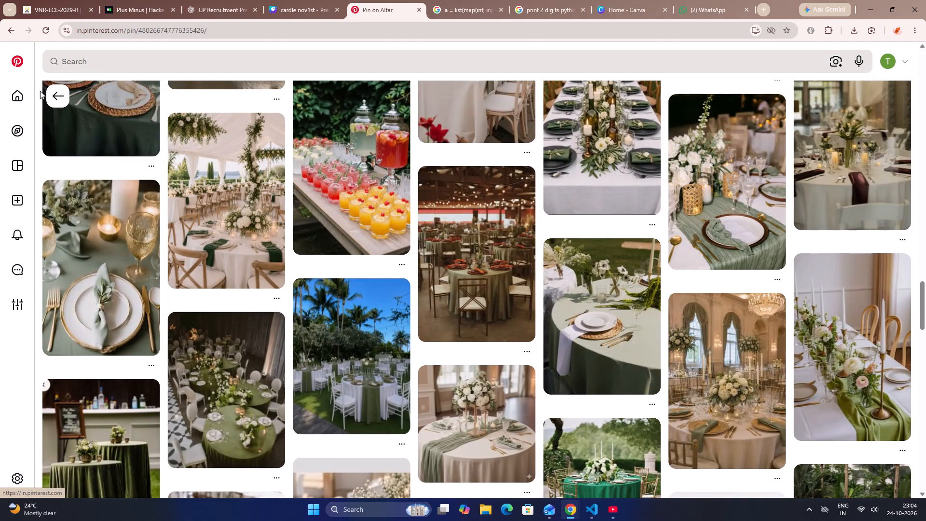
Return to the willow green round tablecloth pin and examine more of its related table decor ideas.
click(57, 101)
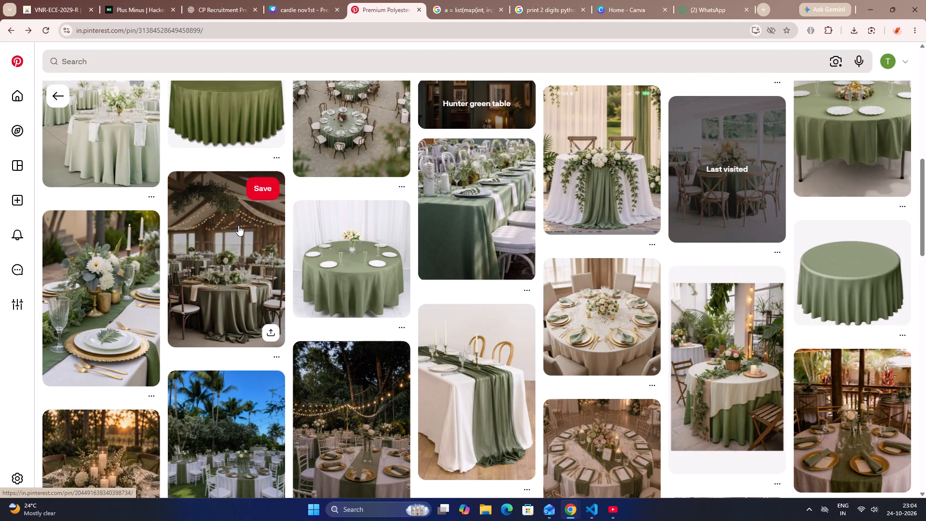
scroll(238, 225, down, 7)
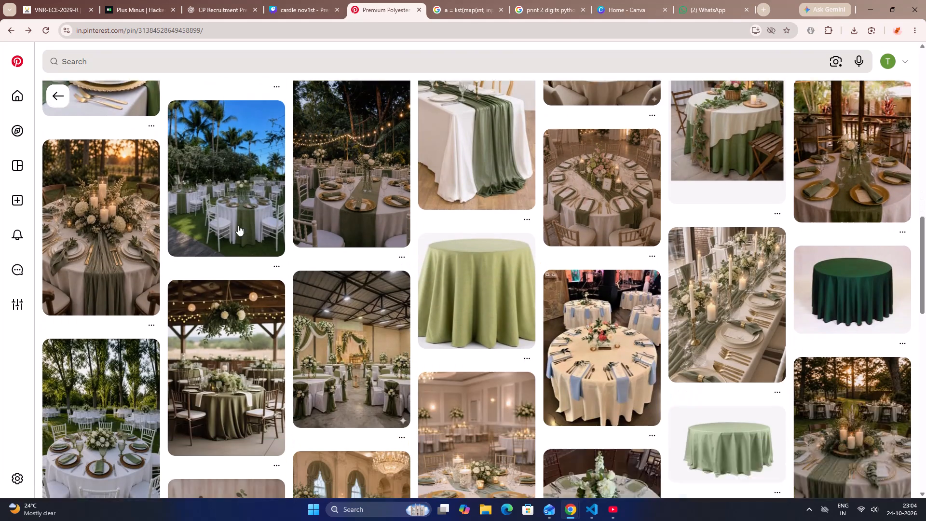
scroll(238, 225, down, 7)
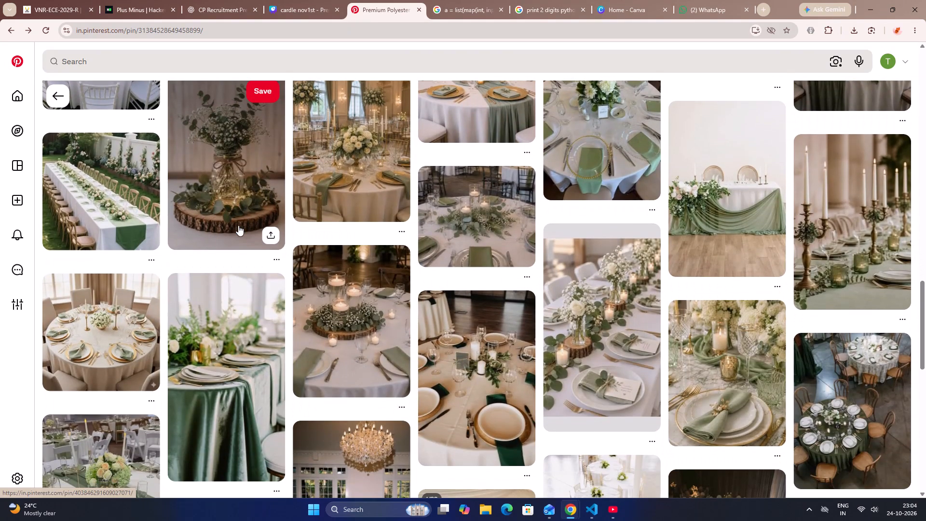
scroll(238, 225, down, 2)
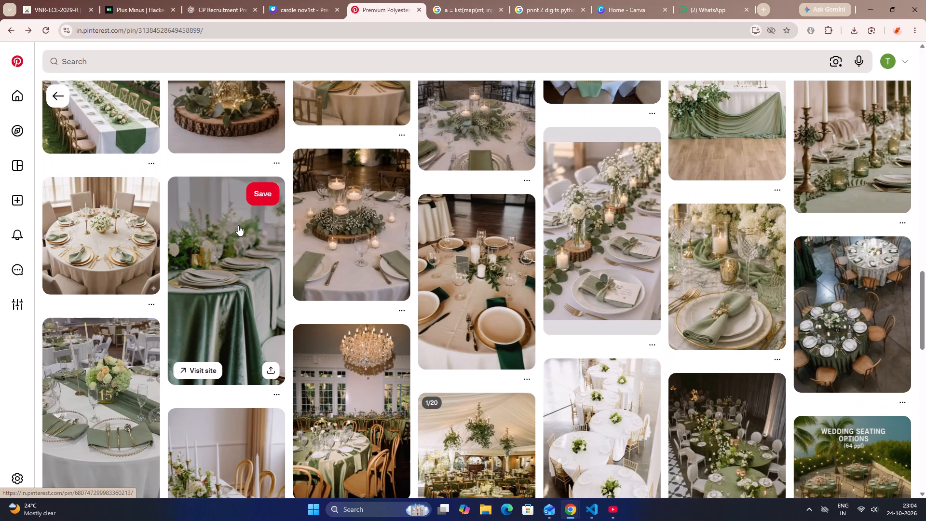
scroll(238, 225, down, 6)
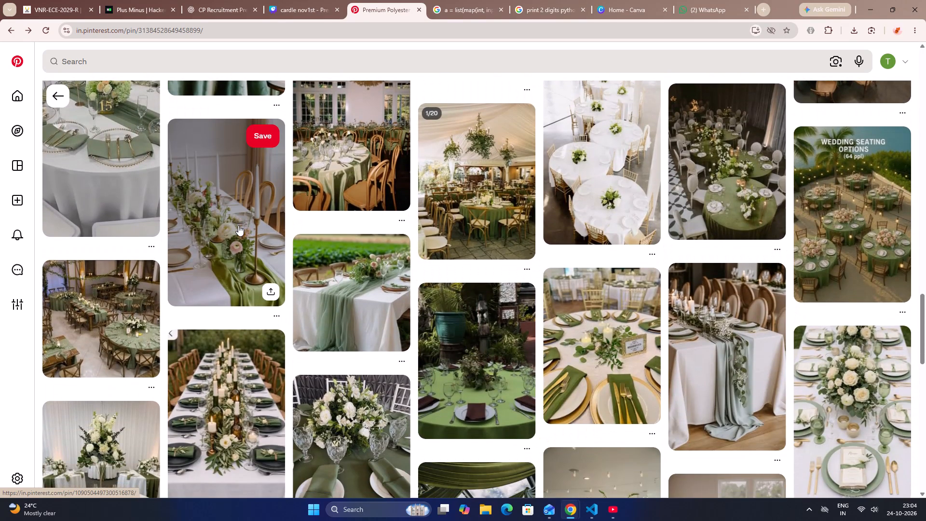
scroll(238, 225, down, 5)
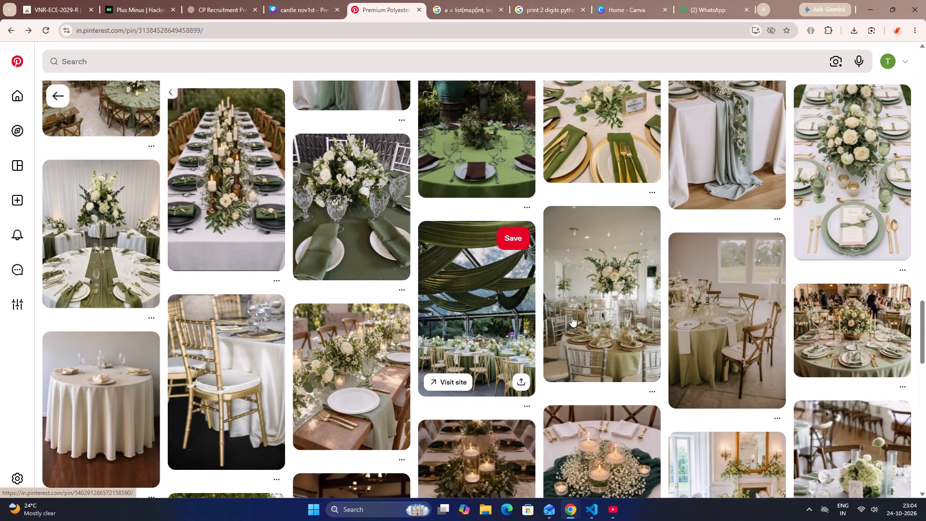
Open the Summer Wedding pin, continue to the related Elegant Wedding Reception Design pin, and examine its table and floral ideas.
click(572, 316)
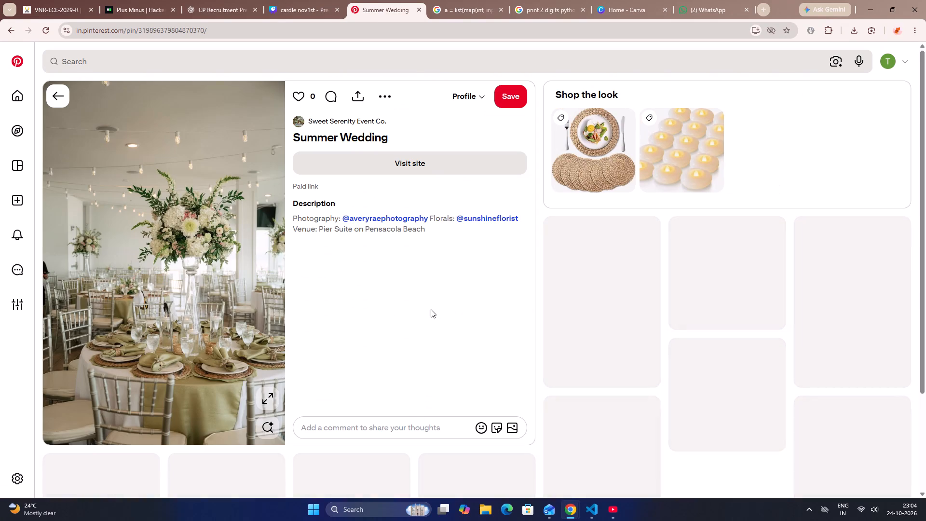
scroll(431, 309, down, 3)
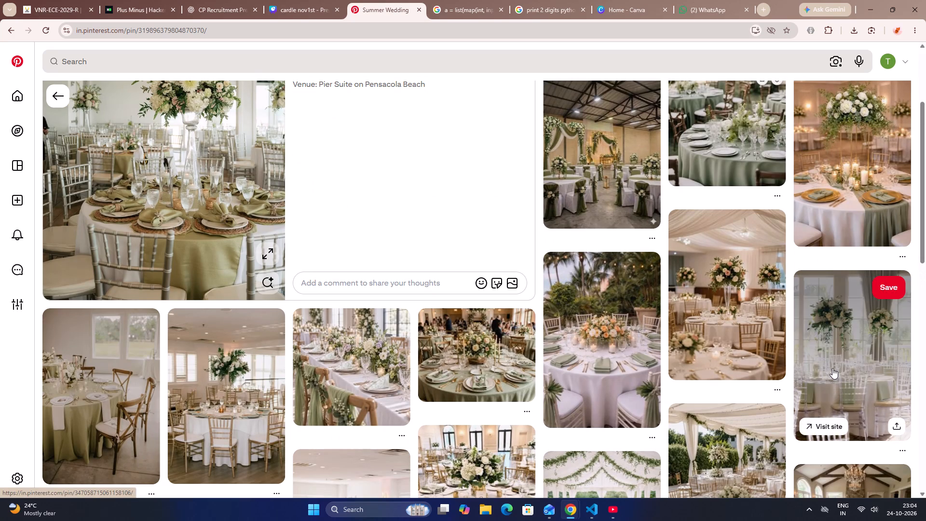
click(832, 368)
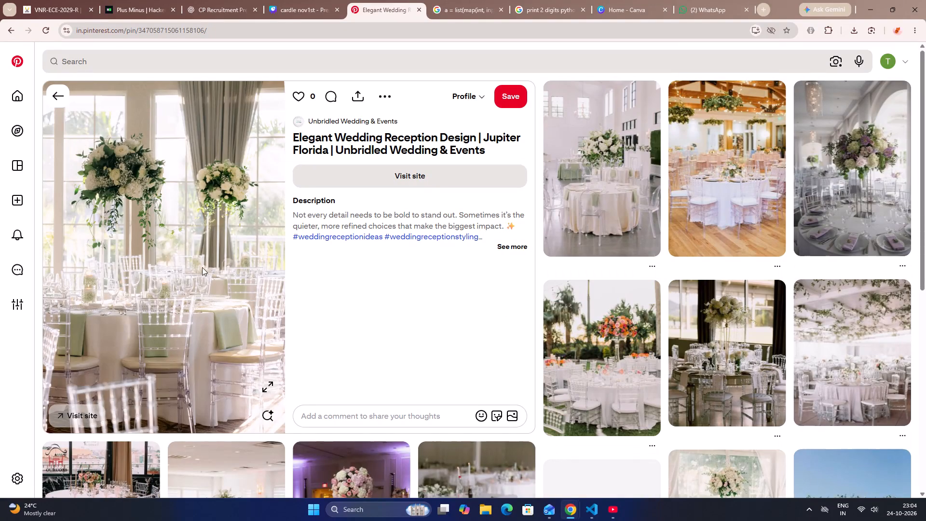
scroll(202, 267, down, 3)
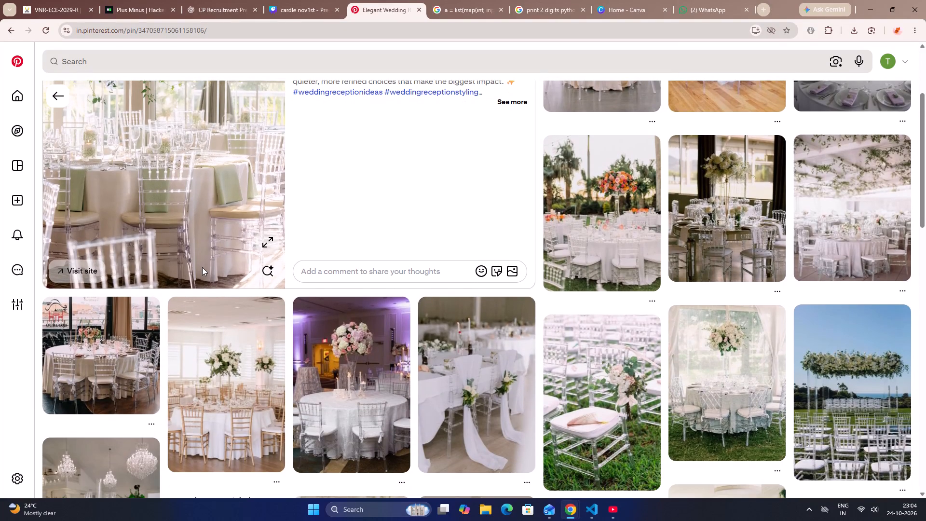
scroll(202, 267, down, 5)
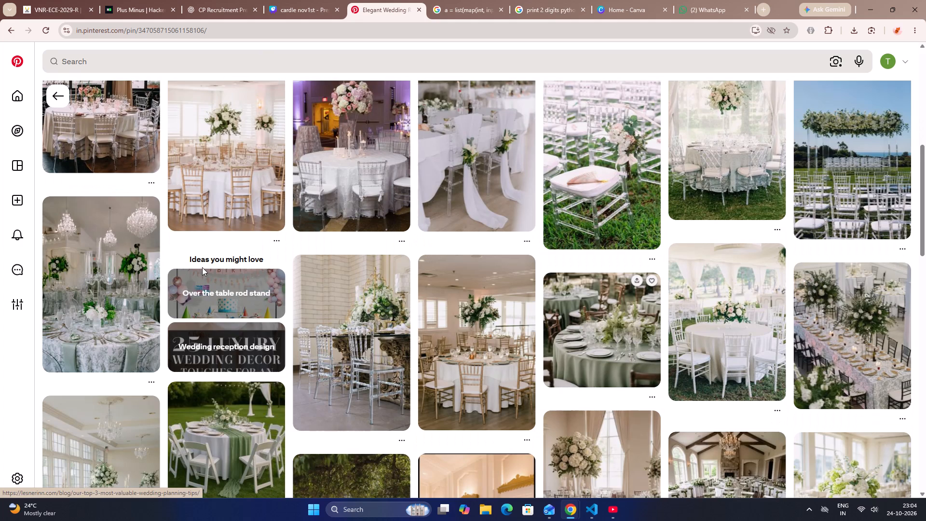
scroll(202, 267, down, 4)
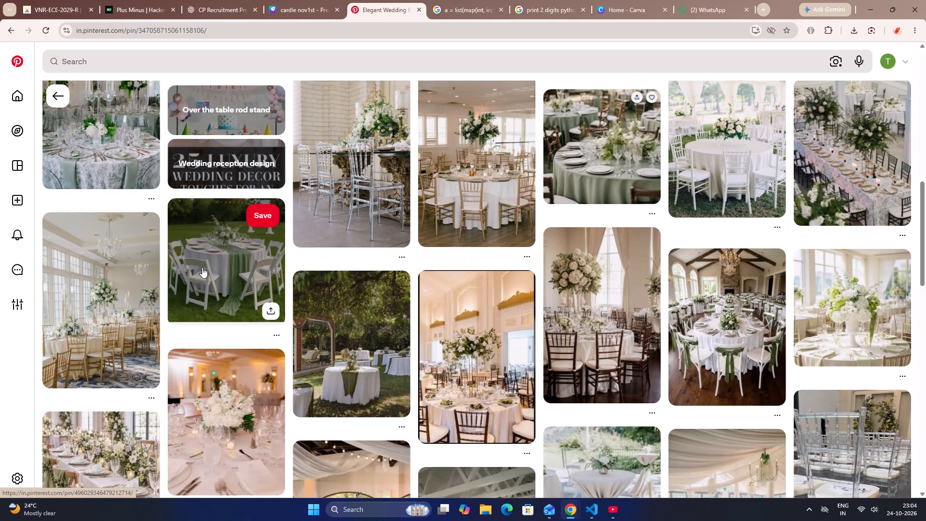
scroll(202, 267, down, 2)
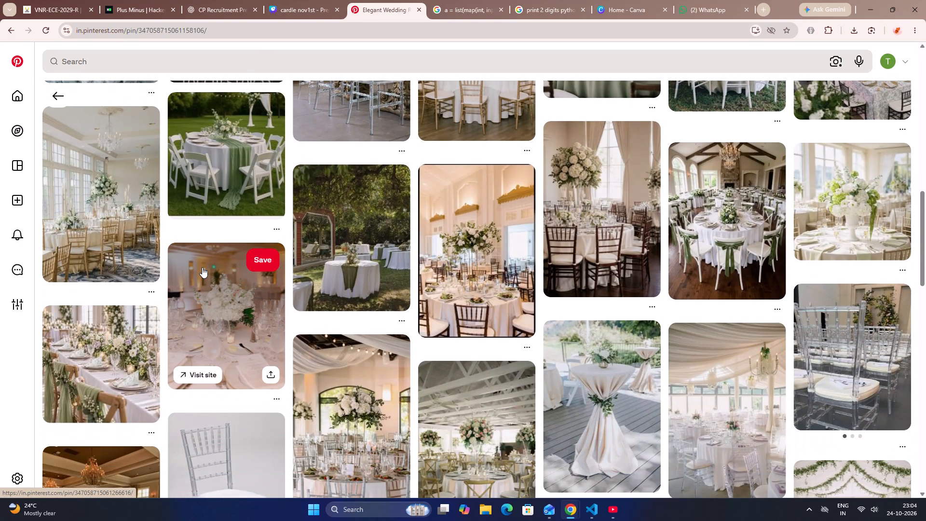
scroll(203, 267, down, 3)
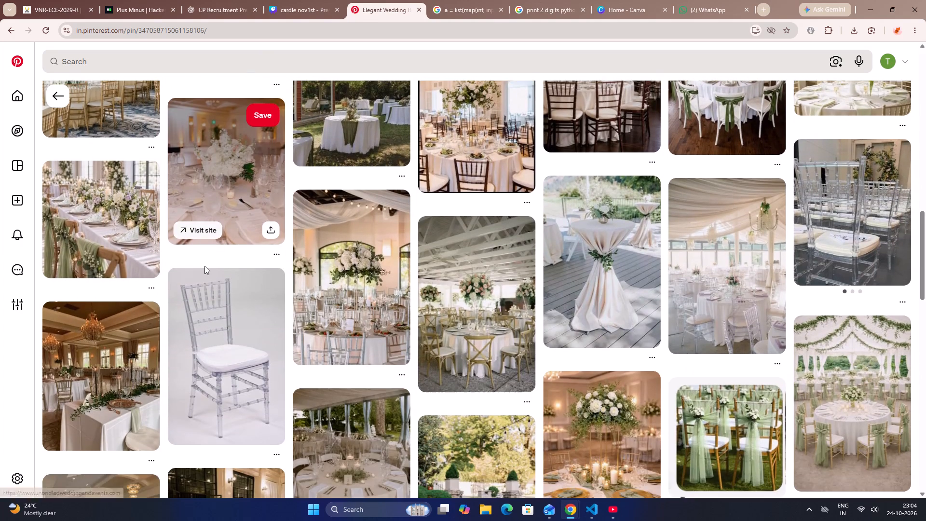
scroll(204, 266, down, 4)
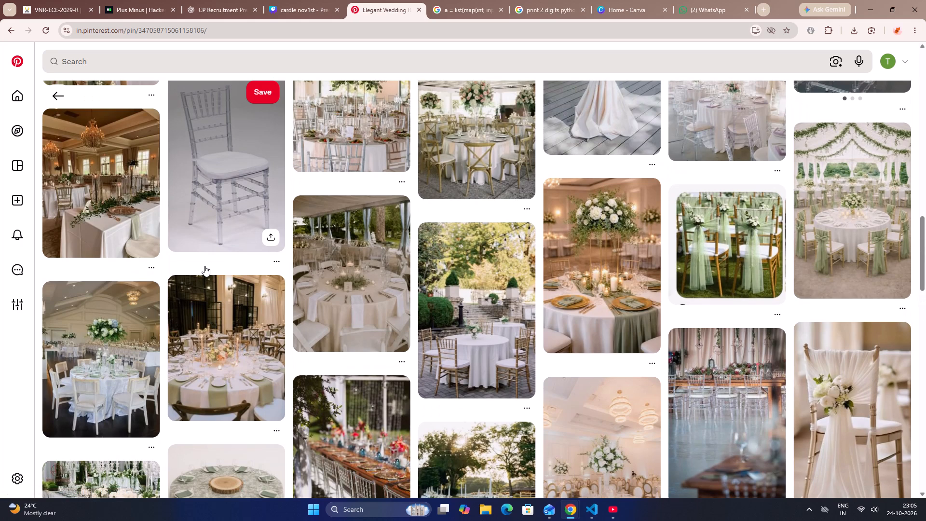
scroll(204, 266, down, 5)
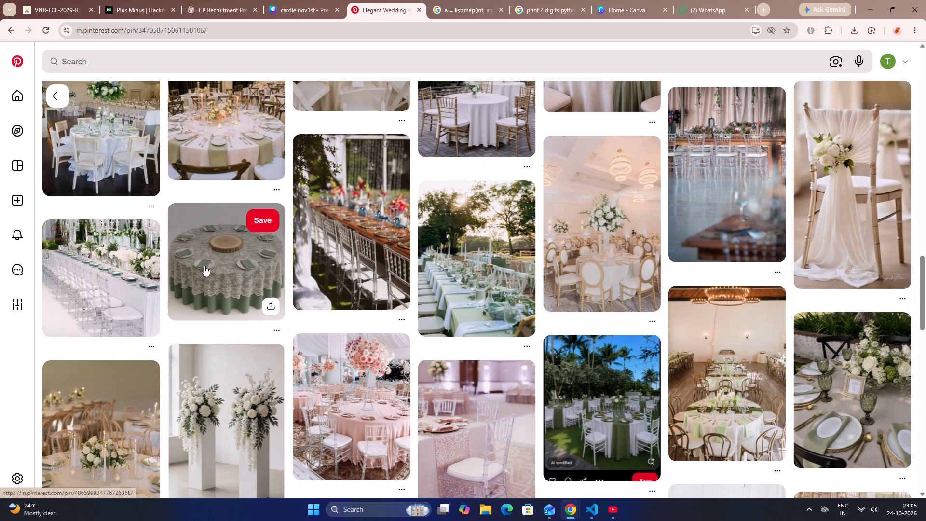
scroll(204, 266, down, 3)
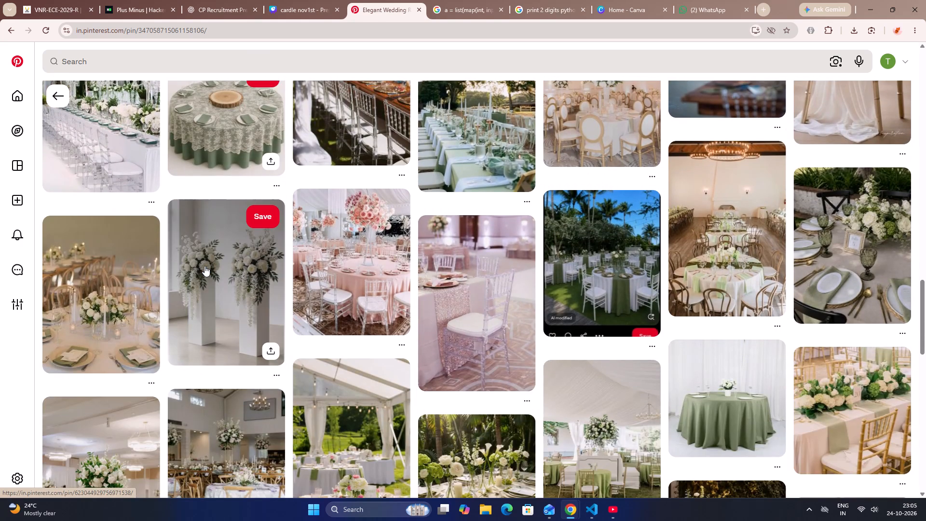
Open the white pillar flower pin, continue to its related green-and-white flower pedestal pin, and copy that pin's image.
click(209, 273)
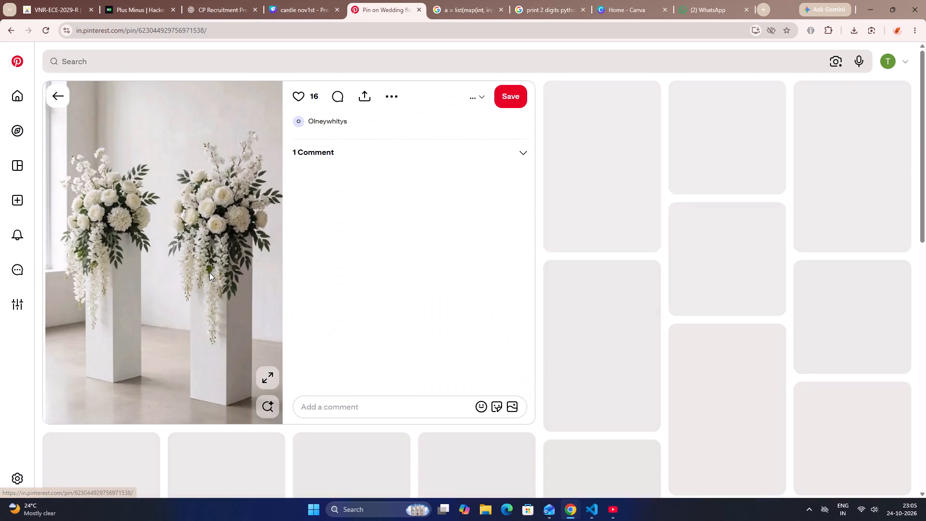
right_click(209, 273)
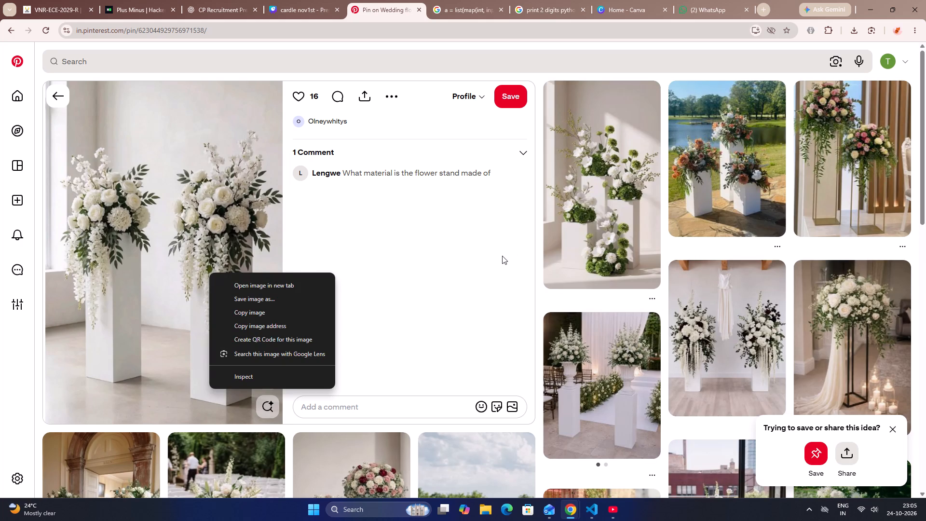
click(613, 209)
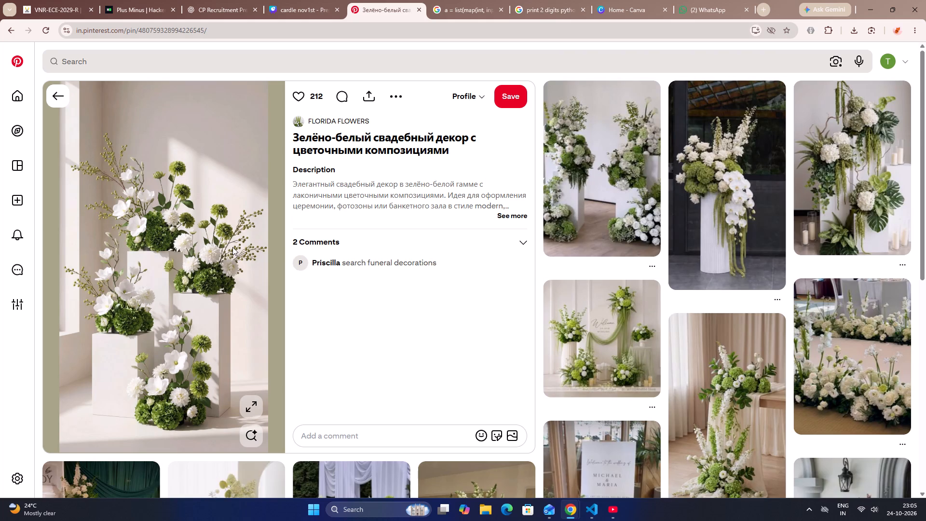
right_click(227, 247)
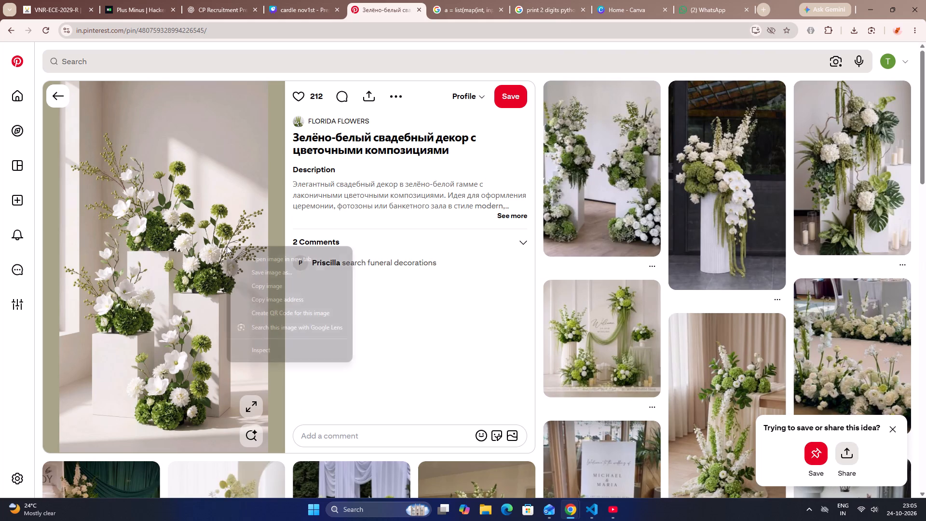
click(256, 286)
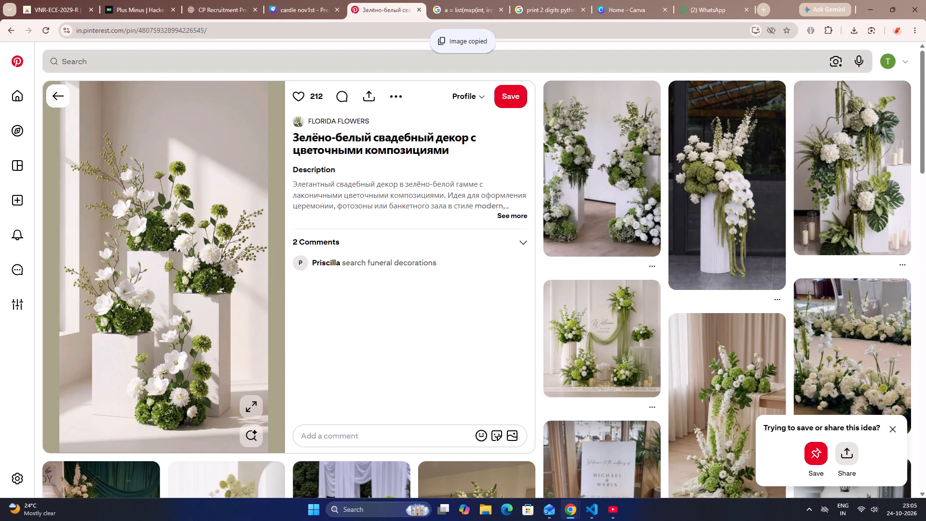
Paste the copied green-and-white flower pedestal image onto page 8 of the Canva design, shift it left of centre, and remove its background.
click(313, 8)
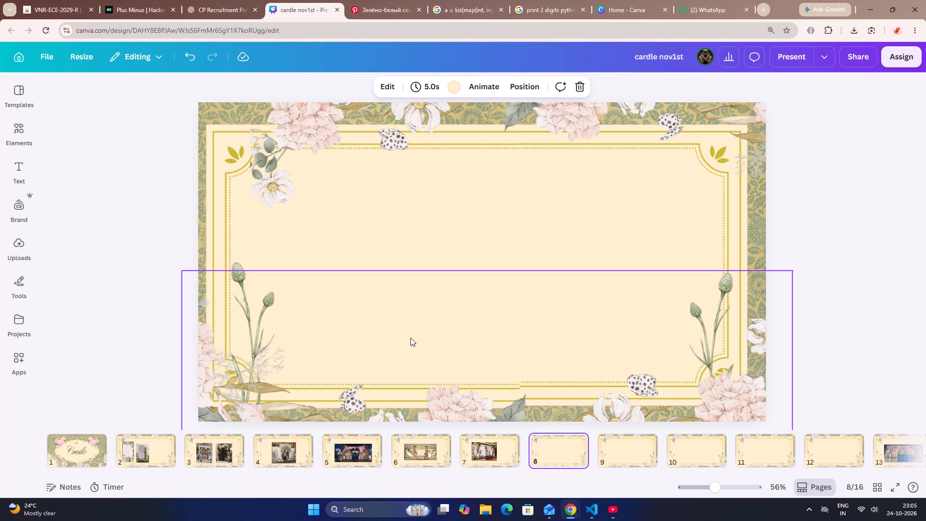
key(ctrl+v)
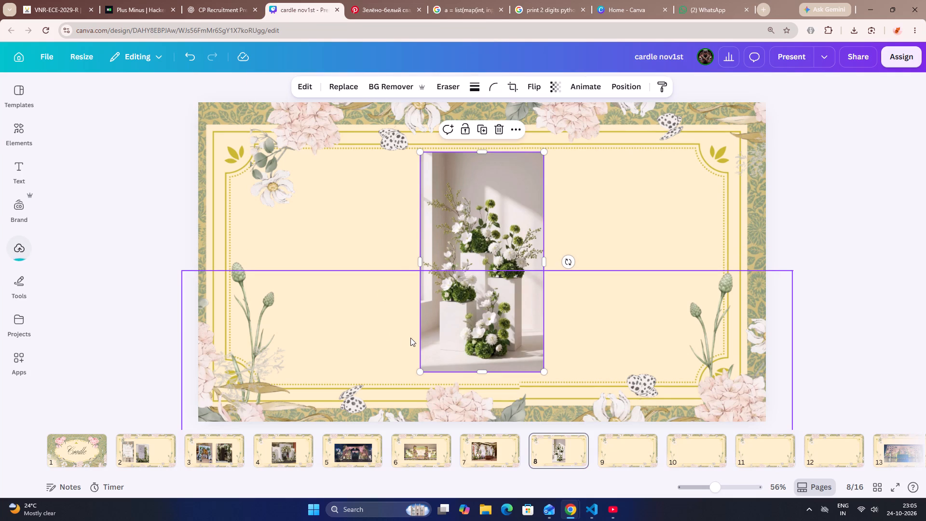
drag(513, 253, 459, 253)
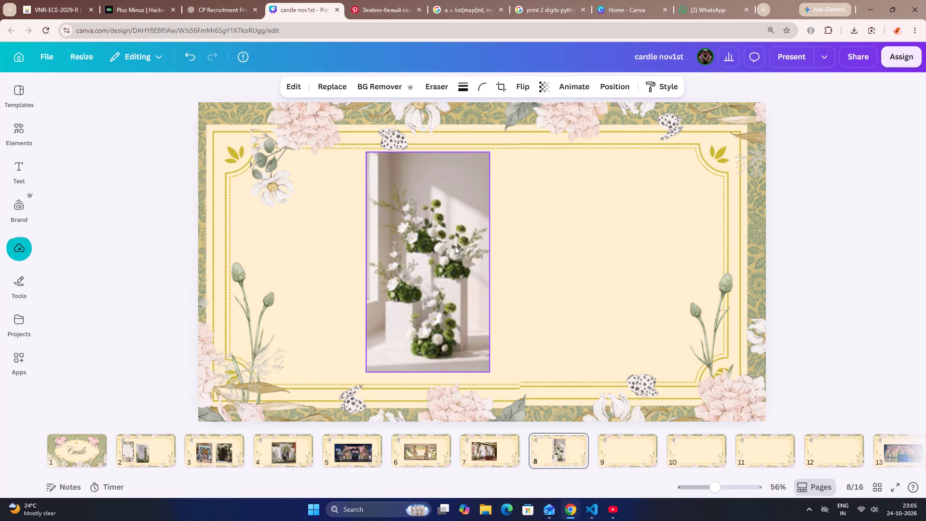
click(390, 88)
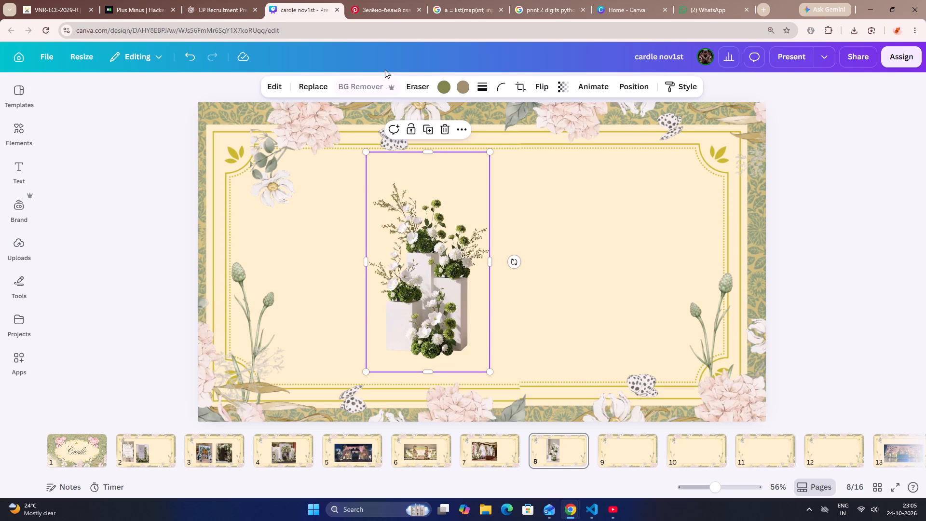
Return to Pinterest, find the related pin of pink-and-white flowers in urns on pedestals in a garden, and copy its image.
click(383, 5)
scroll(386, 192, down, 4)
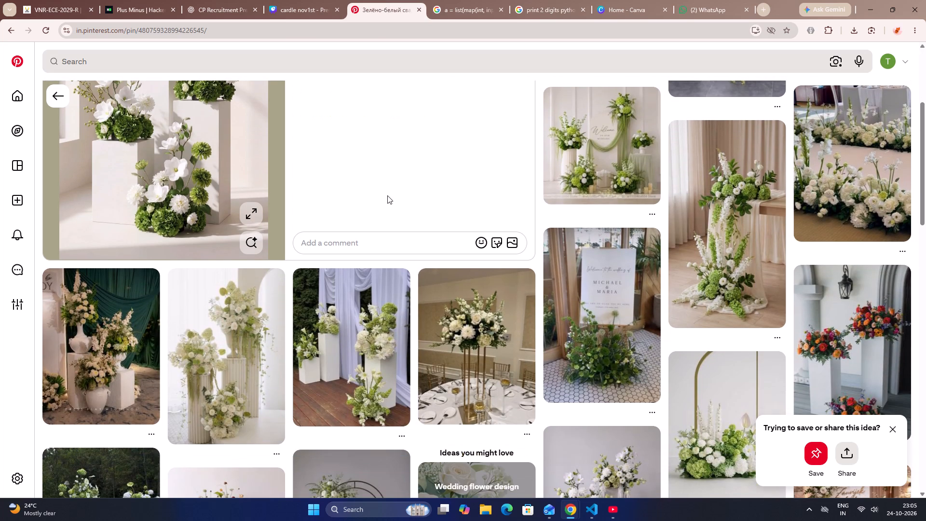
scroll(387, 195, down, 3)
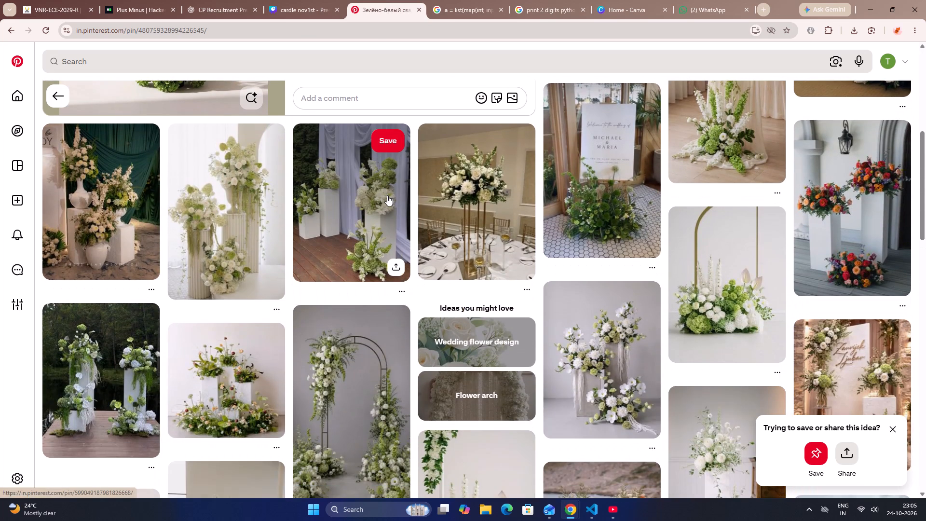
scroll(387, 195, down, 5)
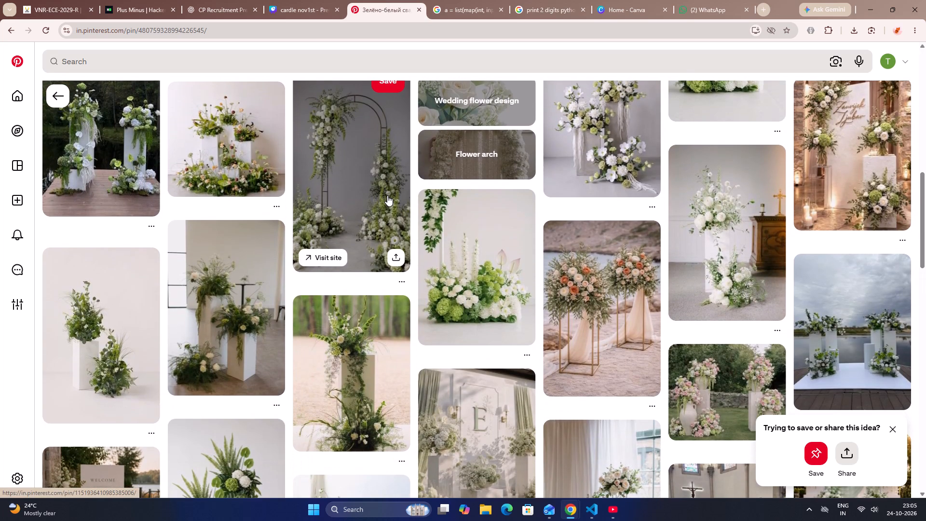
scroll(387, 195, down, 2)
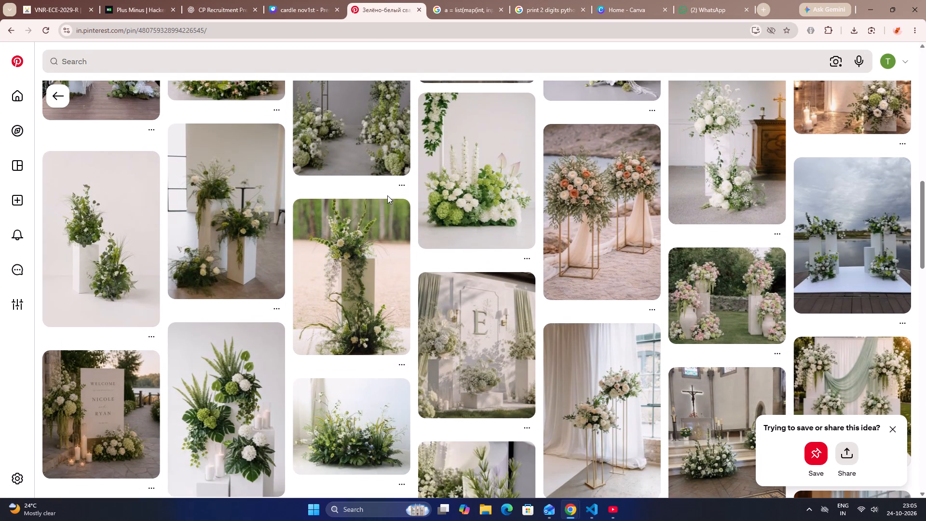
click(727, 313)
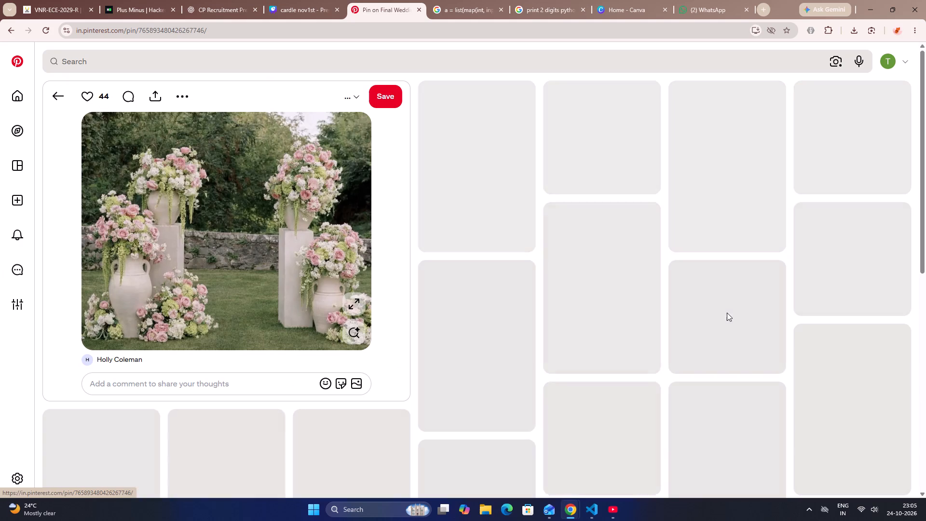
right_click(228, 235)
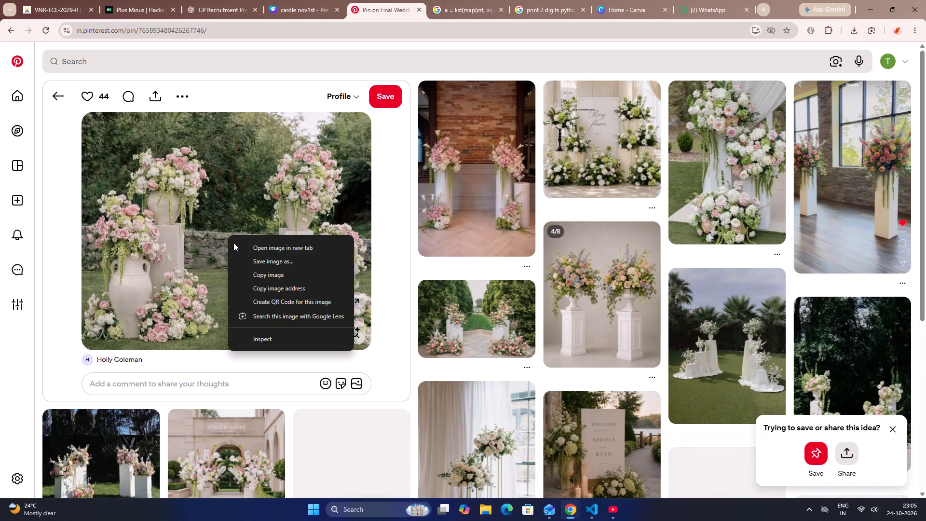
click(257, 274)
Paste the pink flower urn image onto page 8 in Canva, remove its background, and move it to the page's lower left.
click(285, 14)
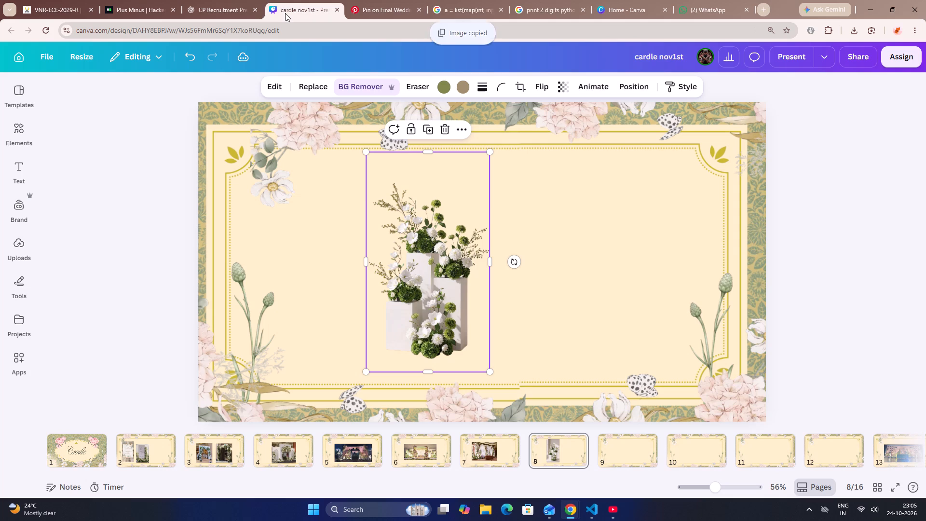
key(ctrl+v)
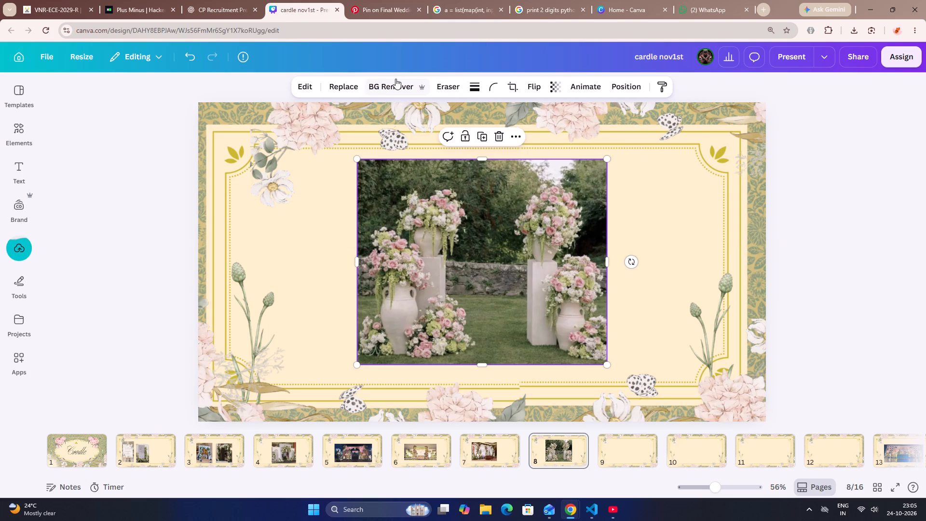
click(395, 80)
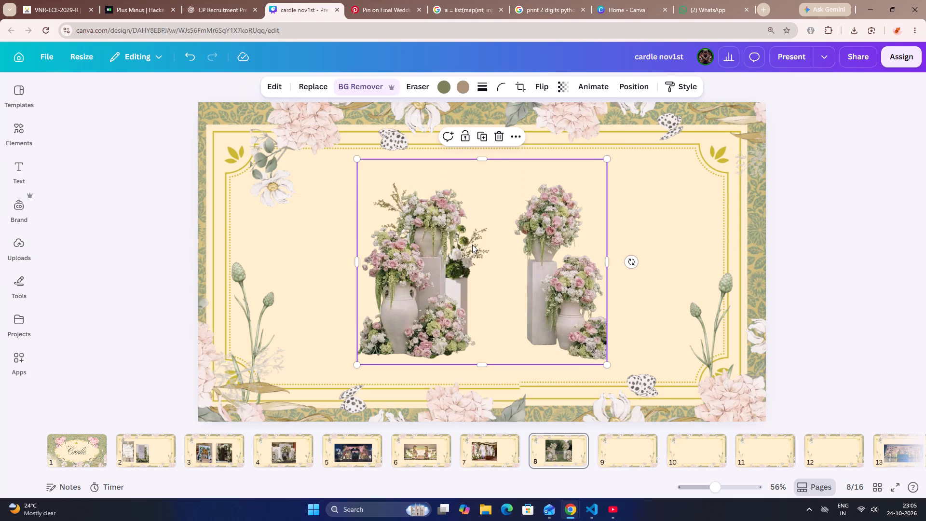
drag(472, 245, 395, 271)
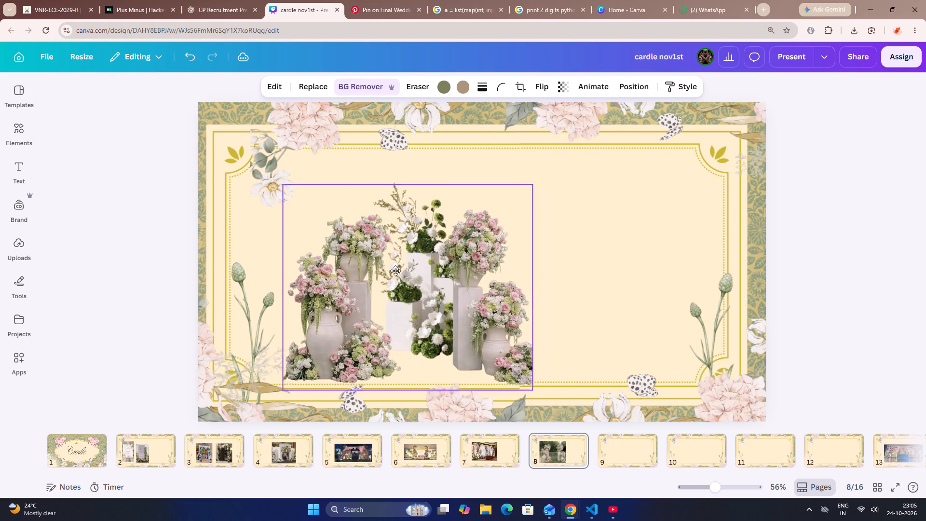
drag(395, 271, 378, 274)
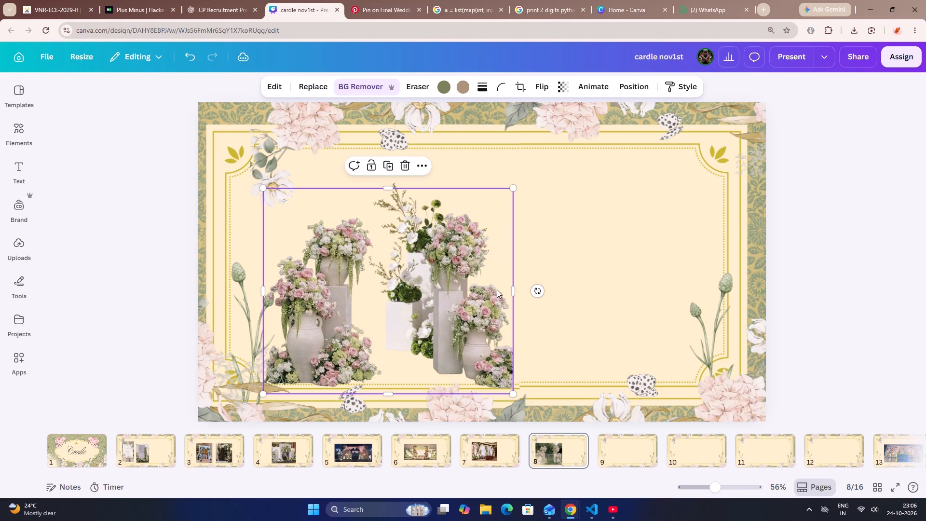
Duplicate the pink flower urn image on page 8 and place the copy on the right half of the page.
click(447, 306)
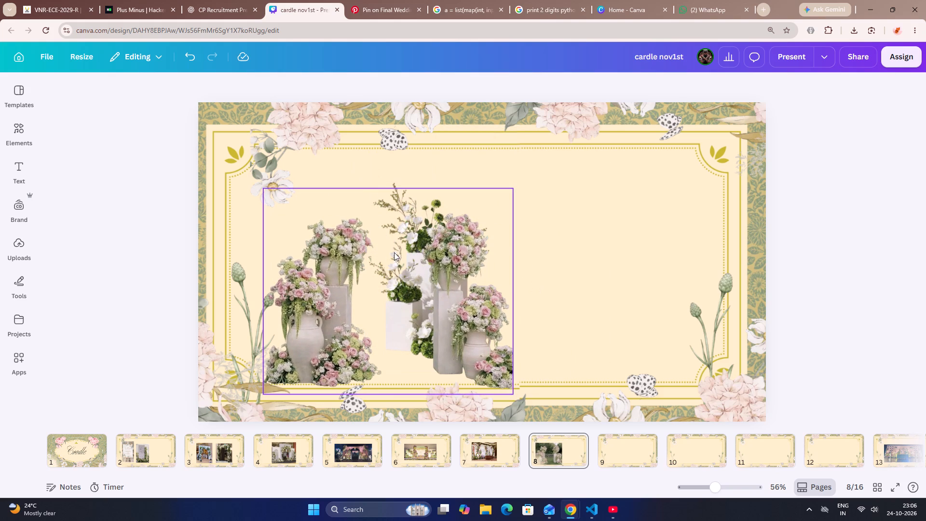
click(404, 266)
click(387, 164)
drag(413, 271, 415, 272)
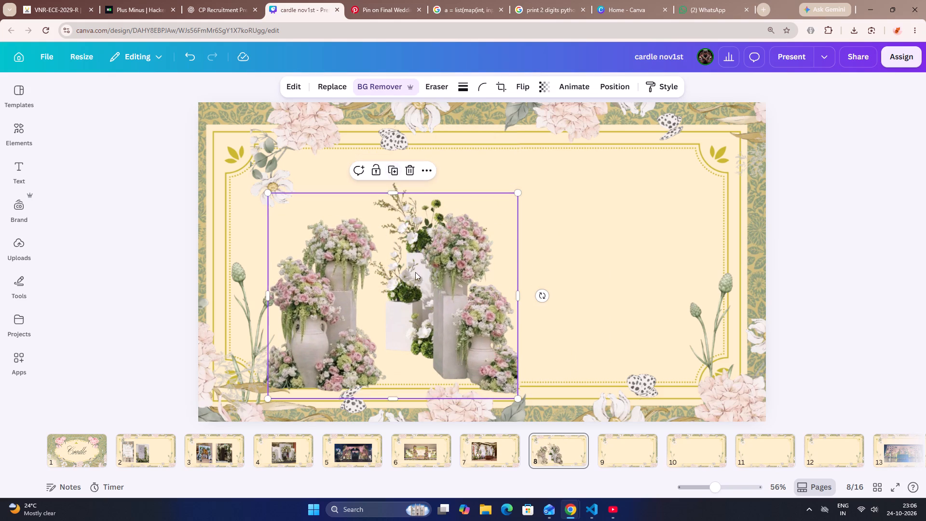
drag(415, 272, 624, 223)
Crop the original pink urn image to its left pedestal group and move it against the page's left inner frame.
click(366, 275)
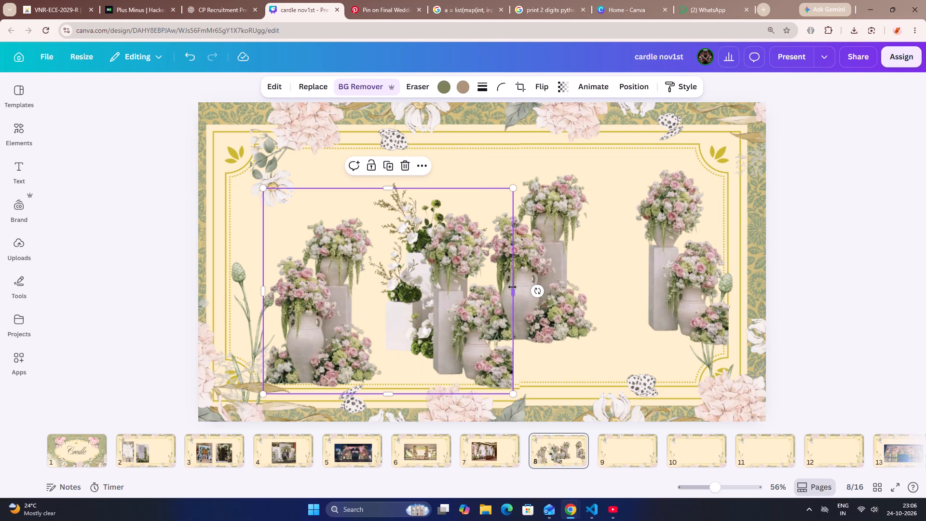
drag(512, 287, 372, 317)
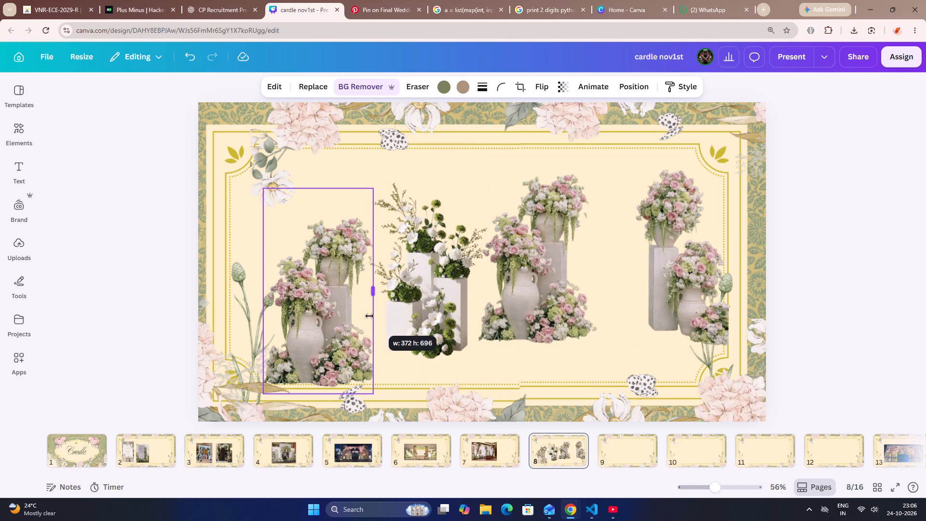
drag(329, 313, 294, 313)
Move the green-and-white flower pedestals beside the left pink urn group, slightly higher on the page.
drag(443, 273, 417, 280)
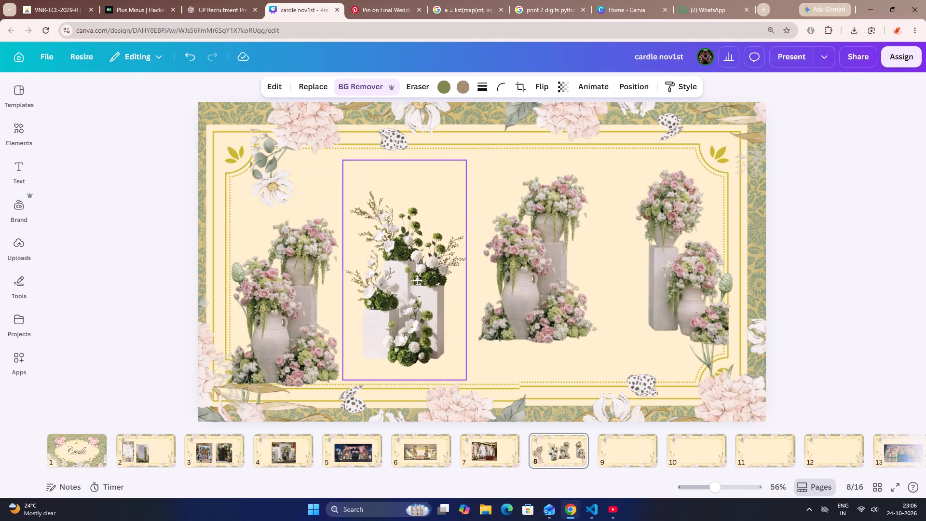
drag(417, 280, 413, 264)
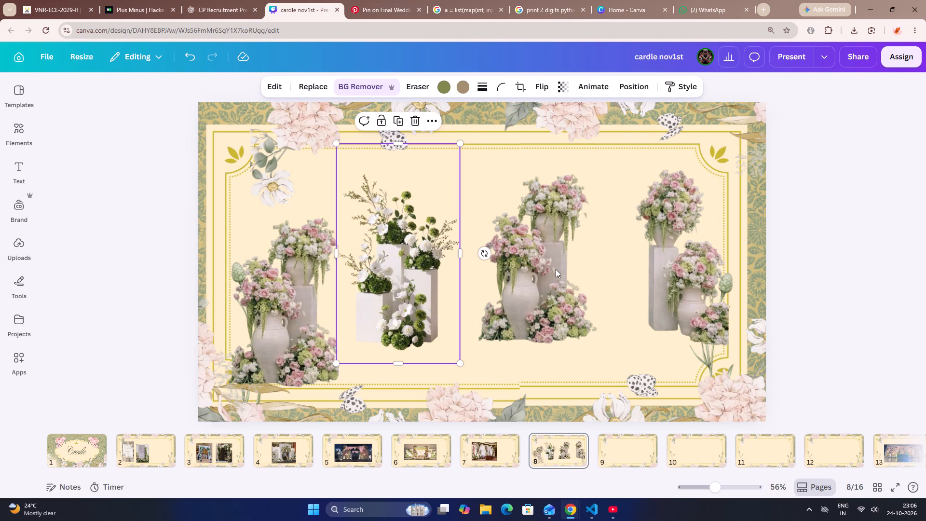
Crop the duplicated pink urn image to its right pedestal group and place it lower, along the page's right inner frame.
click(556, 269)
drag(477, 247, 508, 260)
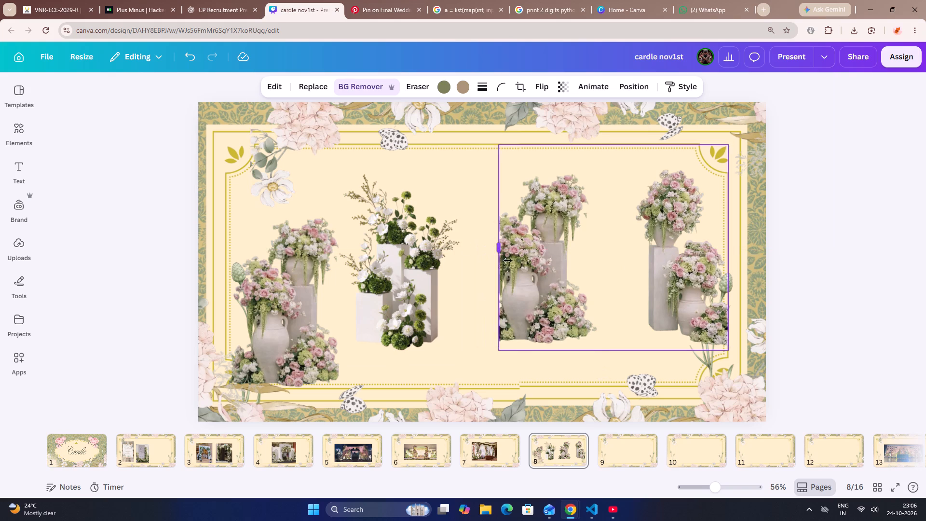
drag(508, 260, 615, 304)
drag(717, 253, 711, 309)
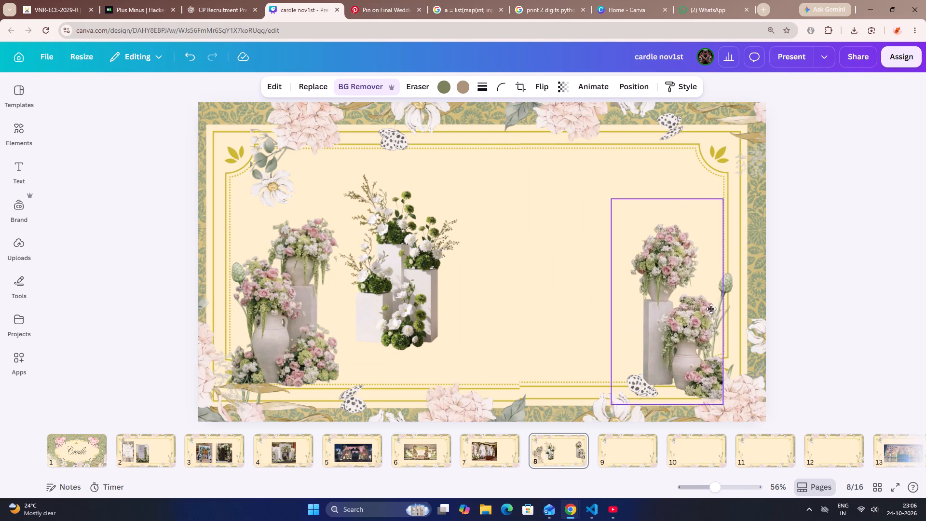
drag(711, 309, 710, 287)
click(869, 248)
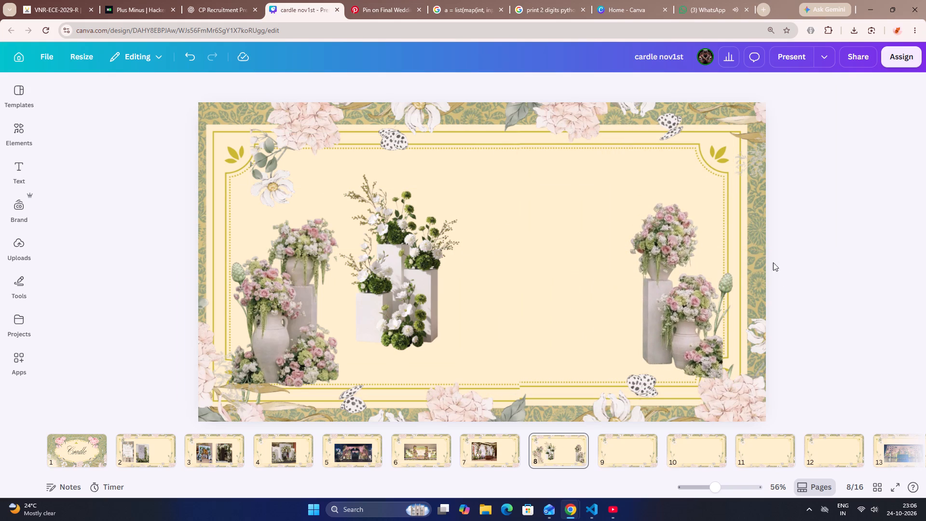
On Pinterest, go through the Garver Feed Mill Wedding pin to the white-rose black stand with draped fabric and candles, and copy its image.
click(396, 13)
scroll(386, 204, down, 5)
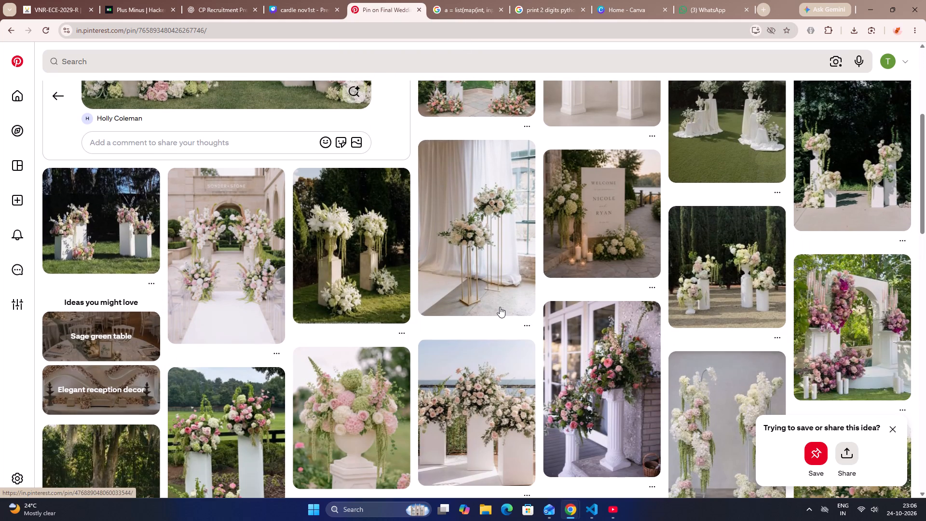
scroll(500, 307, down, 3)
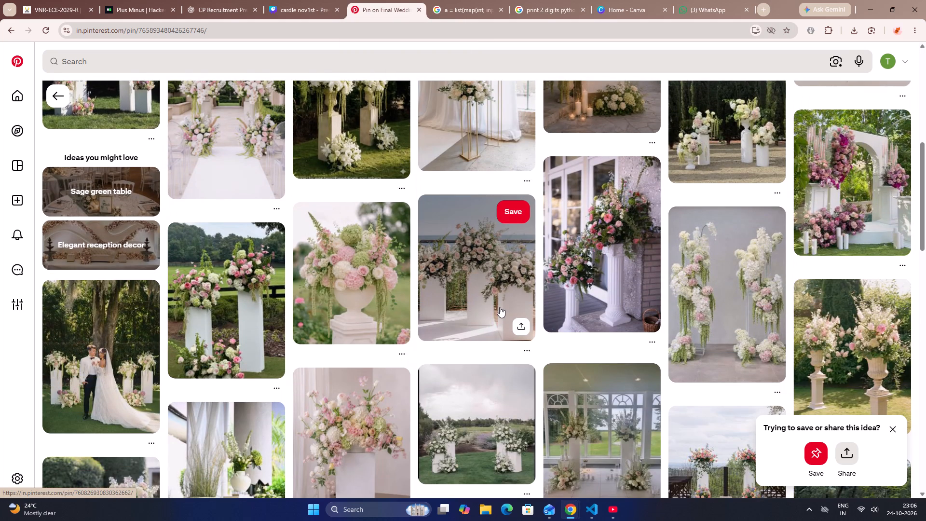
scroll(500, 307, up, 3)
click(498, 231)
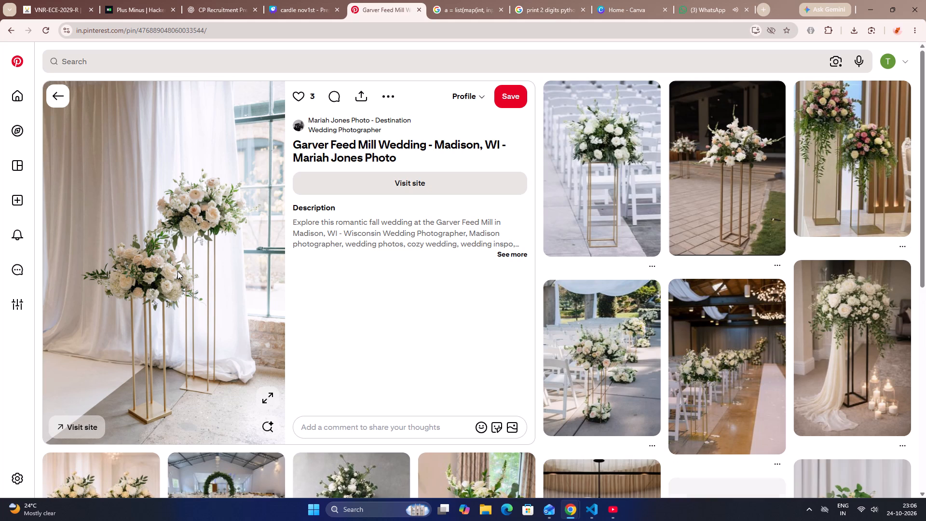
scroll(177, 271, down, 1)
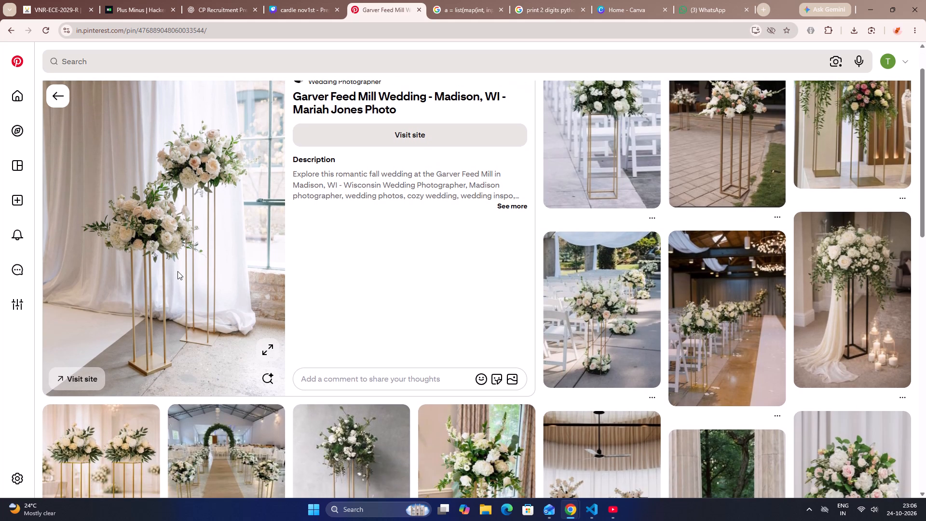
click(858, 288)
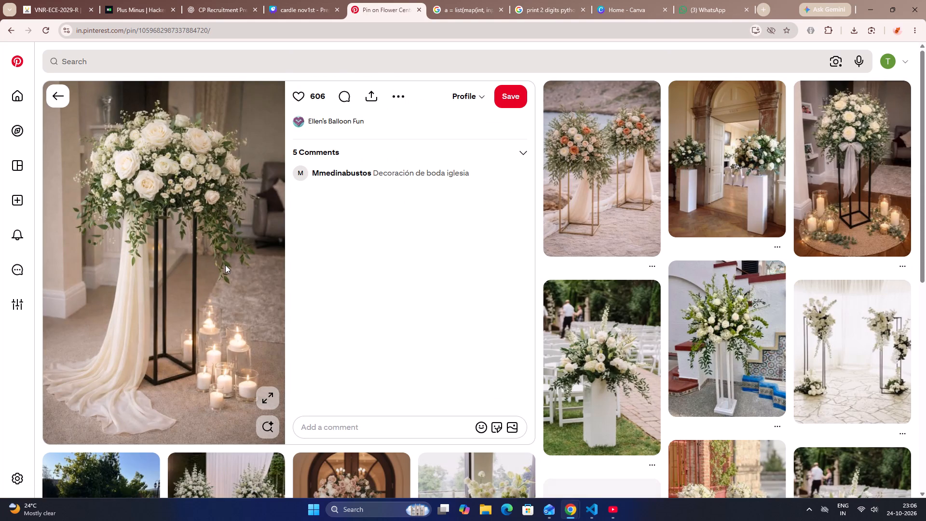
scroll(225, 265, down, 2)
scroll(225, 265, up, 3)
right_click(225, 265)
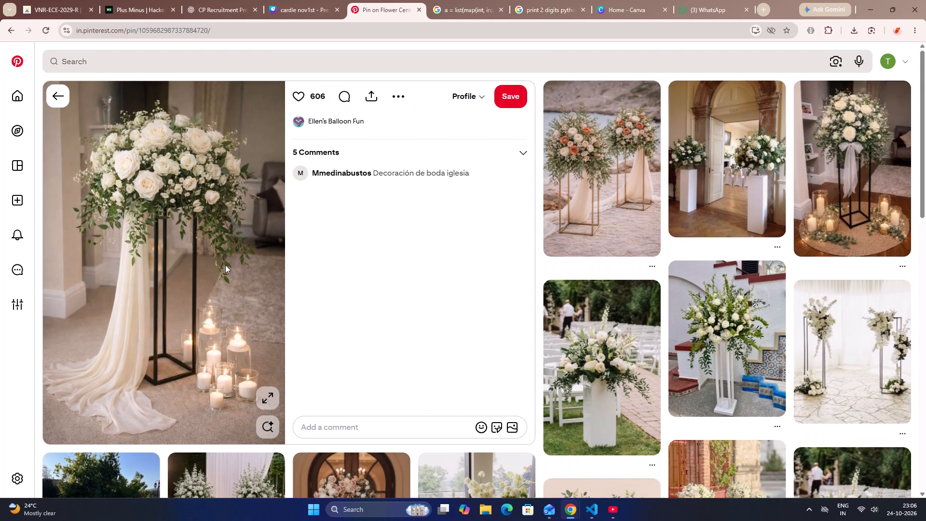
click(260, 308)
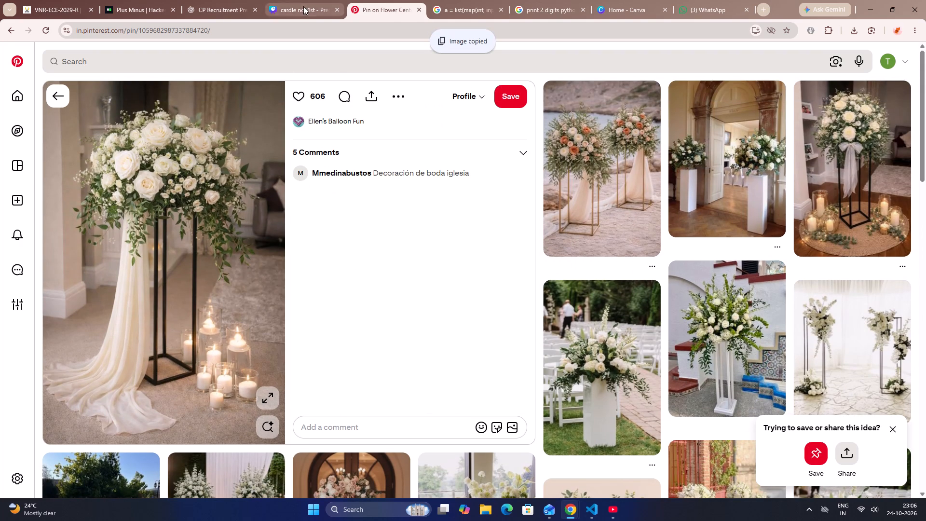
Paste the white-rose black stand image onto page 8 in Canva, remove its background, and position it left of the right-hand pink urns.
click(303, 6)
key(ctrl+v)
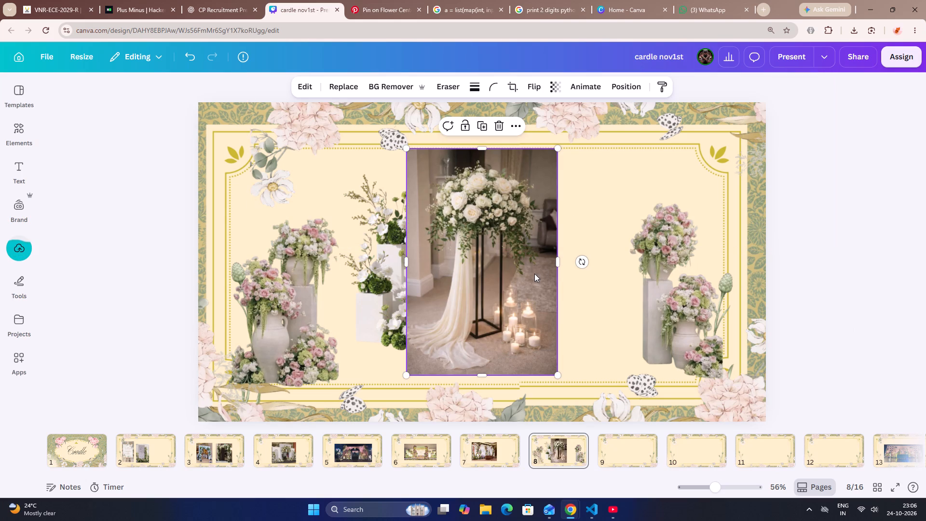
click(381, 89)
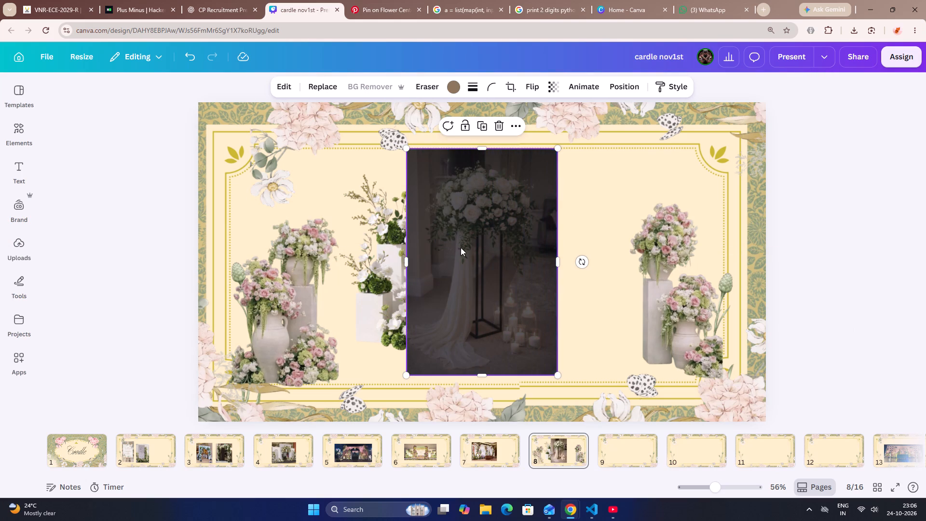
drag(463, 248, 541, 290)
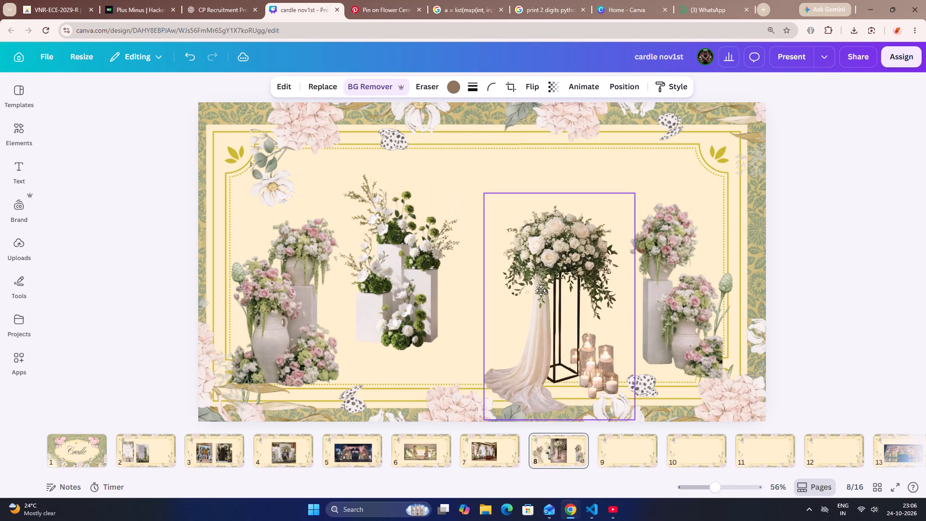
drag(541, 290, 545, 284)
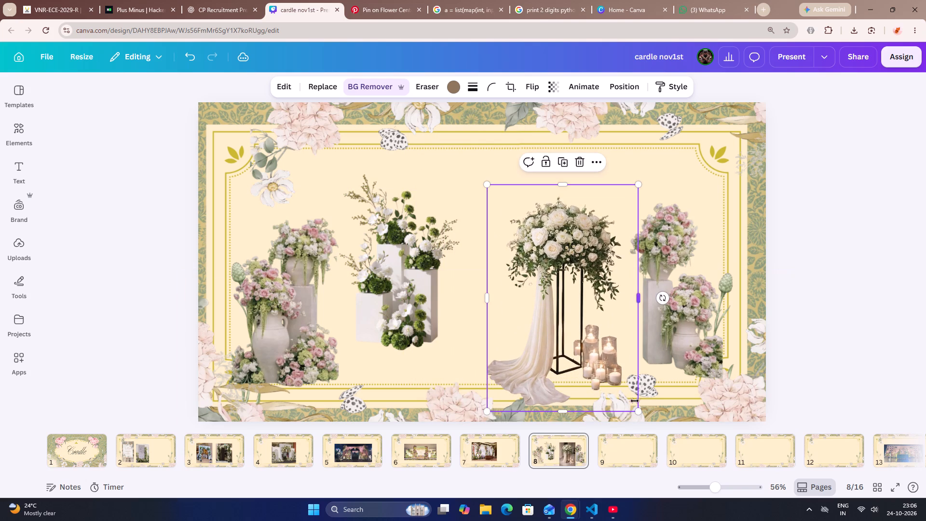
Shrink the white-rose black stand cut-out on page 8 and move it lower, just beside the green-and-white flower pedestals.
drag(640, 411, 615, 380)
drag(560, 305, 537, 332)
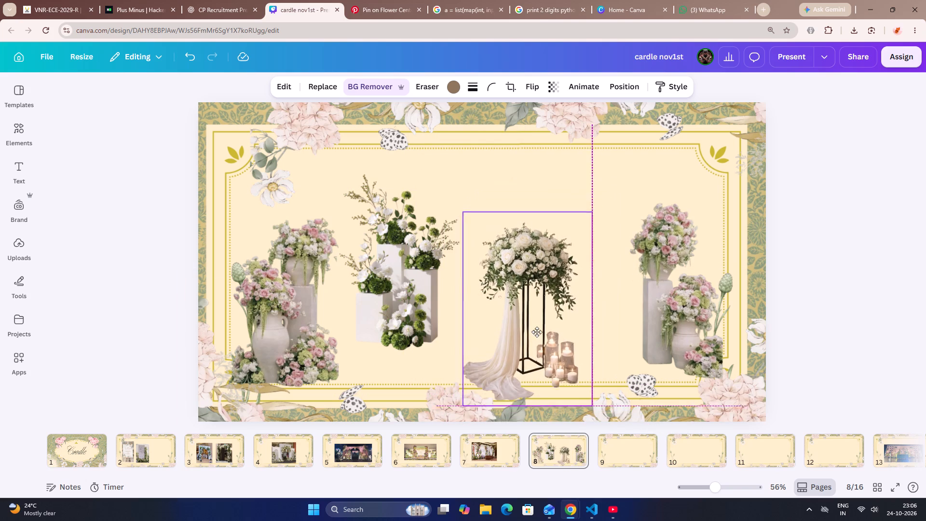
drag(537, 332, 512, 341)
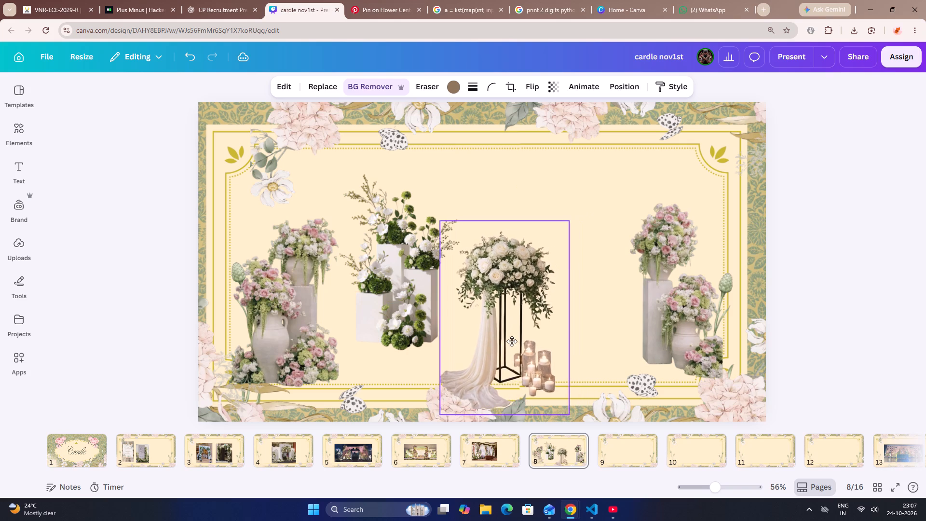
drag(512, 341, 508, 351)
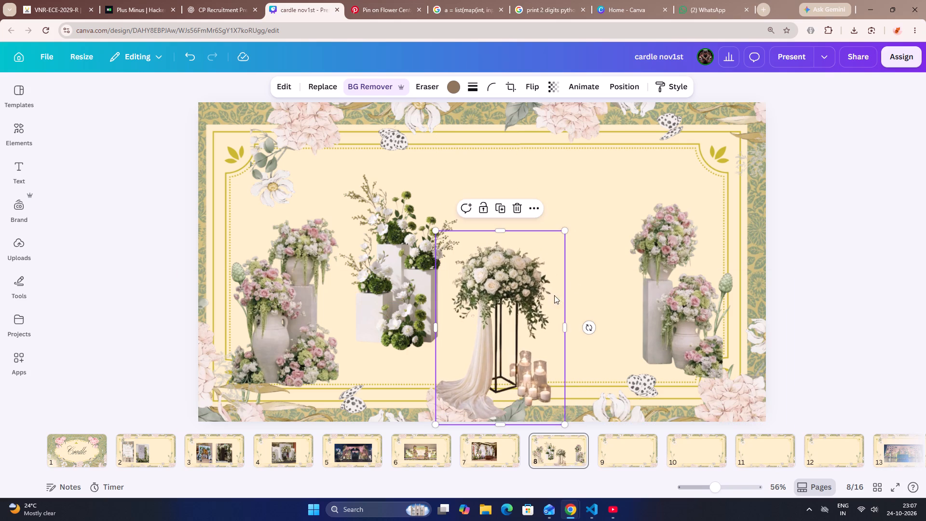
click(606, 245)
click(831, 267)
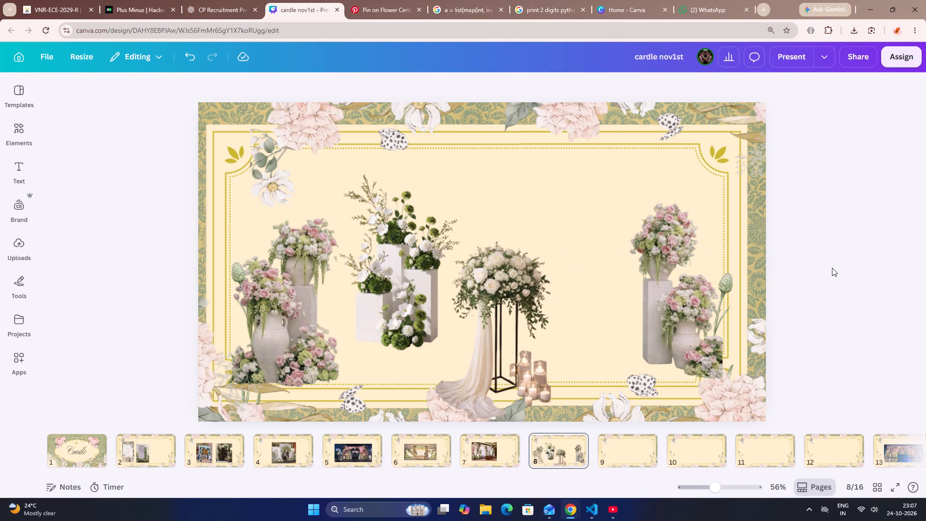
On Pinterest, look through the pins related to the white-rose black stand for more floral decor ideas.
click(383, 14)
scroll(411, 65, down, 5)
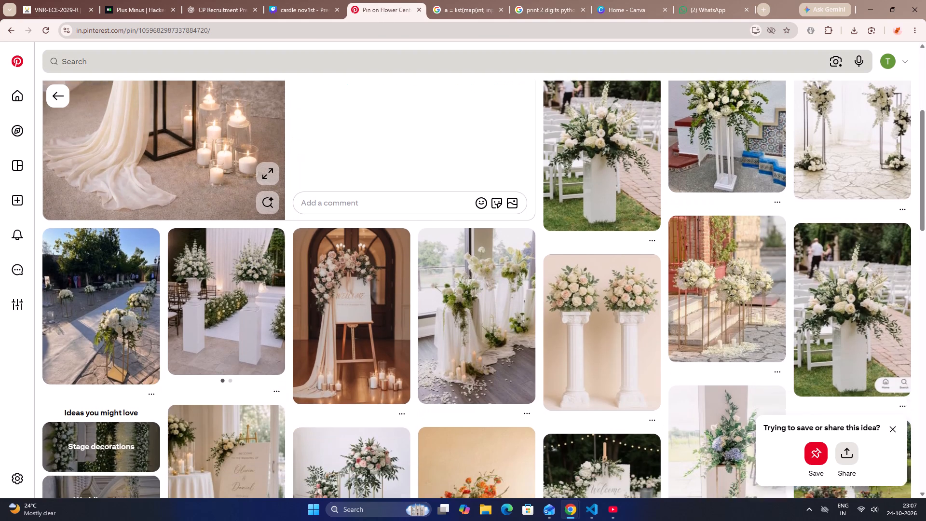
scroll(411, 65, down, 7)
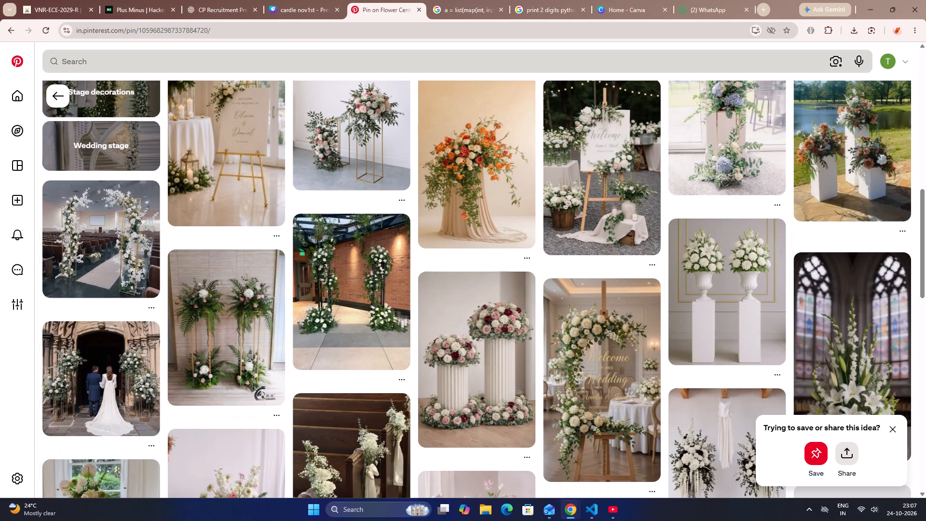
scroll(411, 65, down, 8)
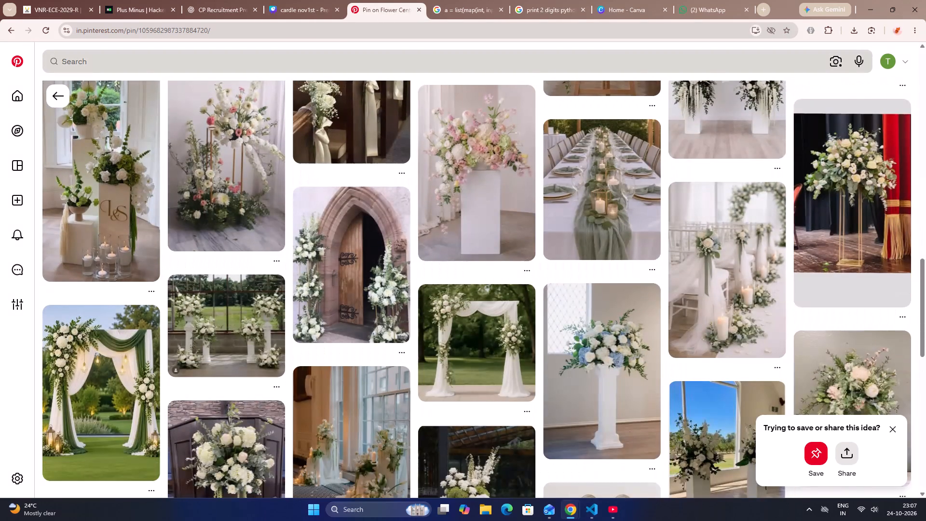
scroll(411, 65, down, 7)
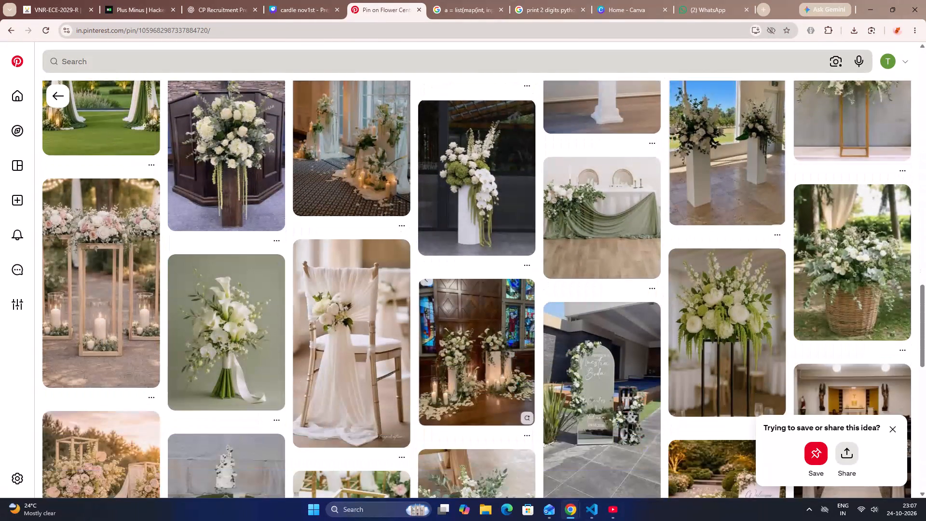
scroll(415, 53, down, 4)
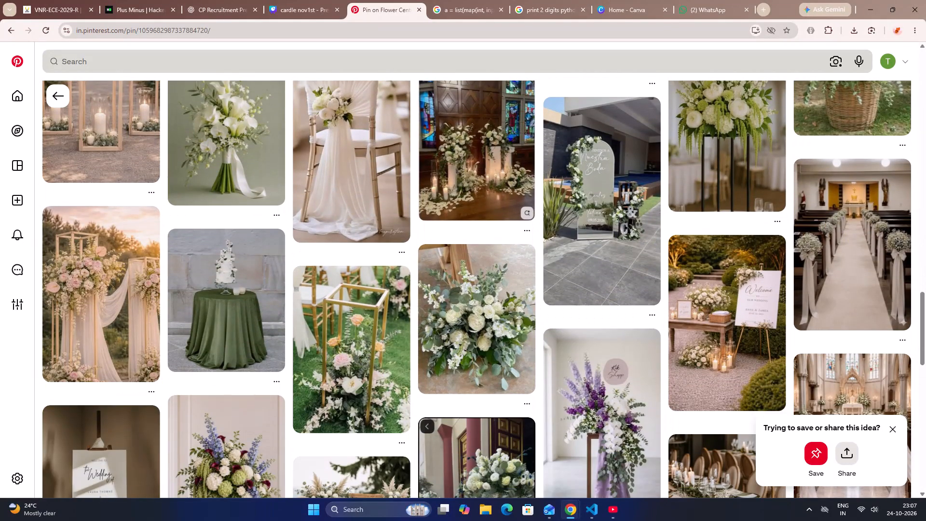
scroll(415, 53, down, 3)
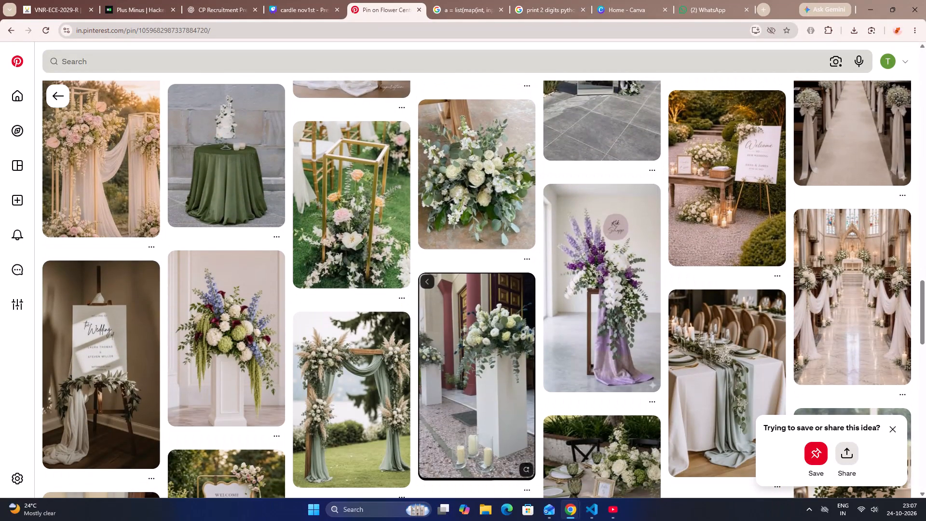
scroll(415, 53, down, 3)
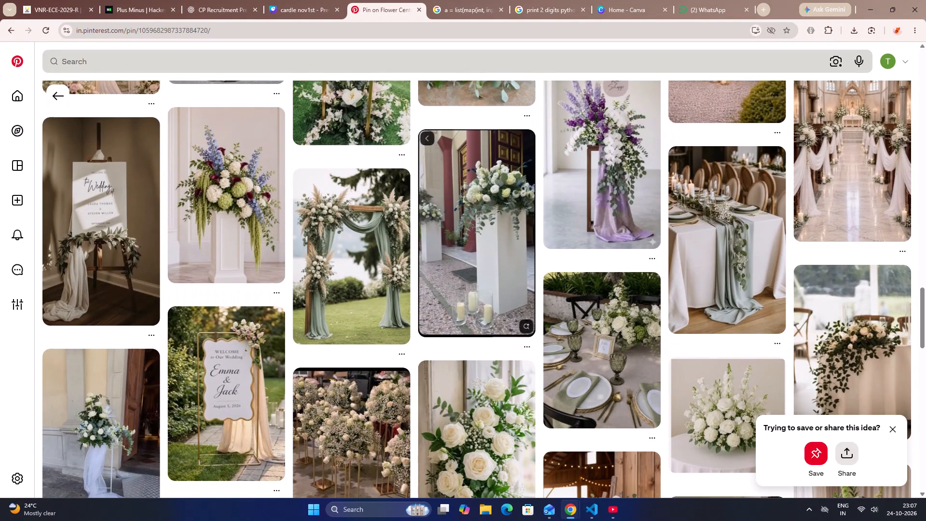
scroll(415, 53, down, 7)
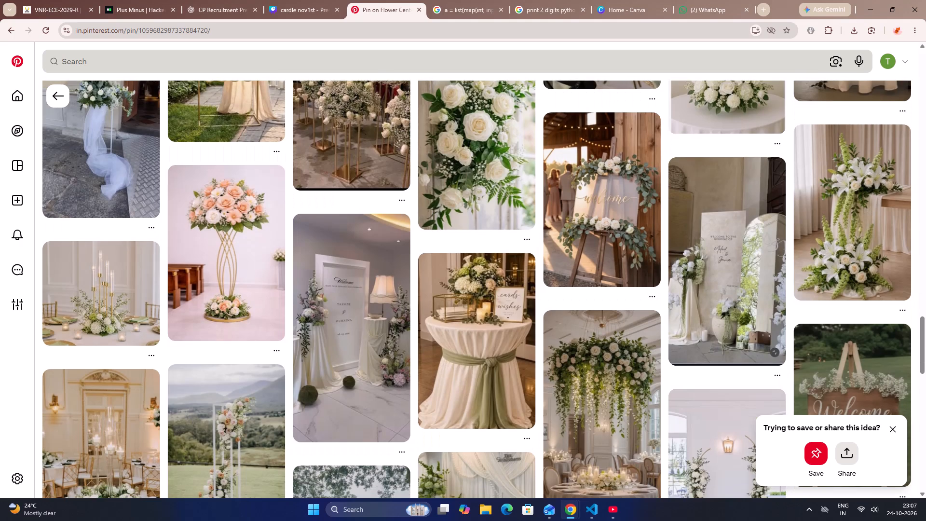
scroll(415, 53, down, 4)
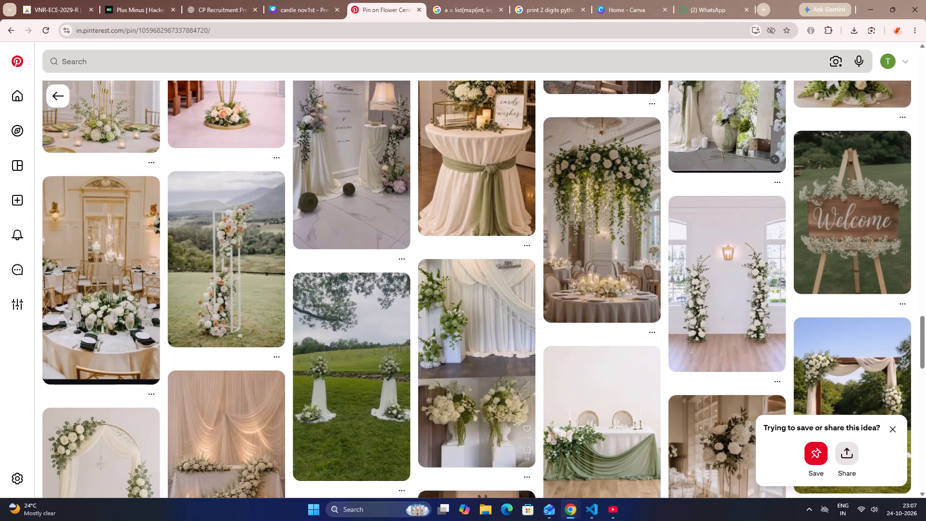
scroll(413, 56, down, 4)
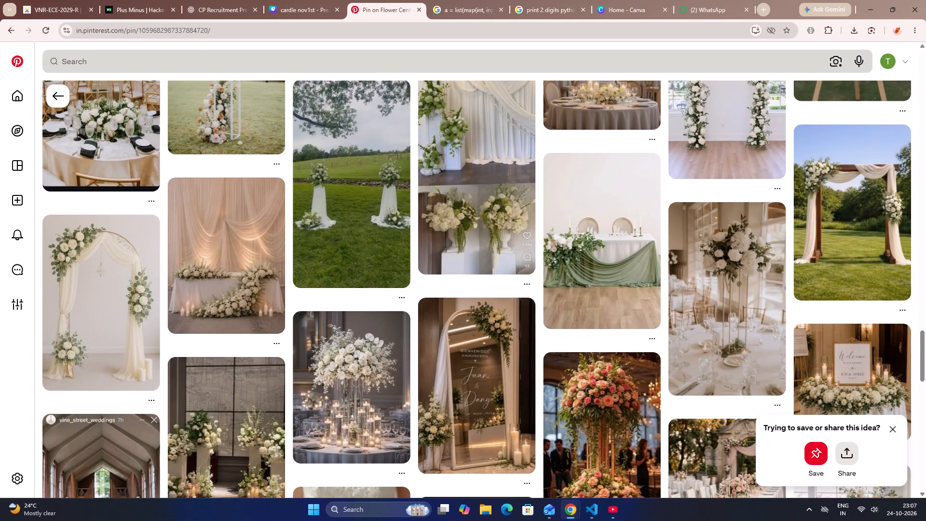
scroll(413, 56, down, 8)
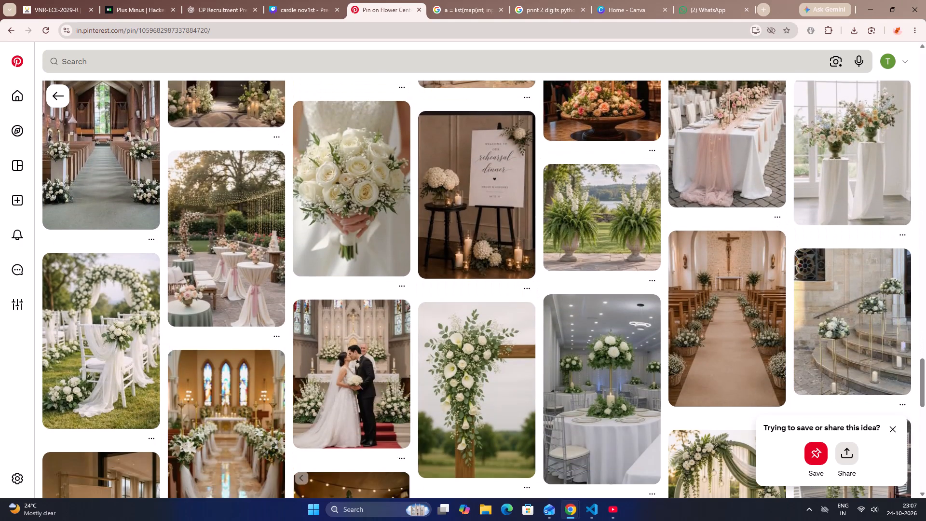
scroll(413, 56, down, 7)
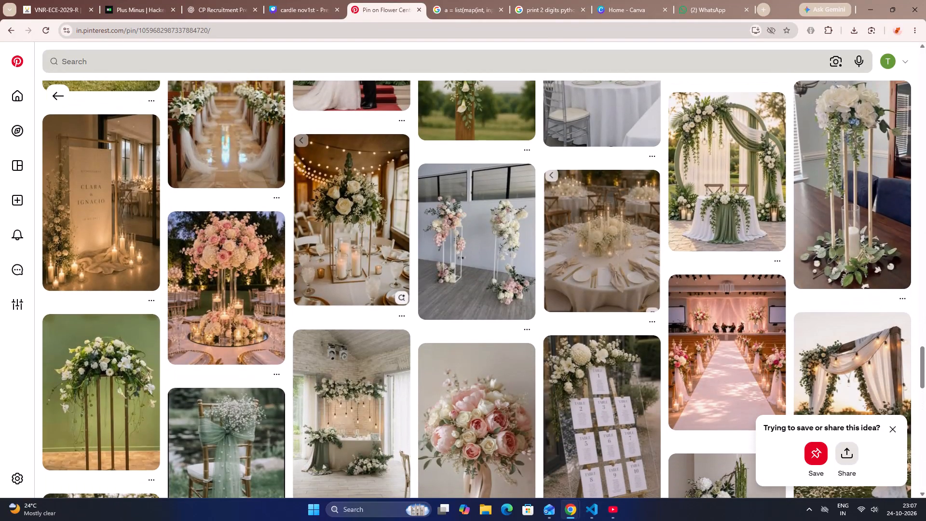
scroll(413, 56, down, 3)
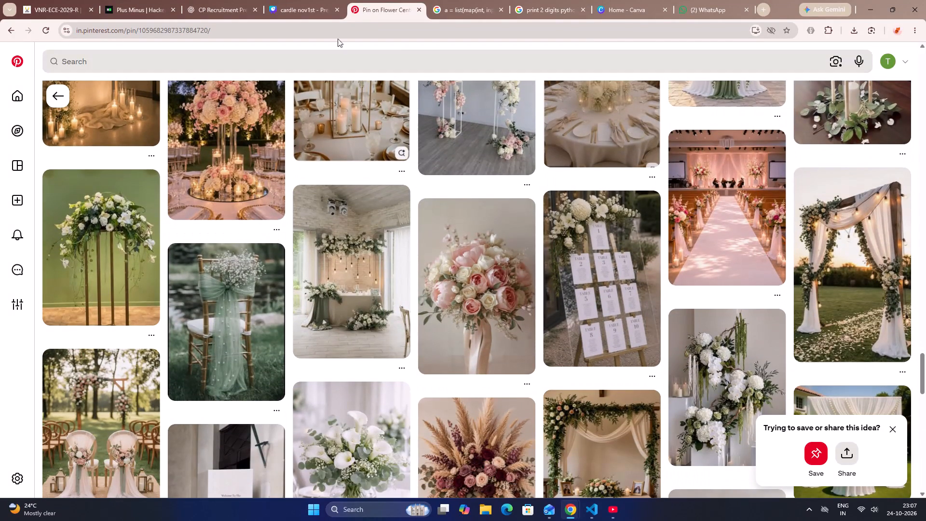
Return to the Summer Wedding pin, go through its green table pin to the sage-clothed round table with white-rose centrepiece, and copy that image.
click(63, 102)
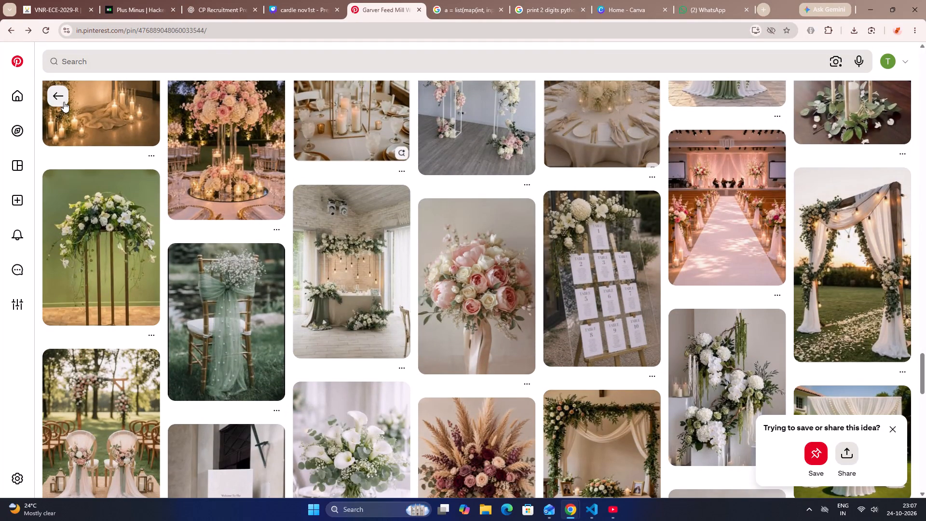
click(64, 102)
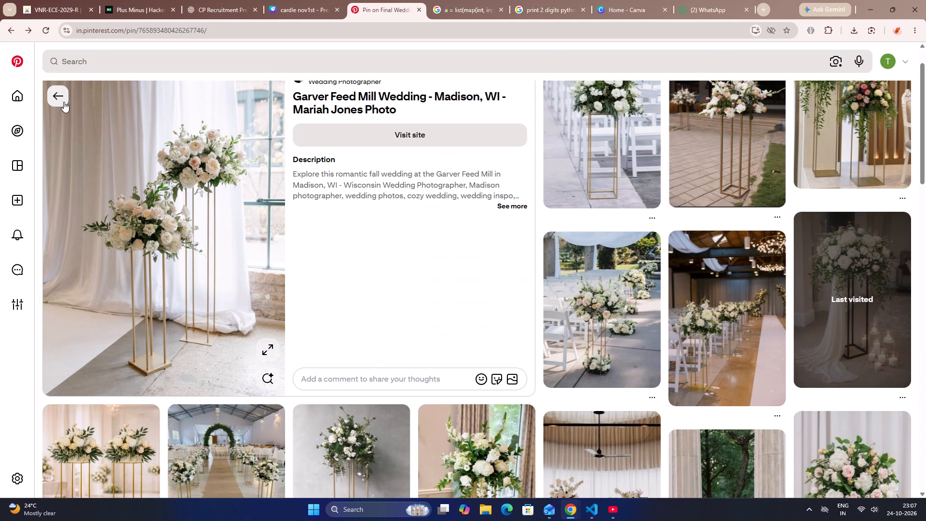
click(64, 102)
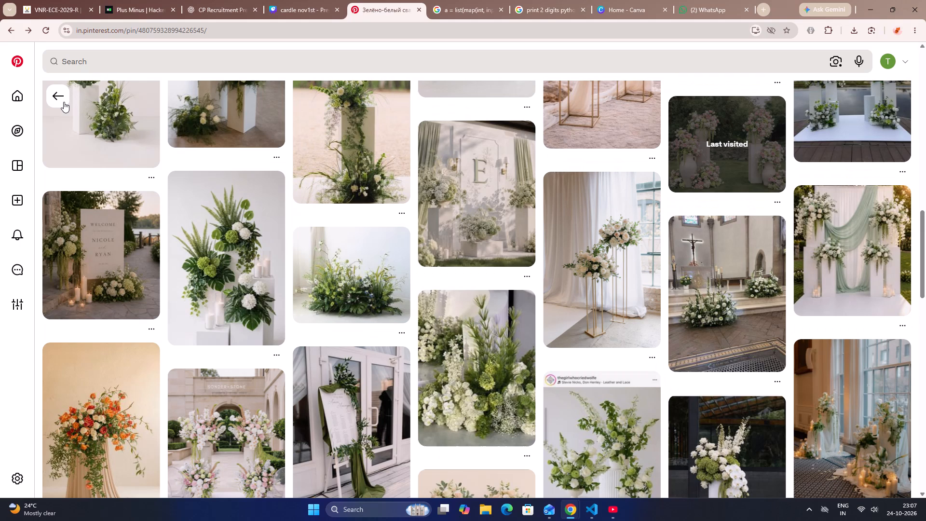
click(64, 102)
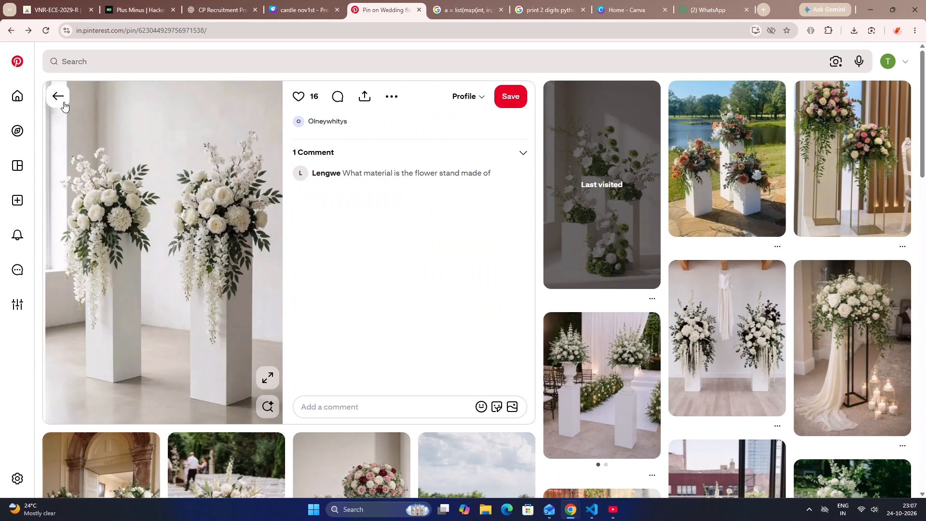
click(64, 102)
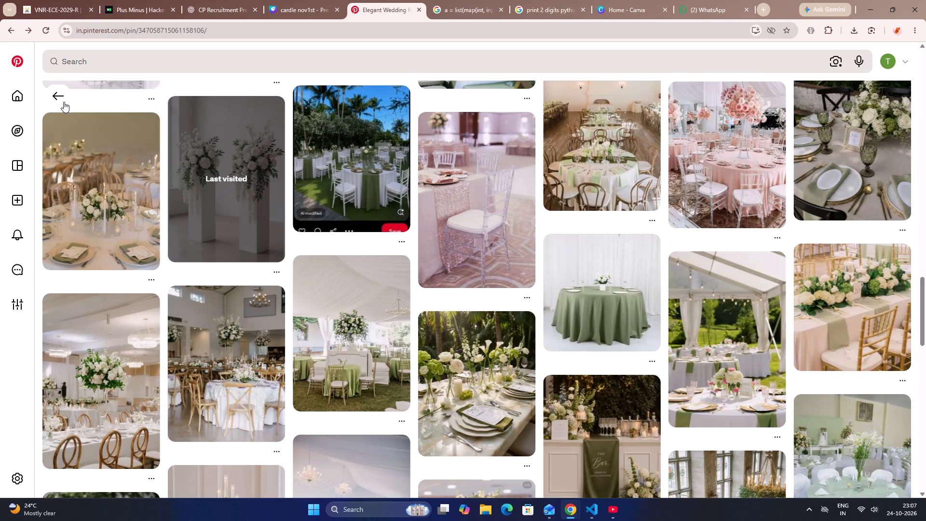
click(64, 102)
scroll(123, 154, up, 3)
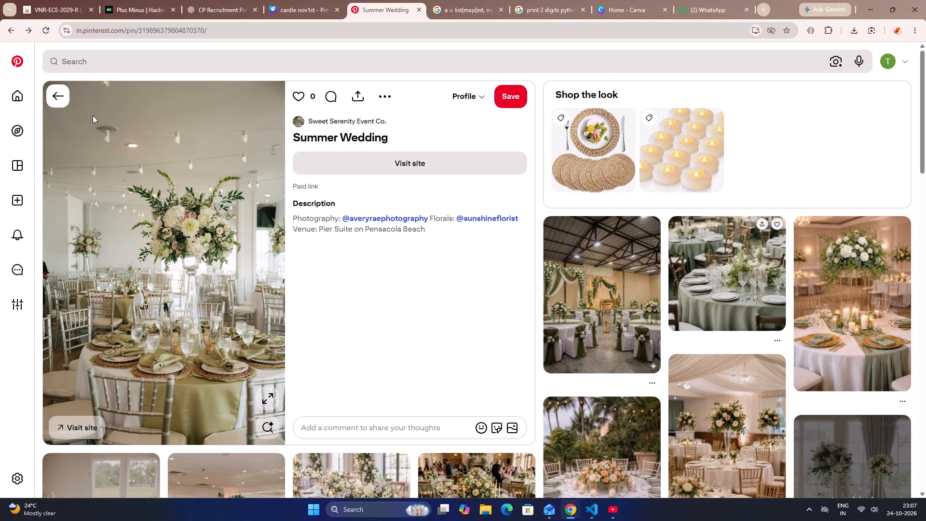
click(752, 269)
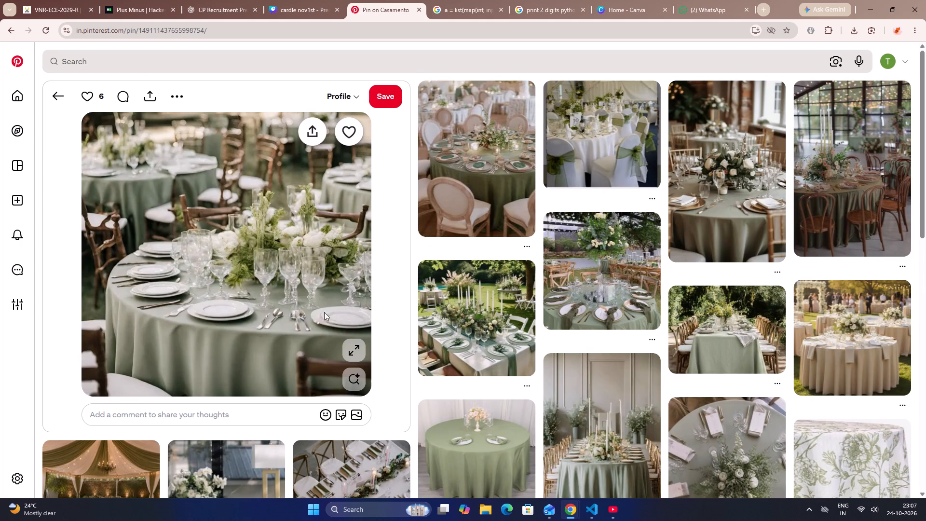
click(718, 191)
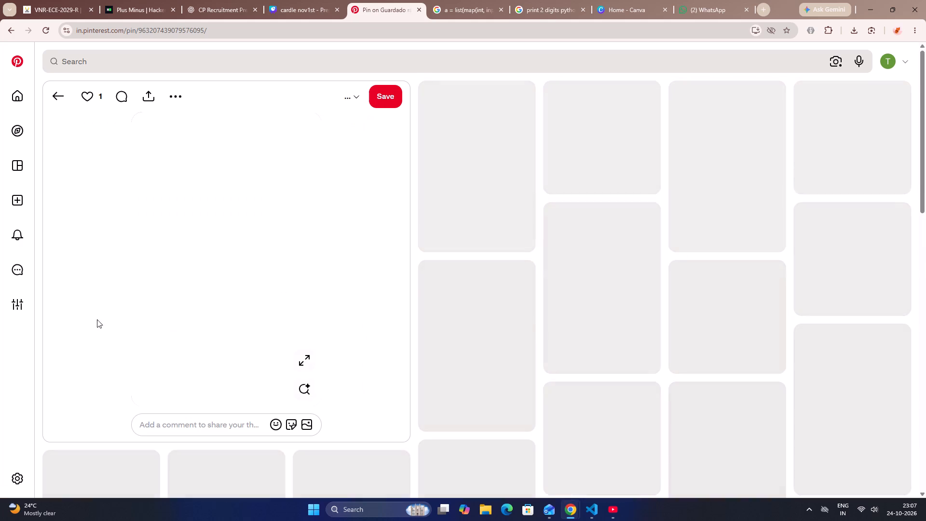
right_click(160, 259)
click(192, 302)
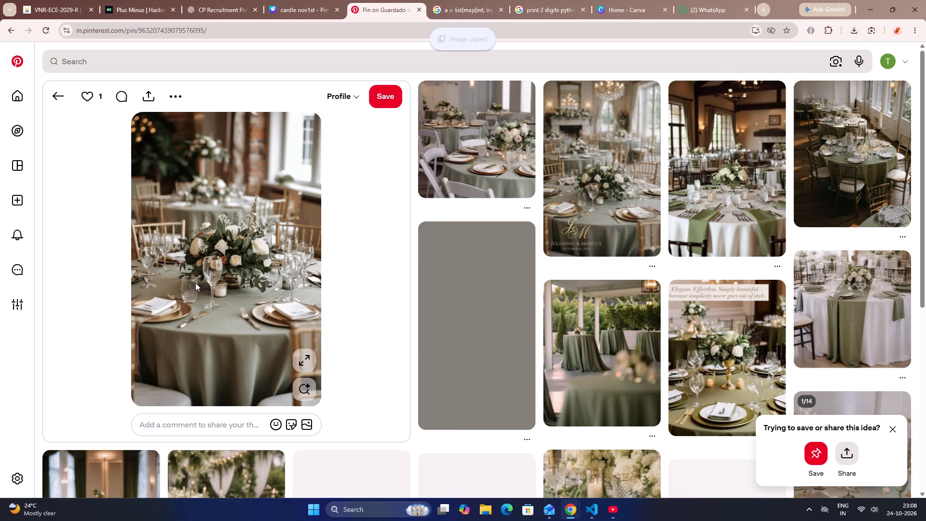
Paste the sage-green table image onto blank page 9 in Canva, shrink it, and place it in the left half of the frame.
click(300, 11)
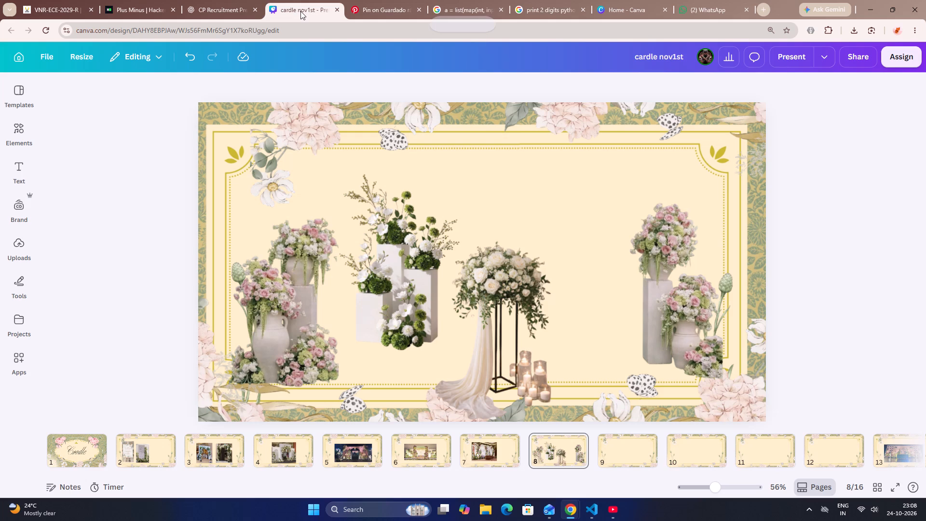
click(631, 454)
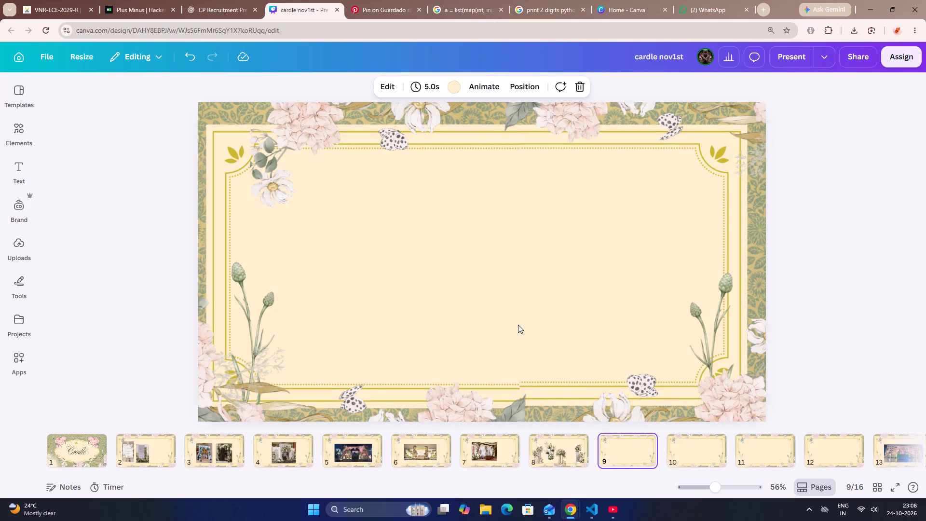
key(ctrl+v)
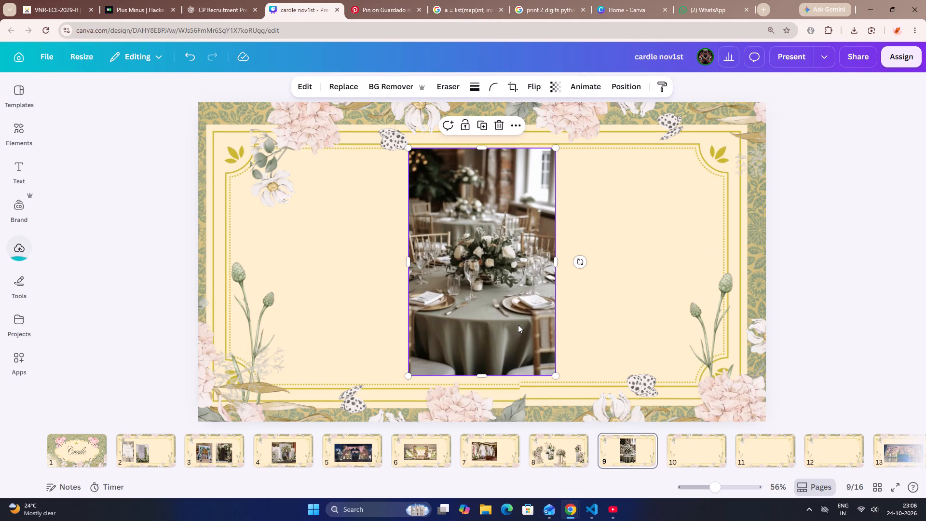
drag(558, 151, 522, 191)
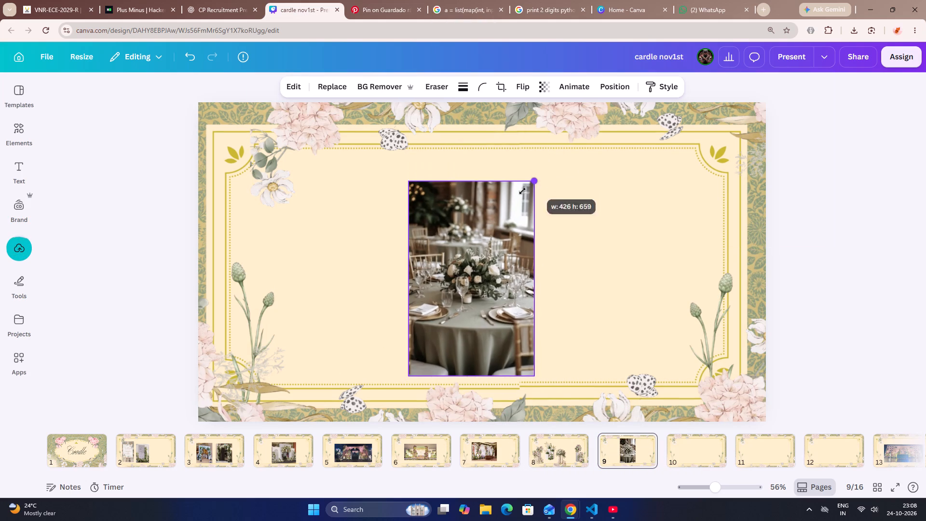
drag(522, 191, 508, 209)
drag(473, 278, 366, 275)
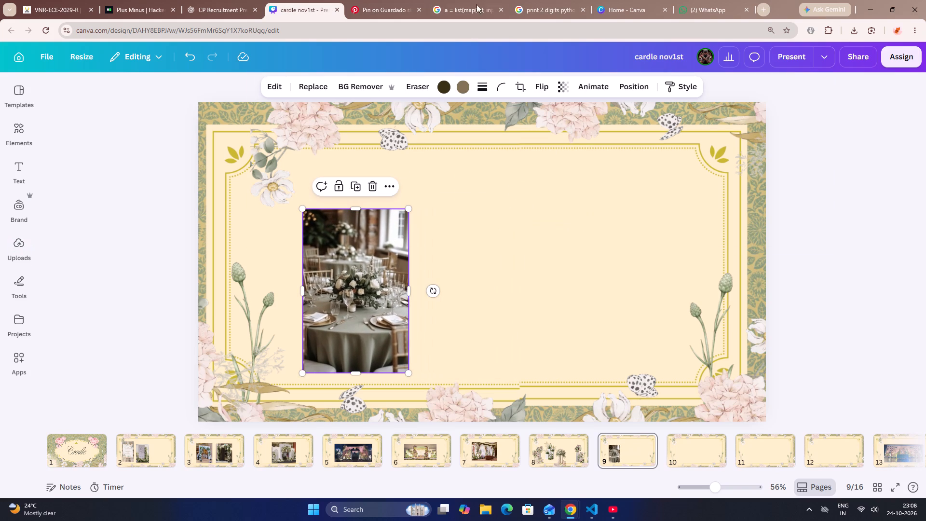
On Pinterest, look through pins related to the sage-green table, including the Mesa casamento pin and its related table designs.
click(372, 5)
scroll(402, 172, down, 3)
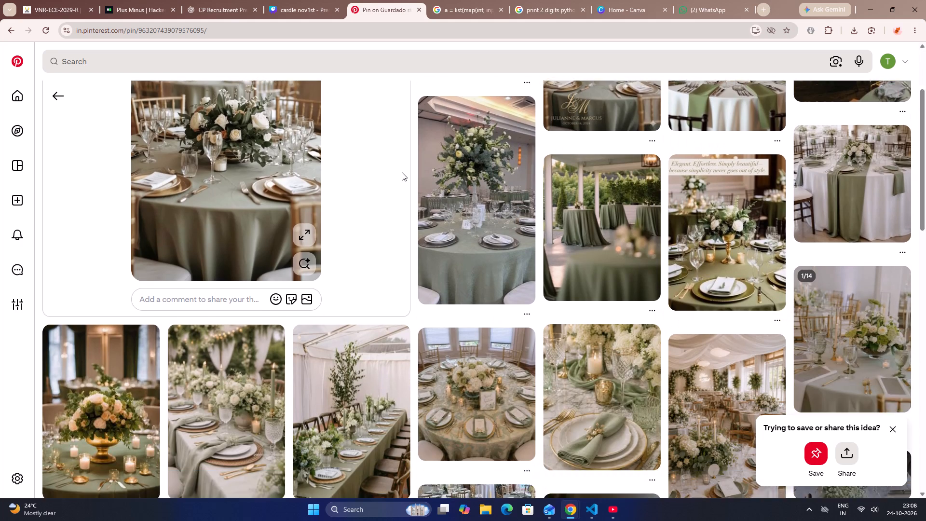
scroll(402, 172, down, 4)
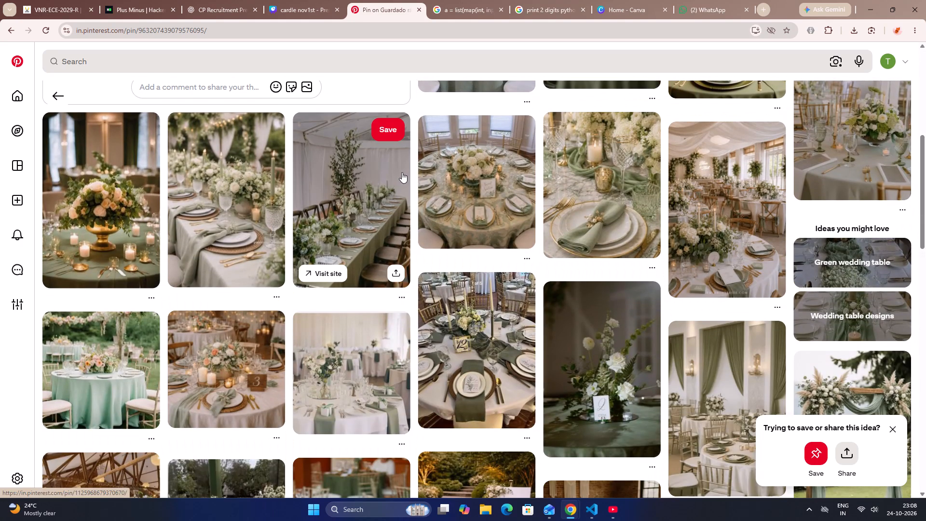
scroll(402, 172, down, 2)
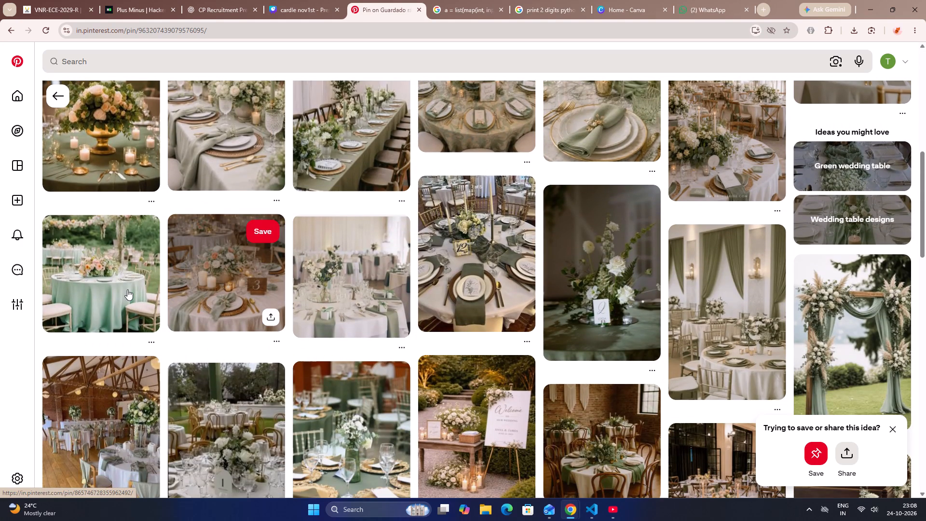
scroll(478, 420, down, 2)
click(360, 373)
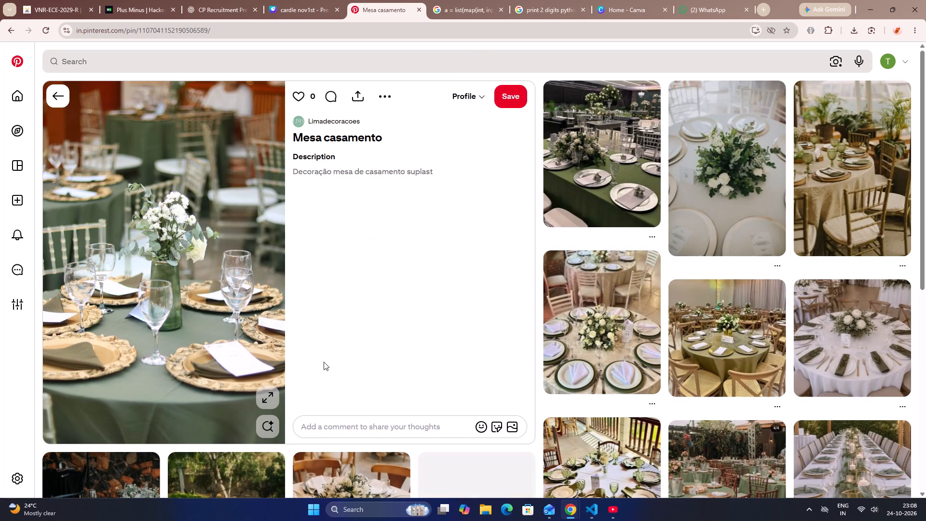
scroll(324, 362, down, 4)
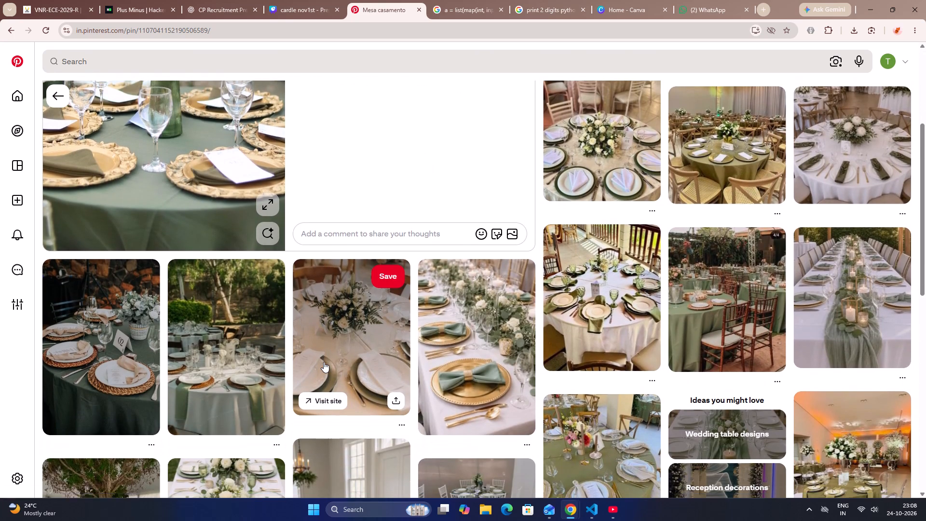
scroll(324, 362, down, 6)
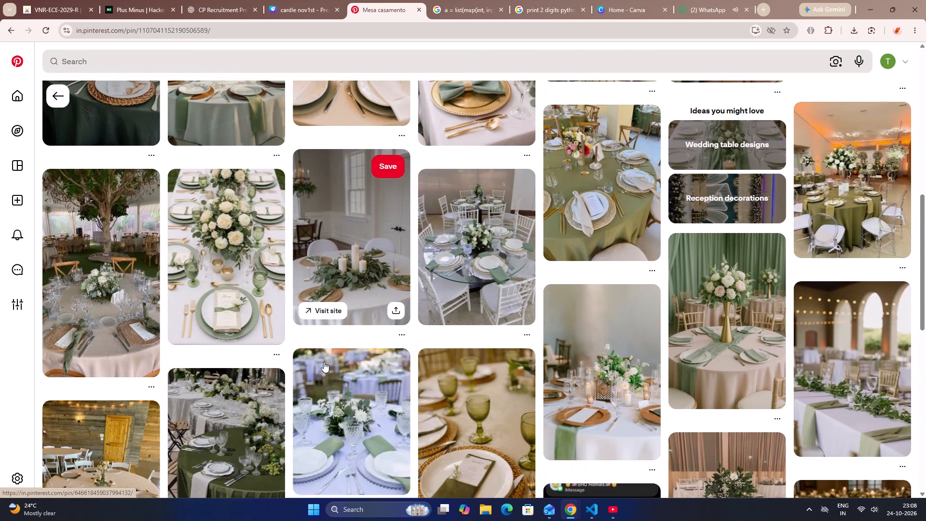
scroll(324, 362, down, 6)
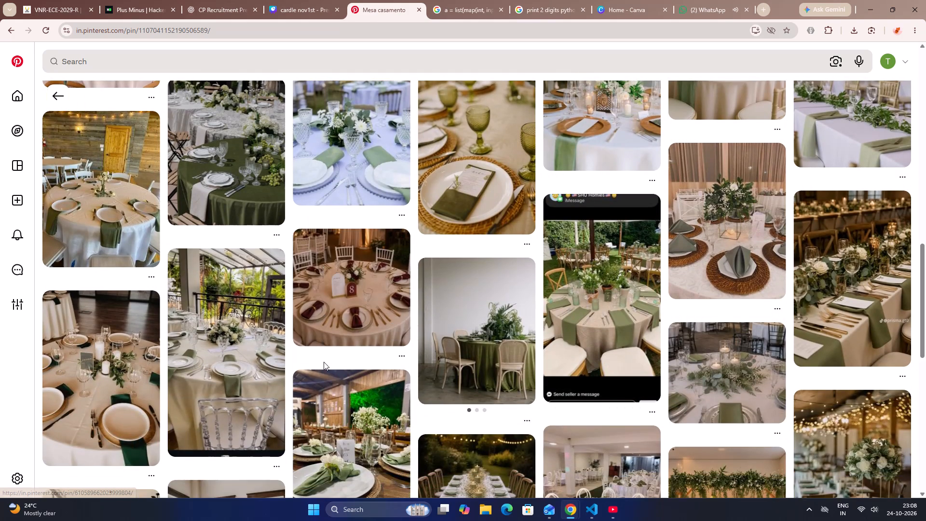
scroll(324, 362, down, 7)
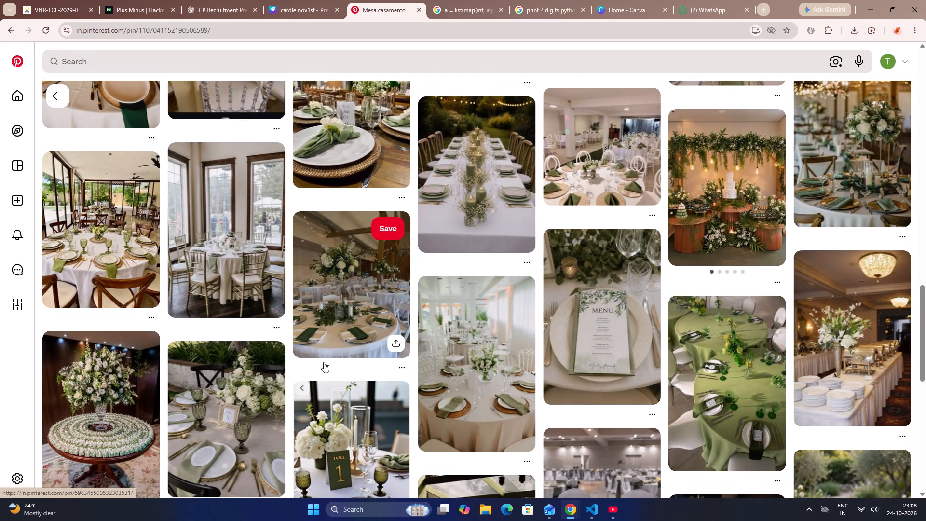
scroll(324, 362, down, 7)
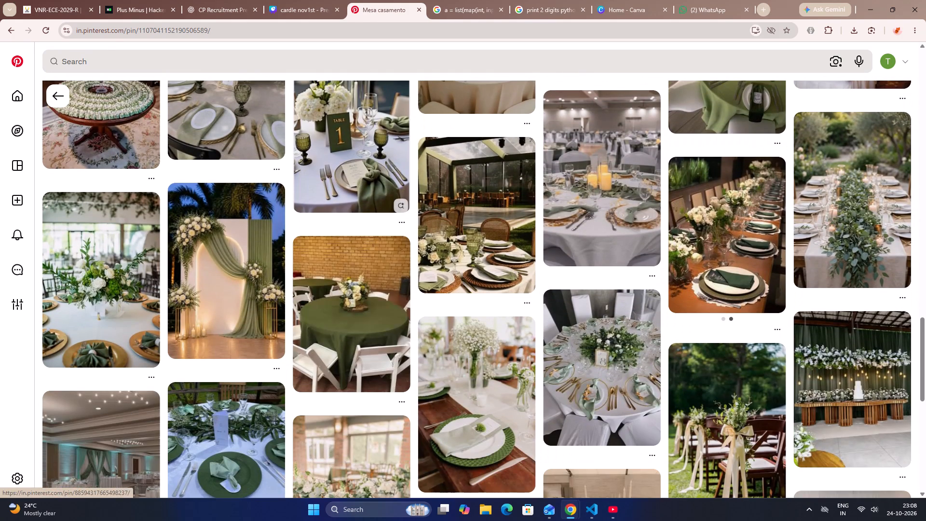
Search Pinterest for "cream round table cloth".
click(87, 70)
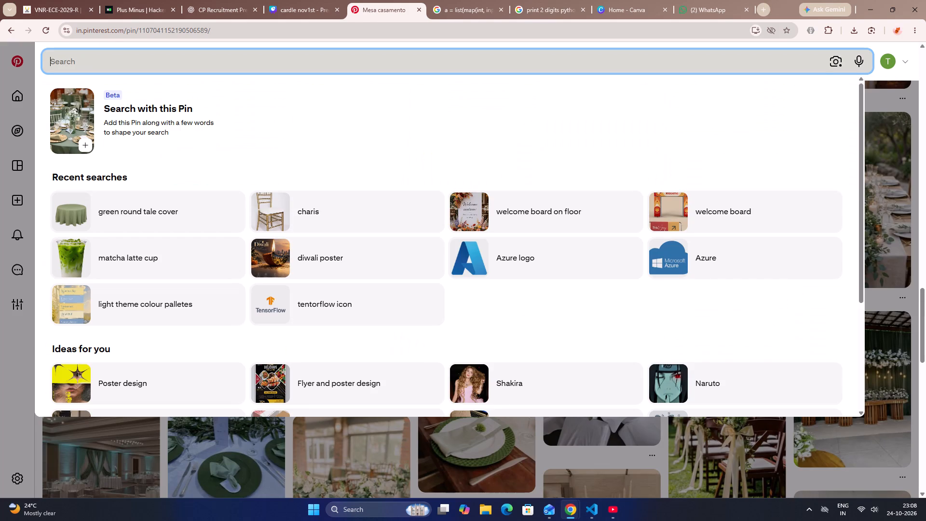
text(crea)
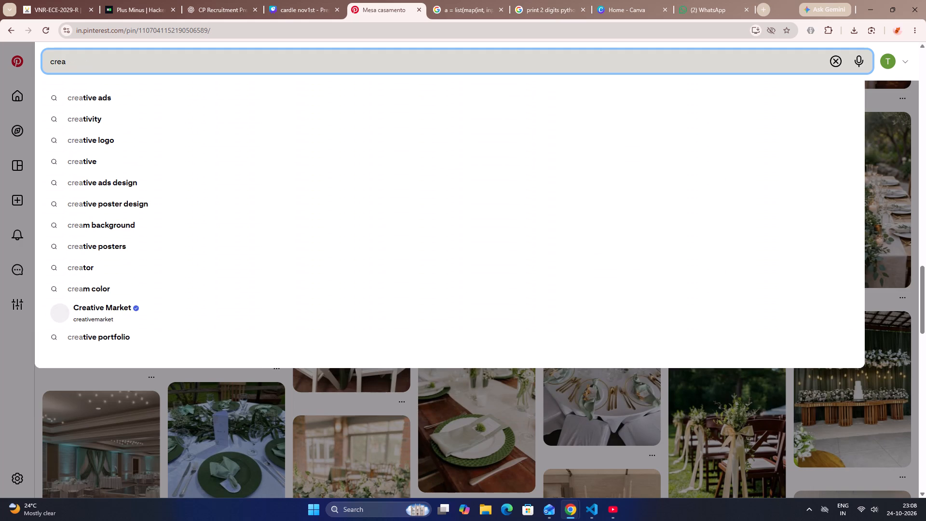
text(m)
key(space)
text(round)
key(space)
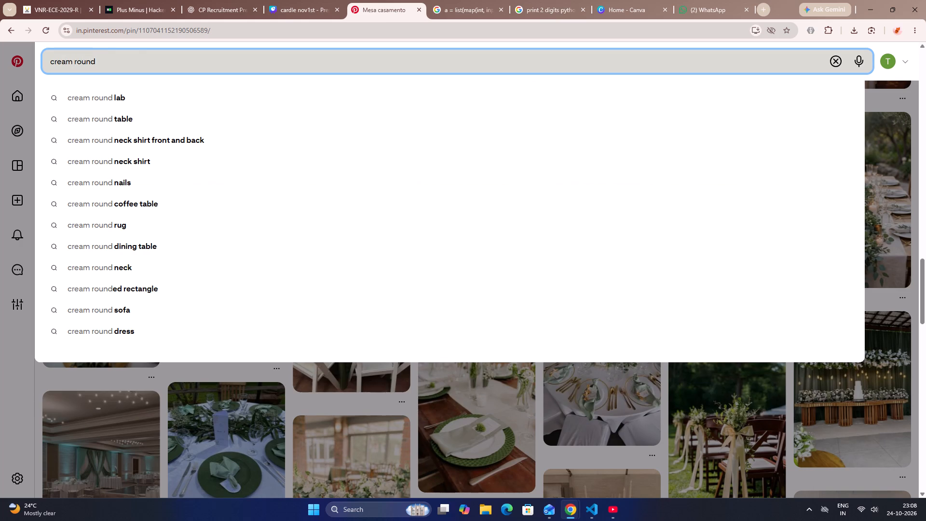
key(r)
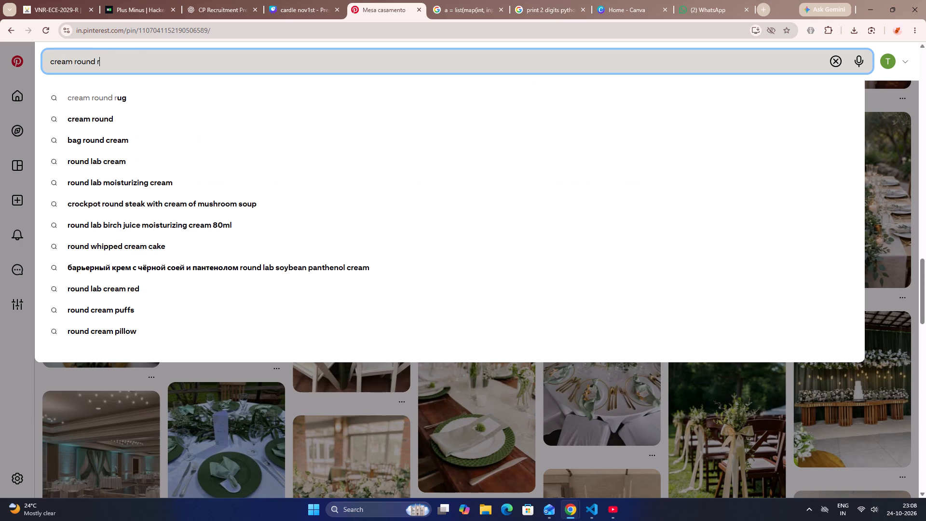
key(BackSpace)
text(table)
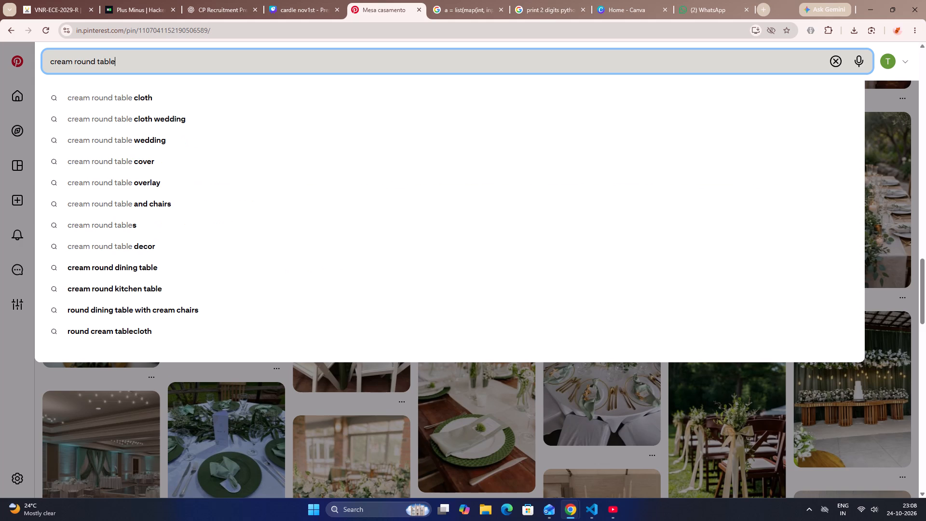
click(110, 94)
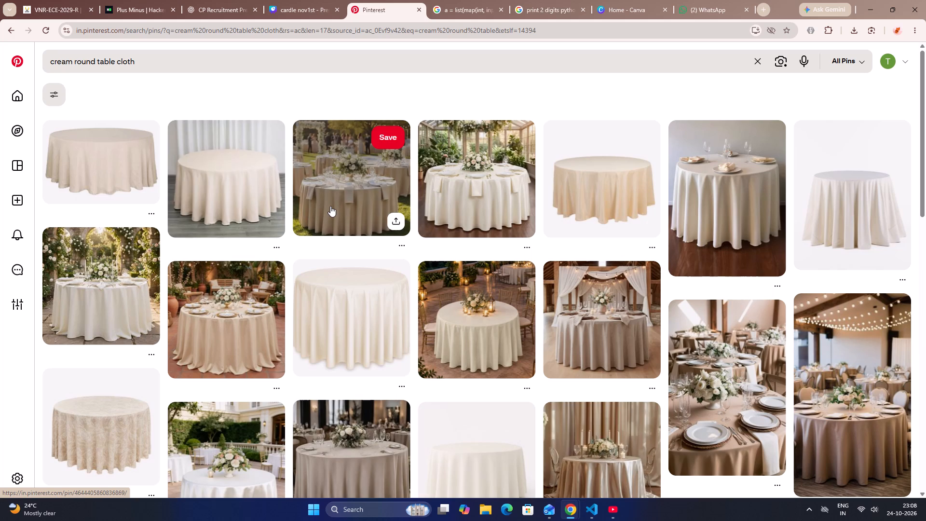
Open the pin of the outdoor cream-clothed round table with white-rose centrepiece and copy its image.
click(330, 206)
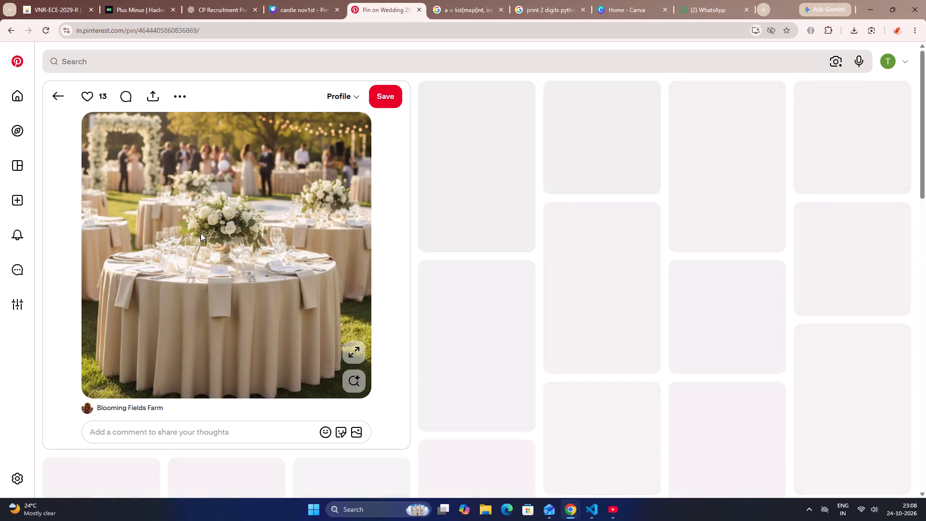
right_click(201, 233)
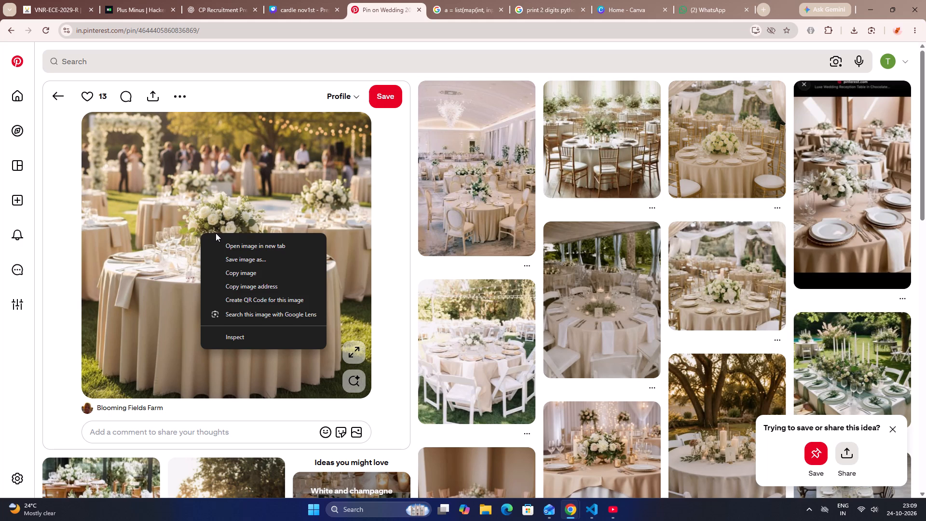
click(227, 278)
Go through the related pins to "Romantic Sunset Color Palettes for Your Warm Wedding Day", check its related tables, and copy that pin's image.
scroll(228, 278, down, 4)
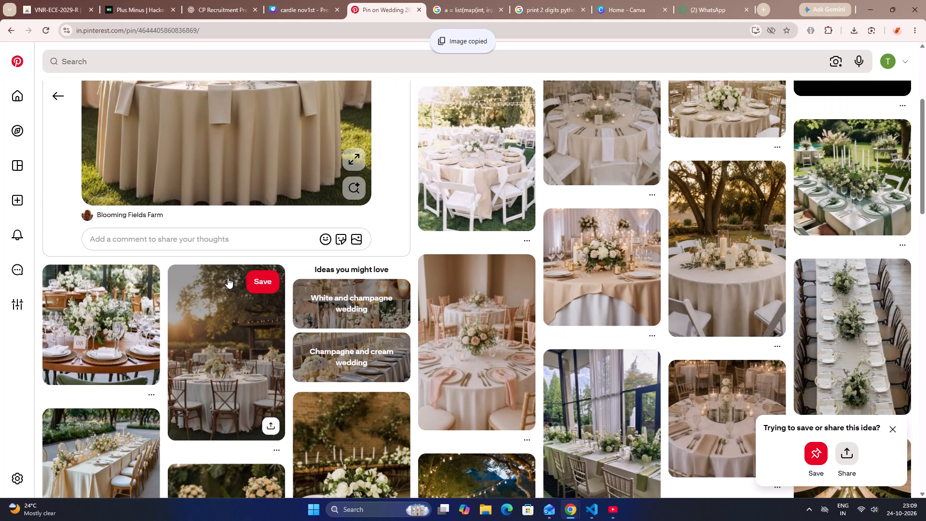
scroll(228, 278, down, 7)
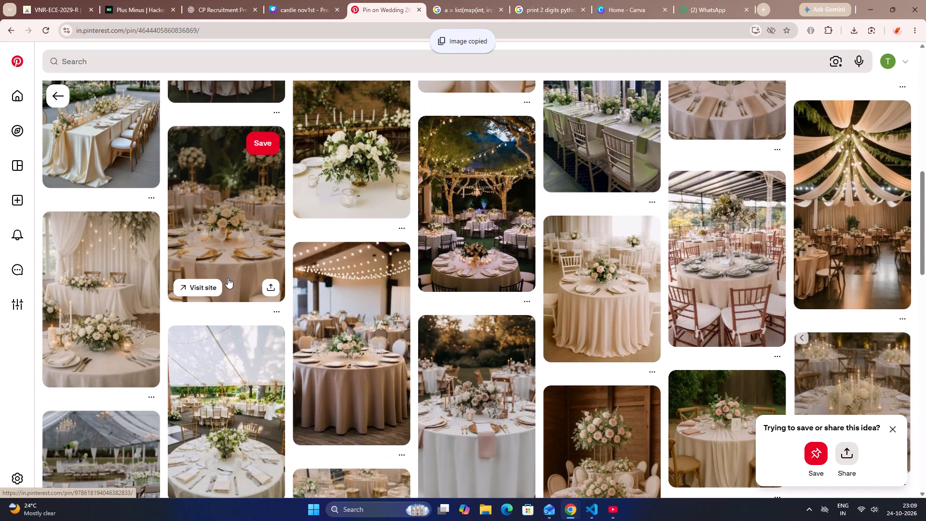
click(243, 260)
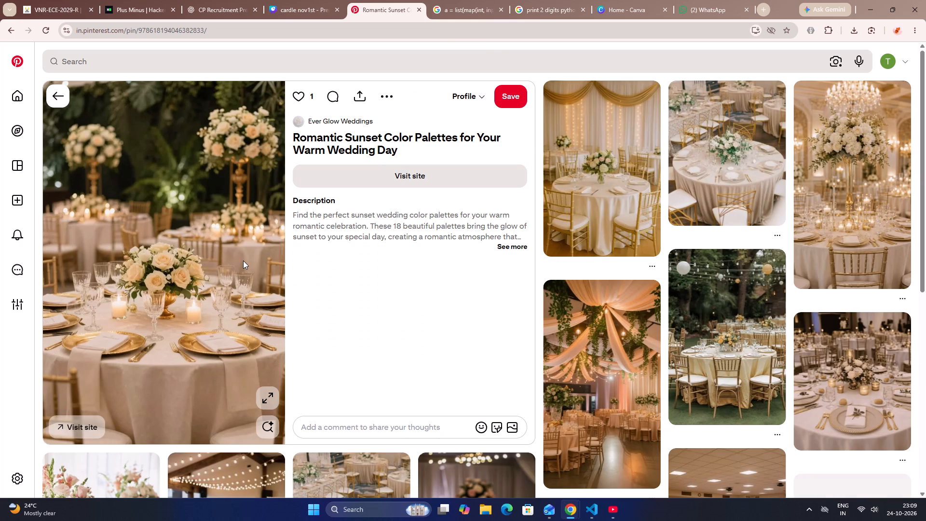
scroll(243, 260, down, 3)
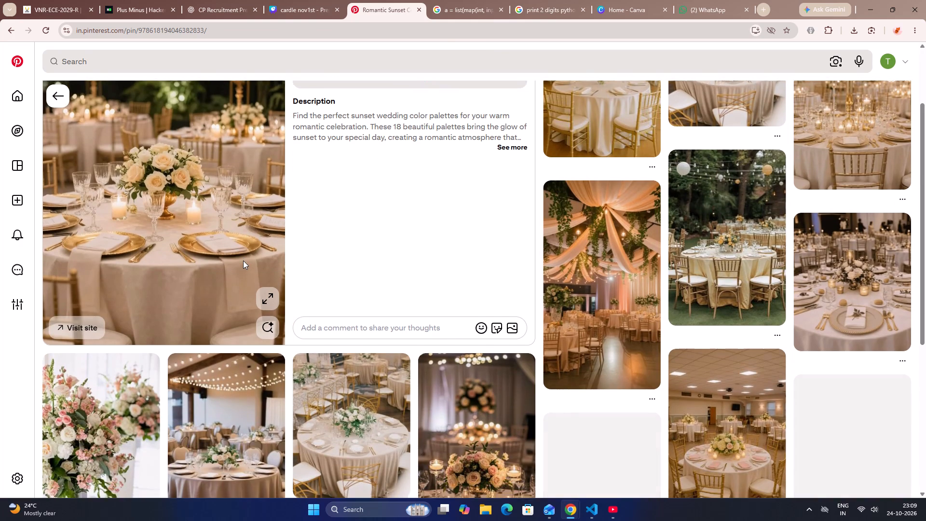
scroll(243, 260, down, 2)
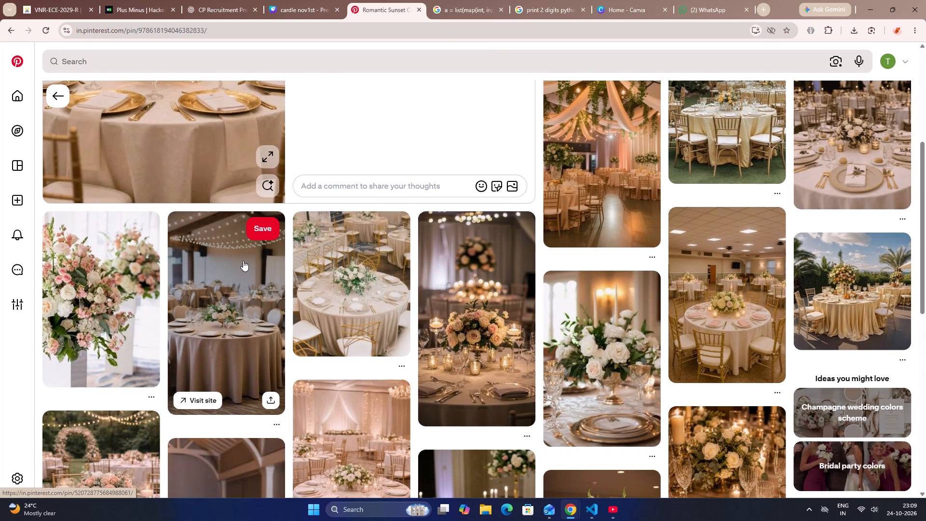
scroll(243, 260, down, 3)
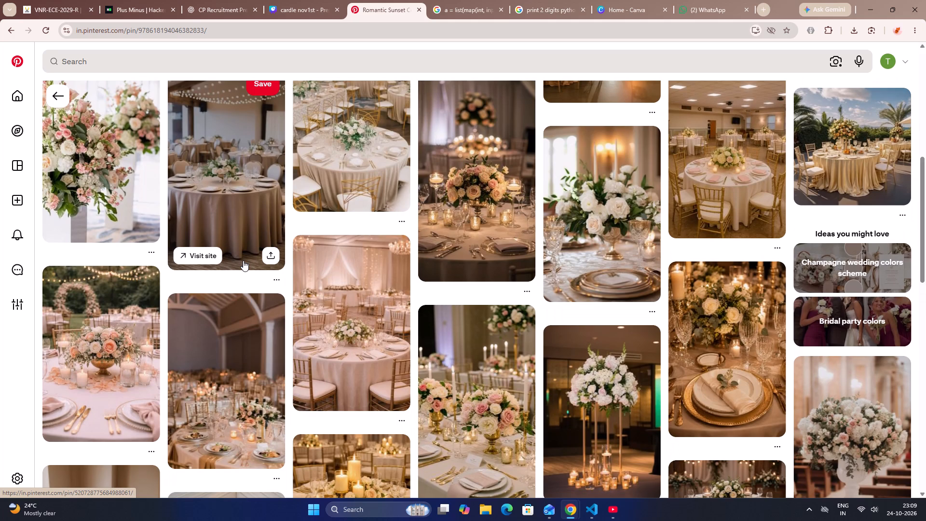
scroll(243, 260, down, 3)
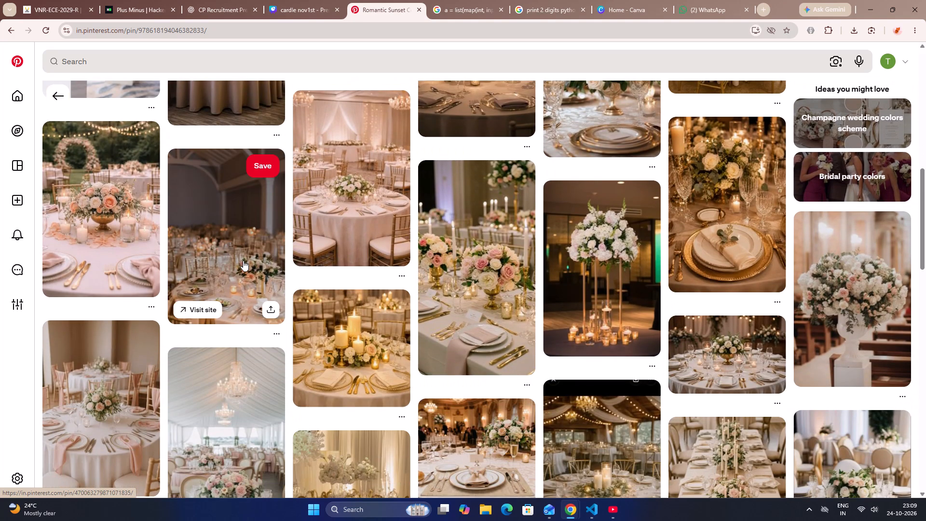
scroll(243, 260, down, 3)
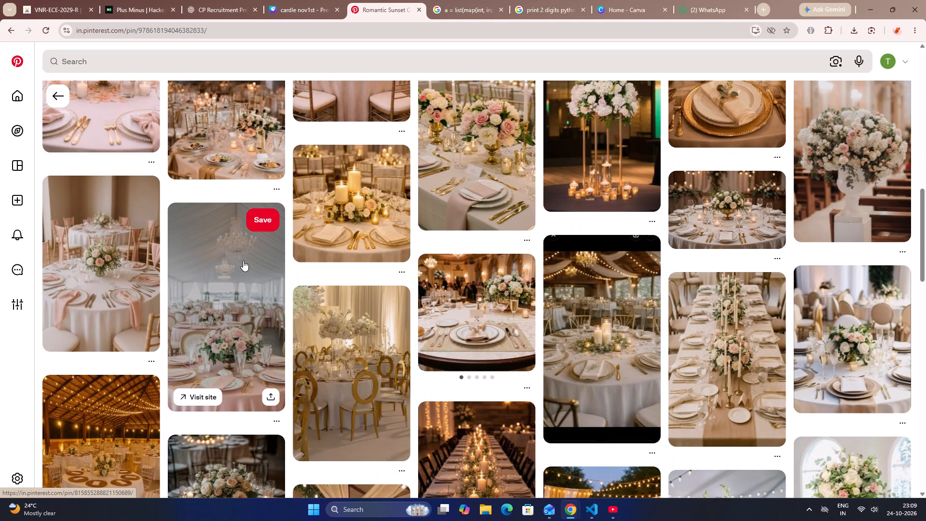
scroll(243, 260, up, 10)
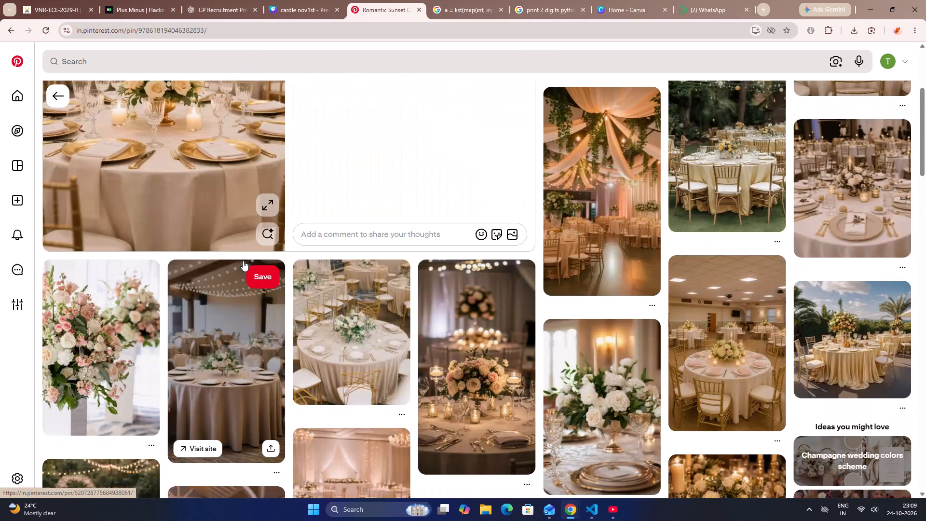
scroll(249, 237, up, 3)
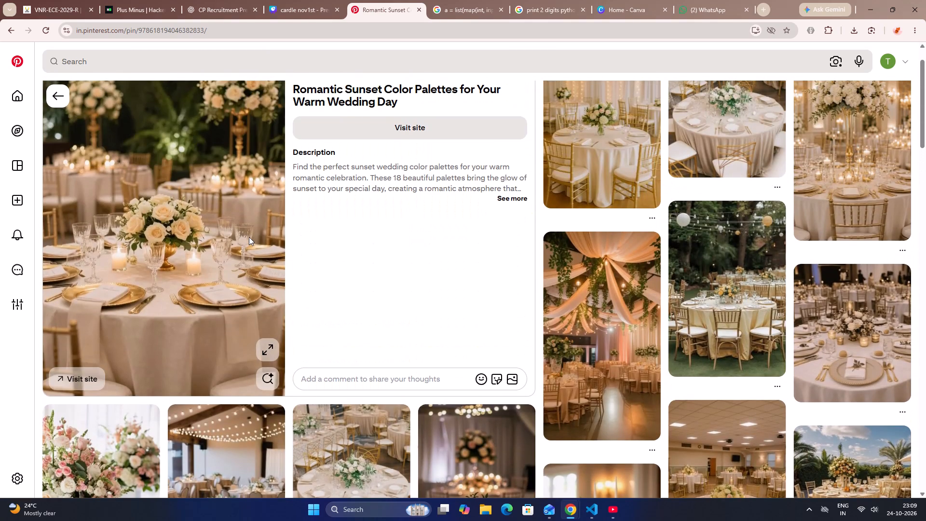
right_click(122, 196)
click(139, 232)
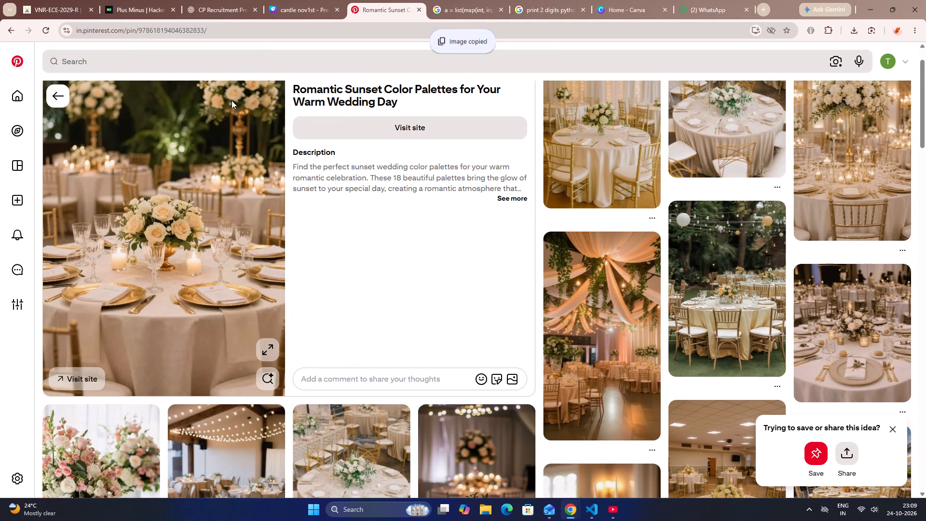
Paste the cream candlelit table image onto page 9 of the Canva design and place it beside the sage-green table image.
click(289, 14)
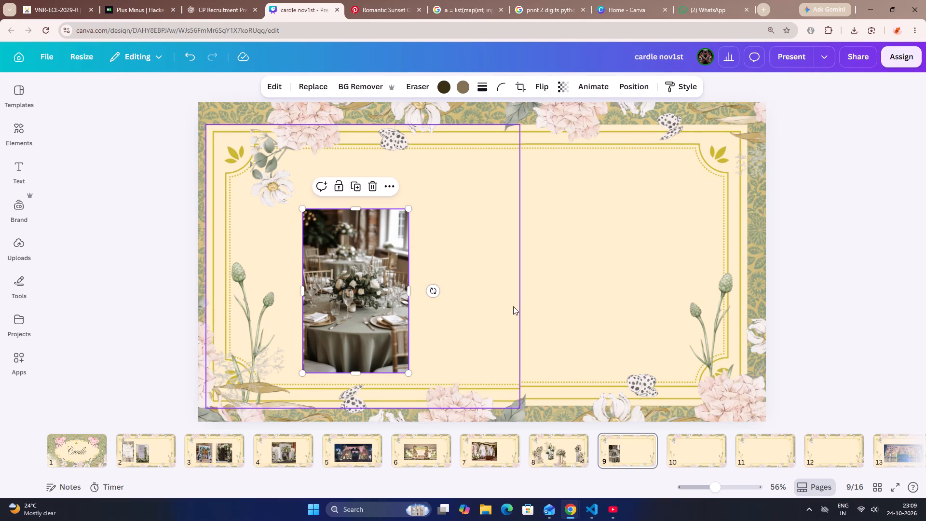
key(ctrl+v)
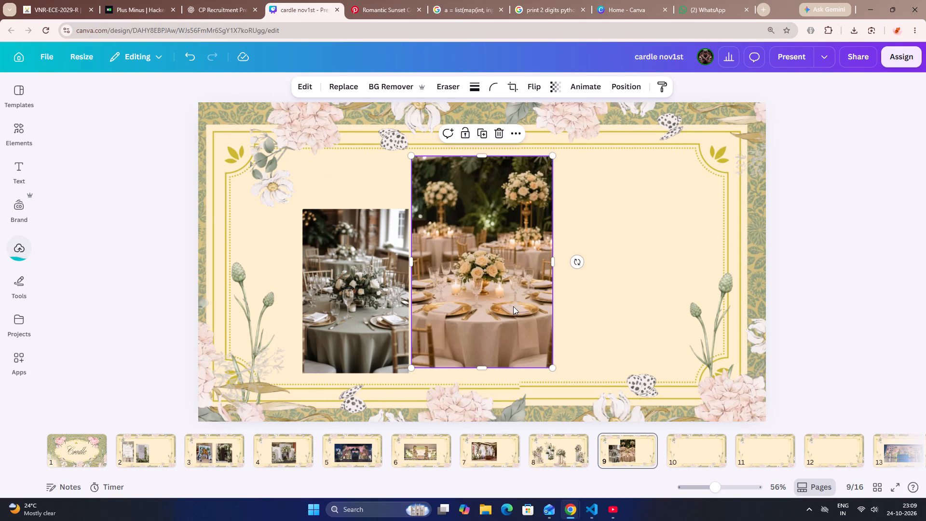
drag(514, 306, 538, 313)
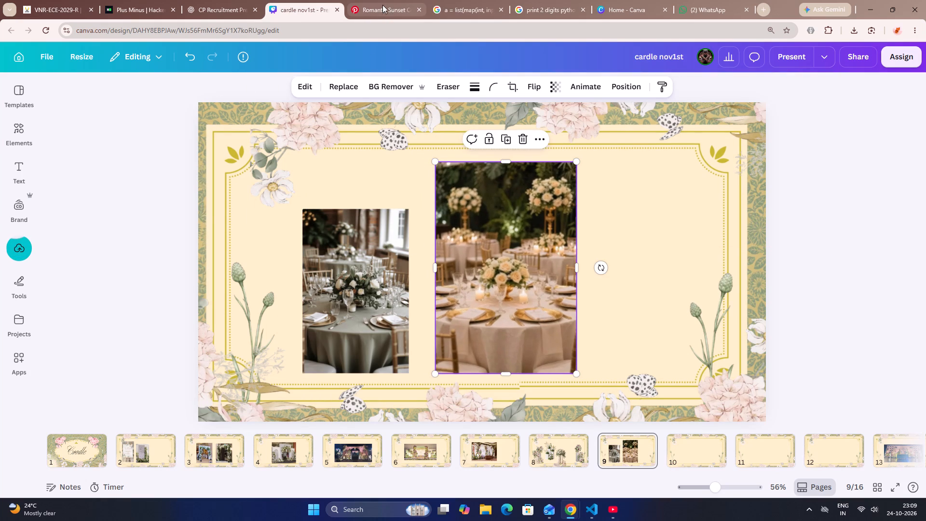
Switch to Pinterest, return to the table cloth search results and search for "pink round table cloth".
click(382, 3)
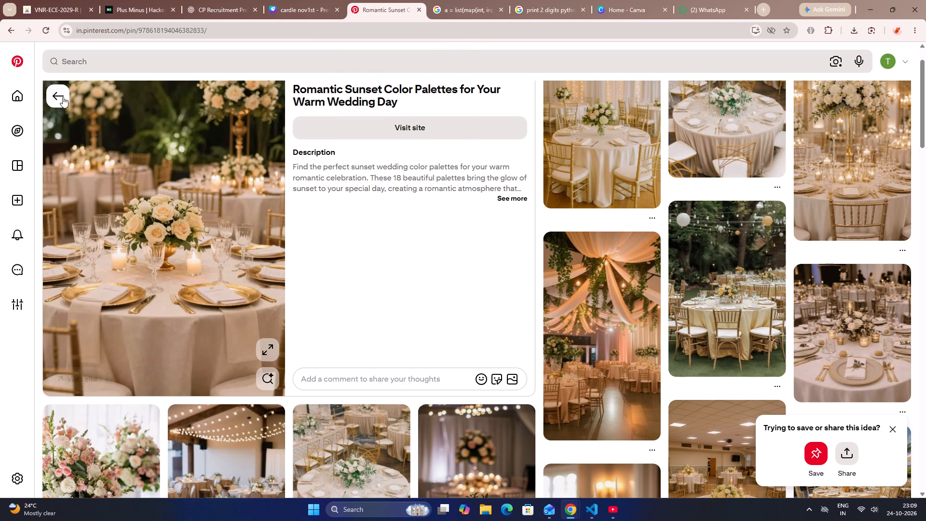
click(62, 97)
click(61, 91)
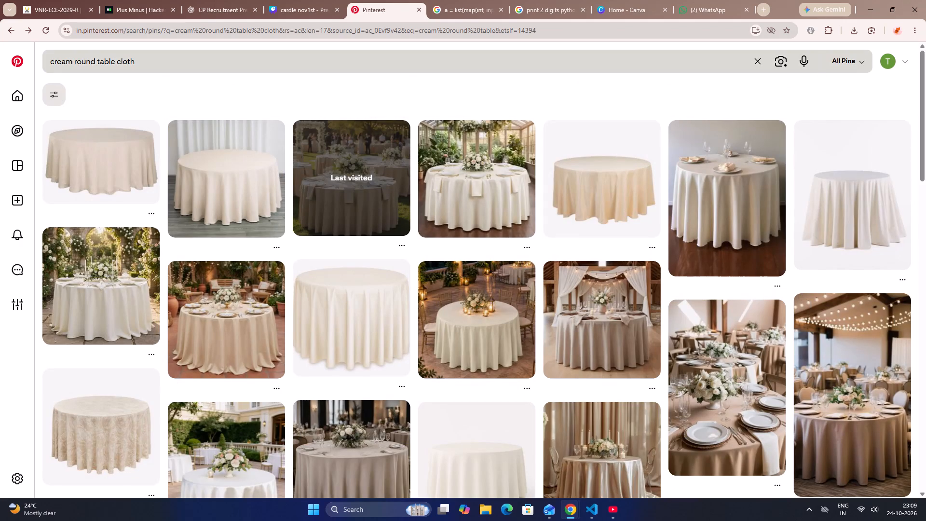
click(72, 58)
key(BackSpace)
key(BackSpace)
key(BackSpace)
key(BackSpace)
key(BackSpace)
key(BackSpace)
key(BackSpace)
key(BackSpace)
key(BackSpace)
key(BackSpace)
key(BackSpace)
key(BackSpace)
key(BackSpace)
key(BackSpace)
key(BackSpace)
key(BackSpace)
key(BackSpace)
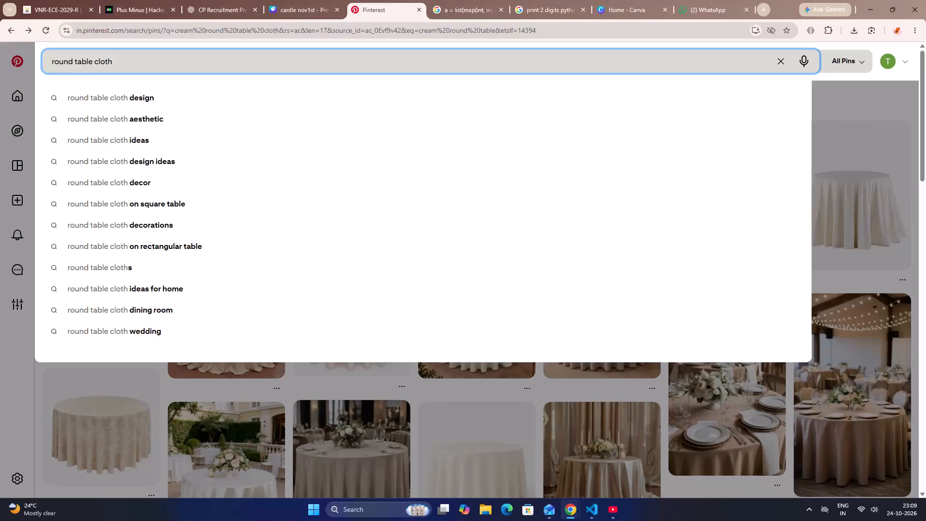
text(pink)
key(space)
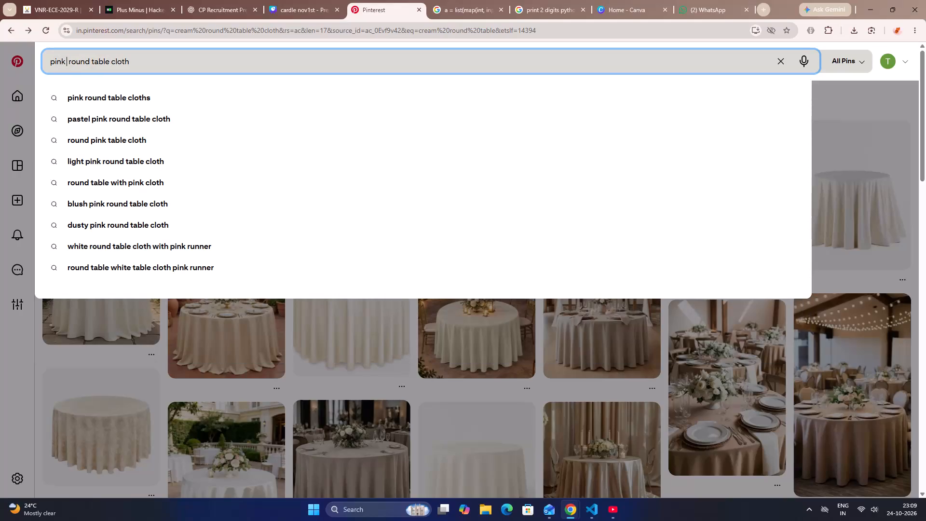
key(Return)
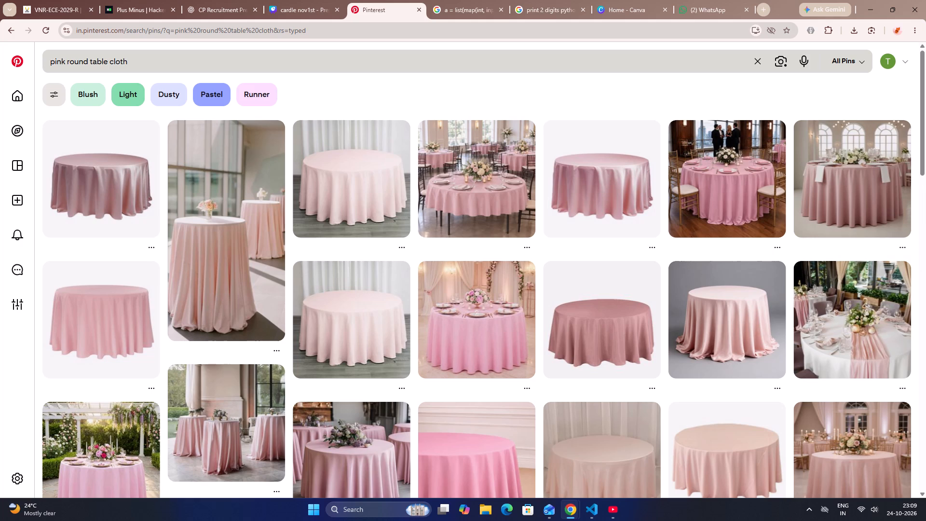
Browse the pink tablecloth results and related pins, and open the "Wedding table setting" pin with the pink-clothed round table.
scroll(640, 457, down, 4)
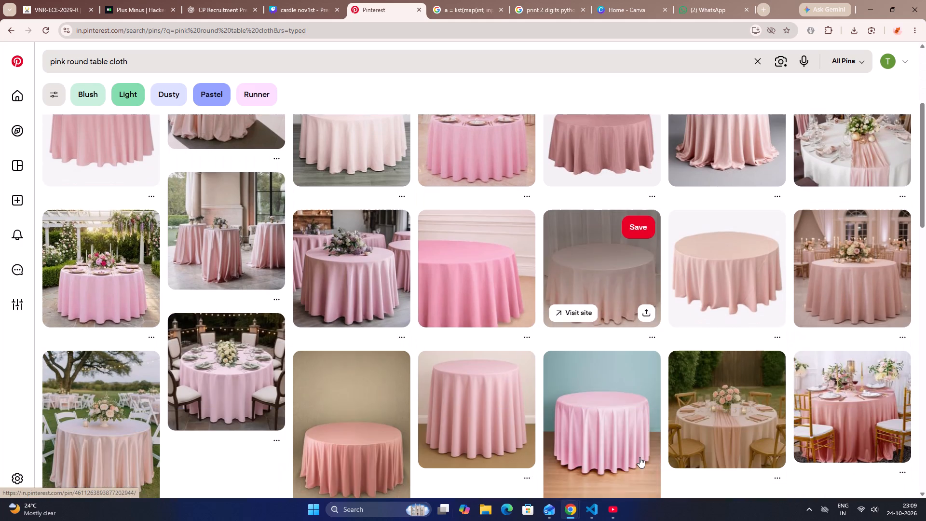
scroll(640, 457, down, 4)
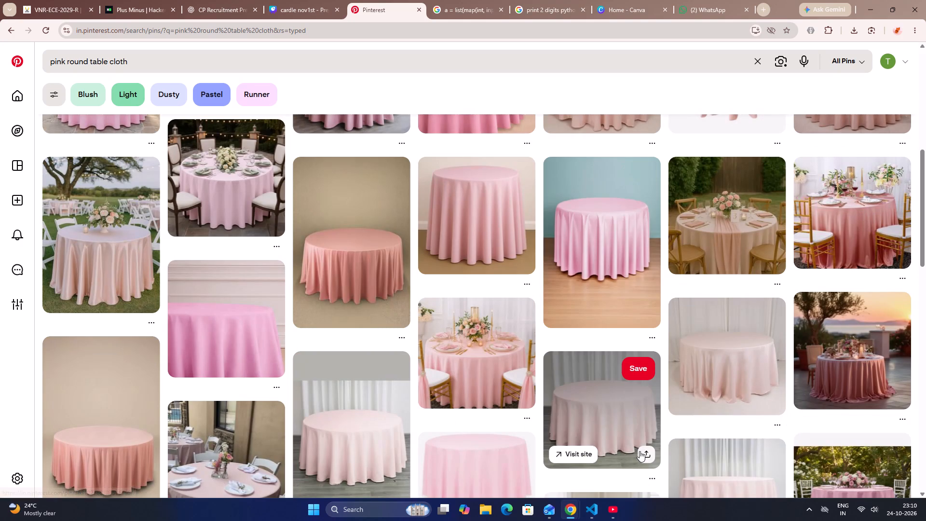
click(863, 230)
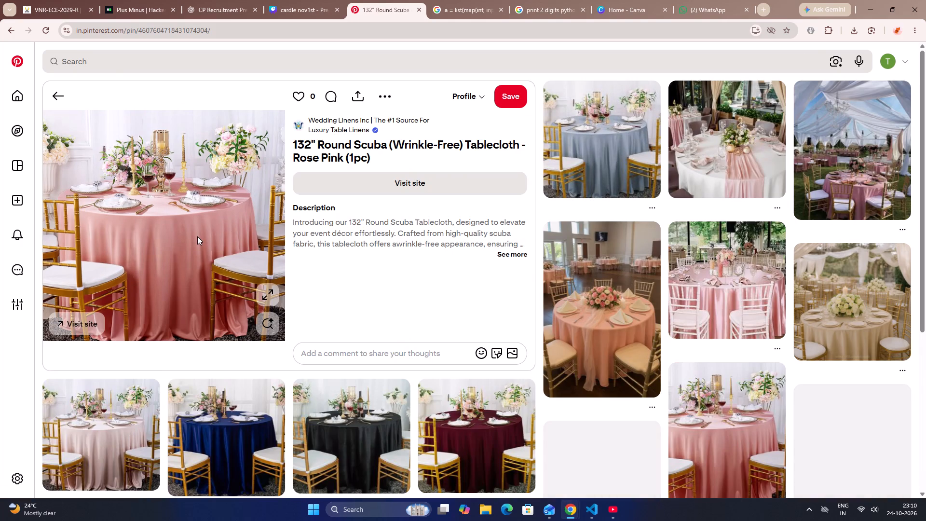
click(743, 291)
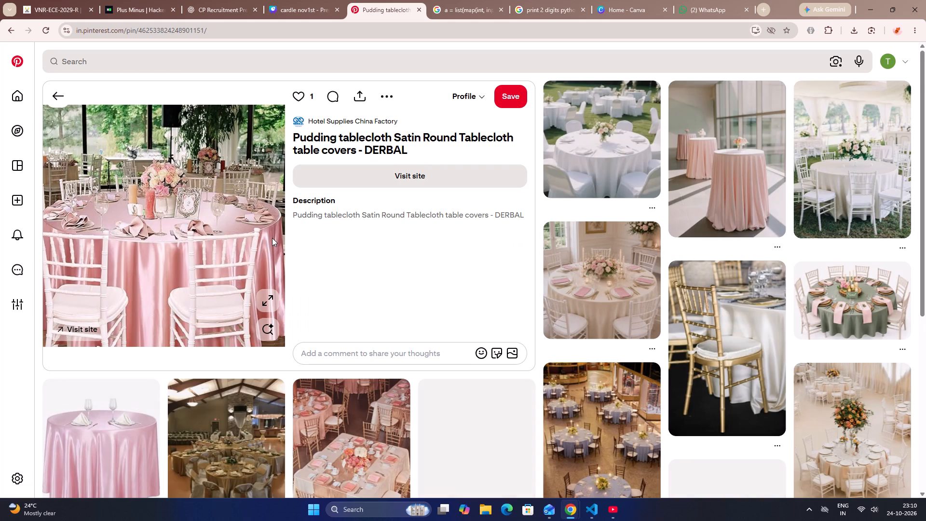
scroll(272, 238, down, 6)
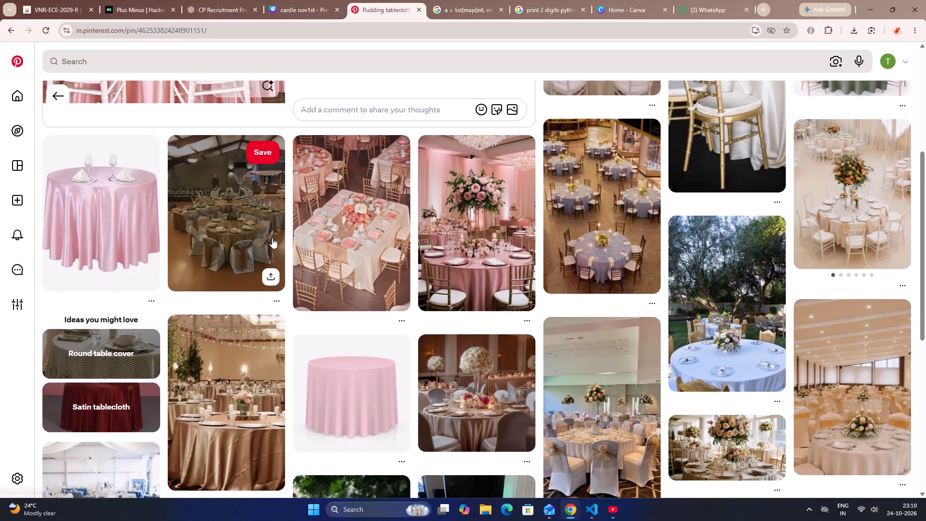
scroll(272, 238, down, 7)
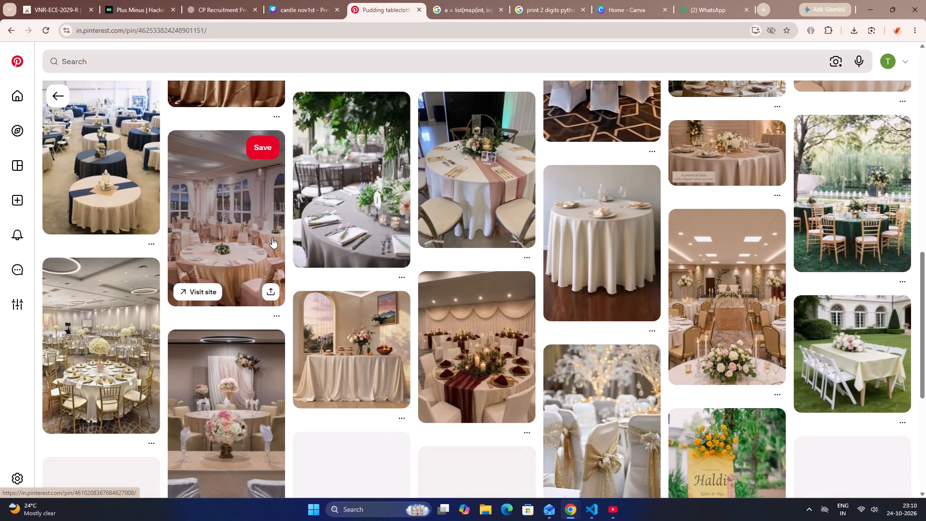
scroll(272, 238, down, 6)
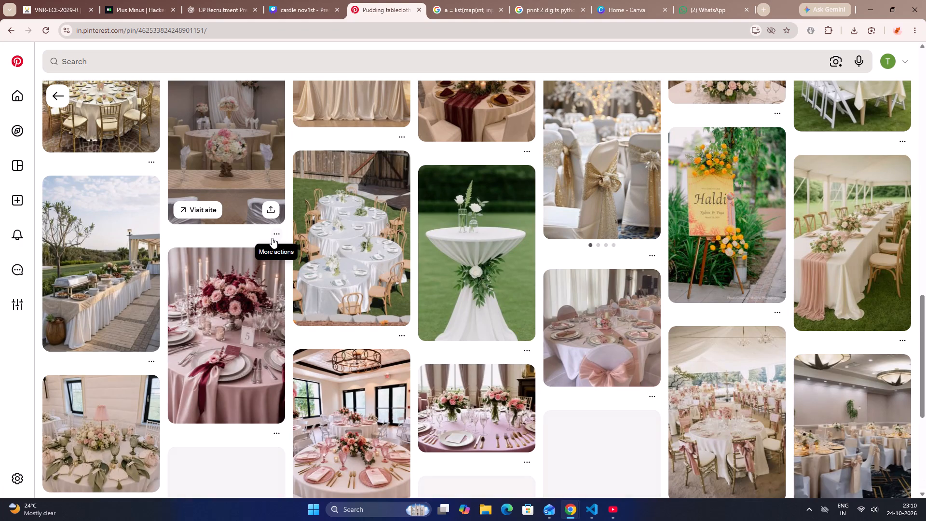
scroll(272, 238, down, 4)
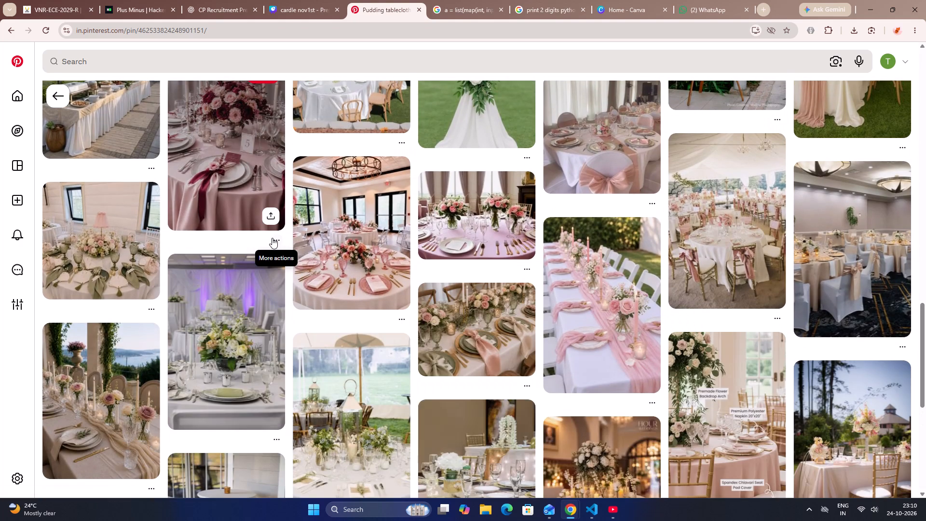
scroll(272, 238, down, 7)
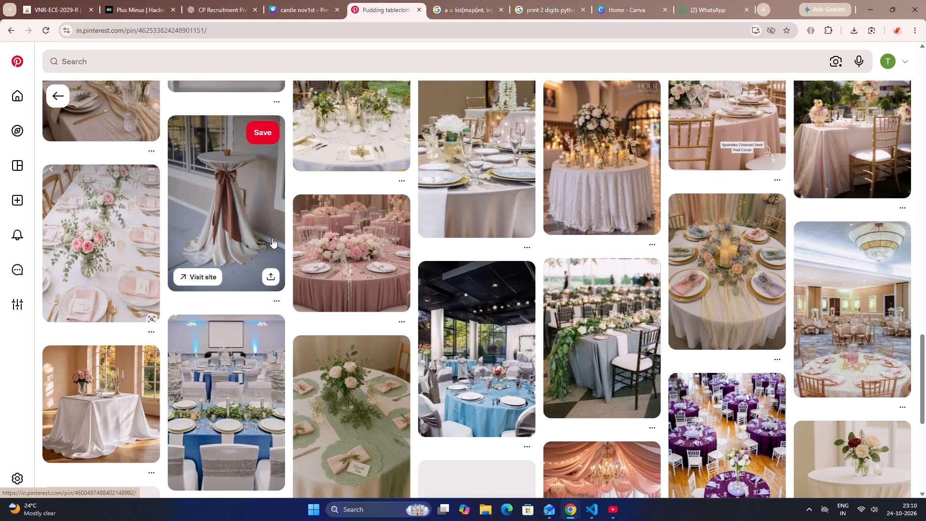
click(370, 267)
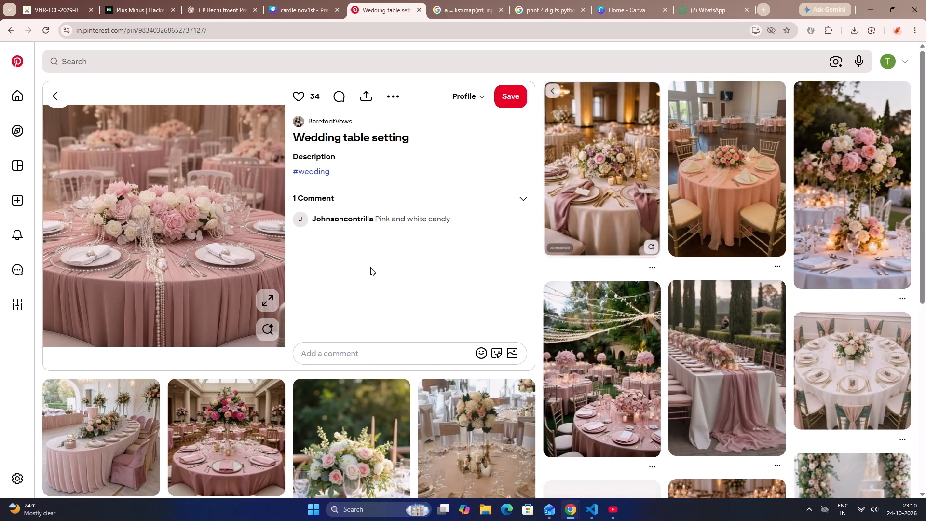
Open the related pin "Romantic dusty pink garden wedding reception" and copy its image.
scroll(370, 267, down, 2)
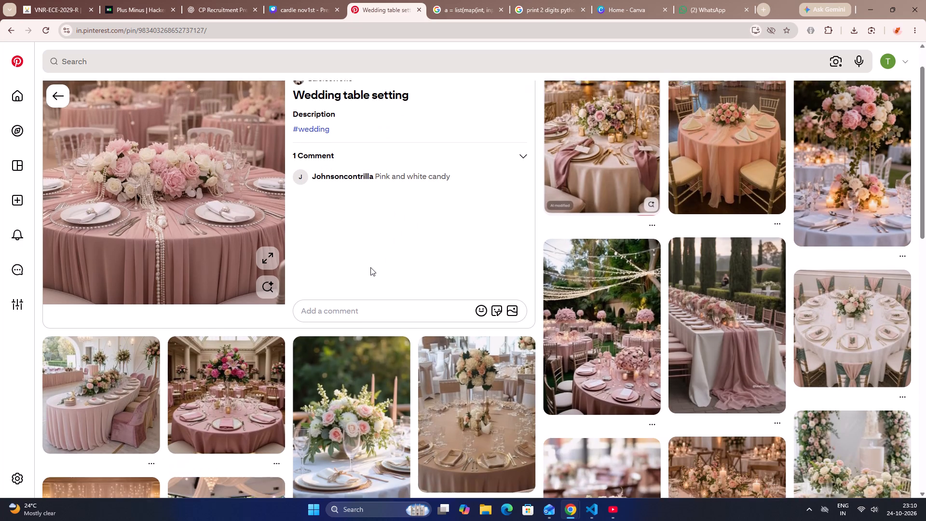
scroll(370, 267, down, 2)
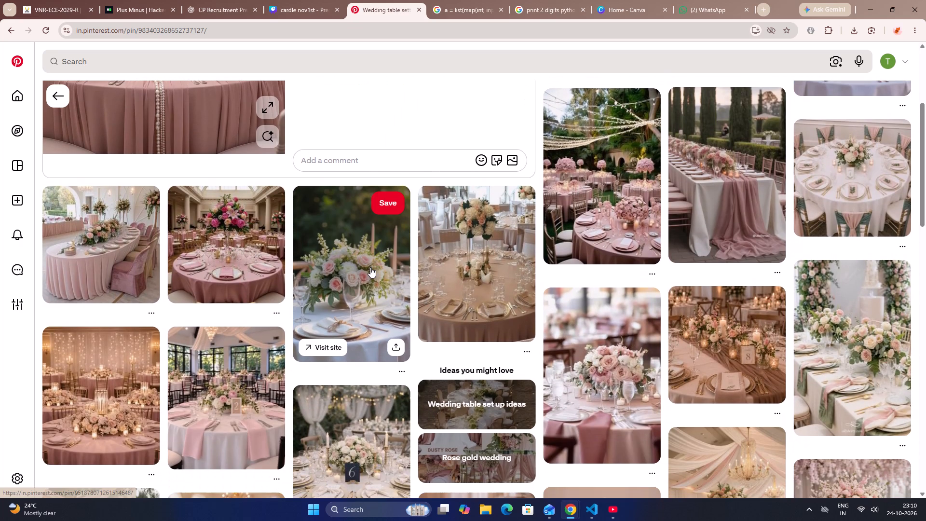
click(605, 229)
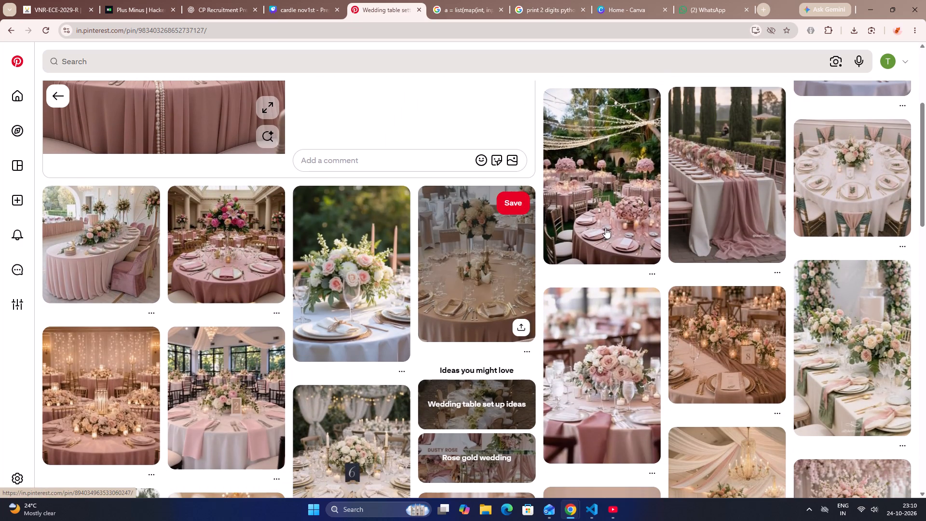
right_click(171, 249)
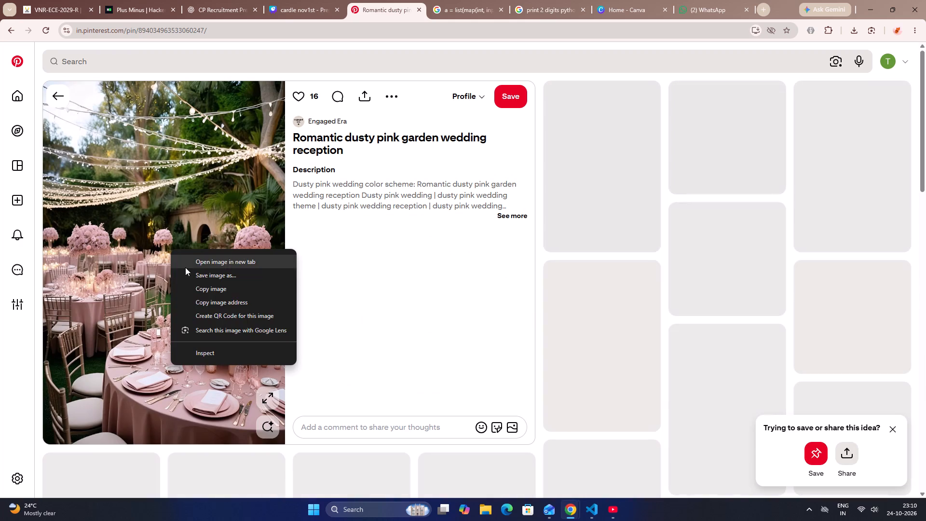
click(190, 288)
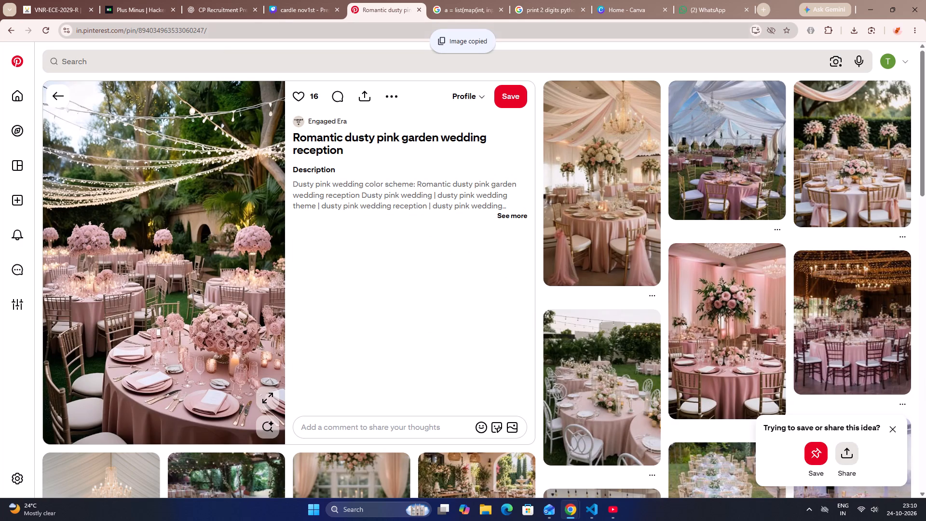
On page 9 of the Canva design, shift the sage-green table image outward and shrink the cream table image beside it.
click(290, 6)
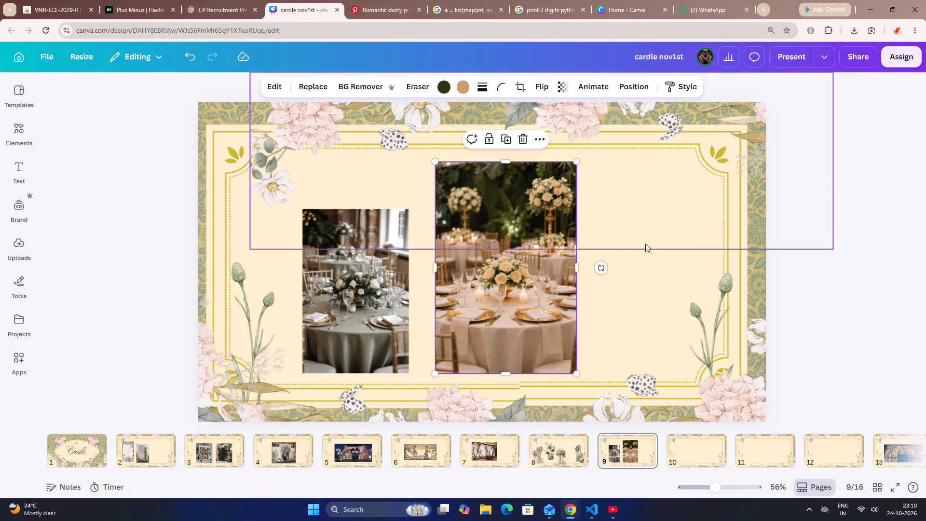
drag(340, 269, 292, 268)
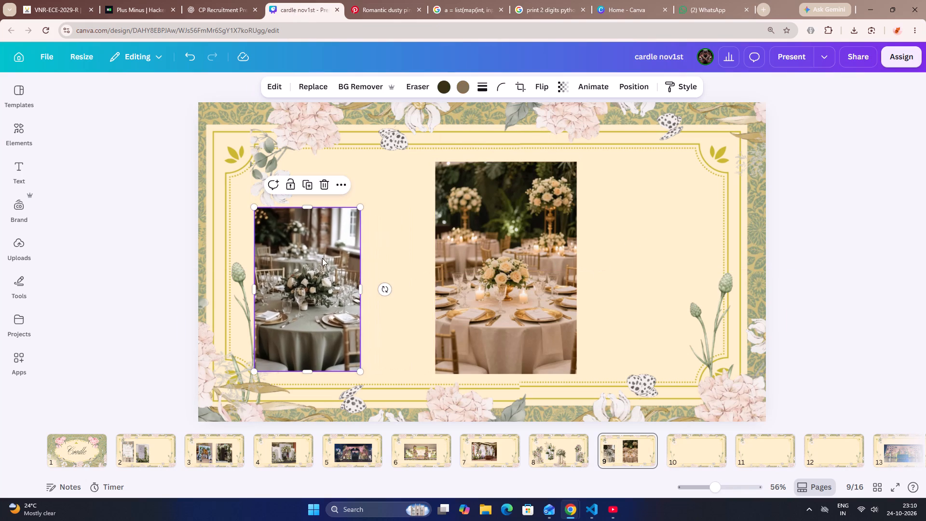
click(492, 241)
drag(578, 161, 554, 185)
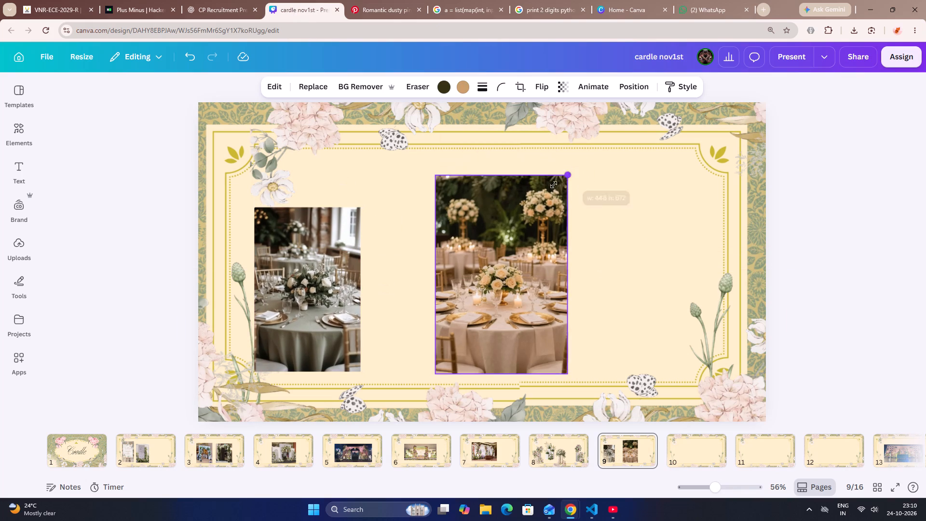
drag(554, 185, 537, 199)
drag(486, 236, 454, 239)
Paste the dusty pink table image onto page 9, crop off its top part and place it beyond the cream table image.
key(ctrl+v)
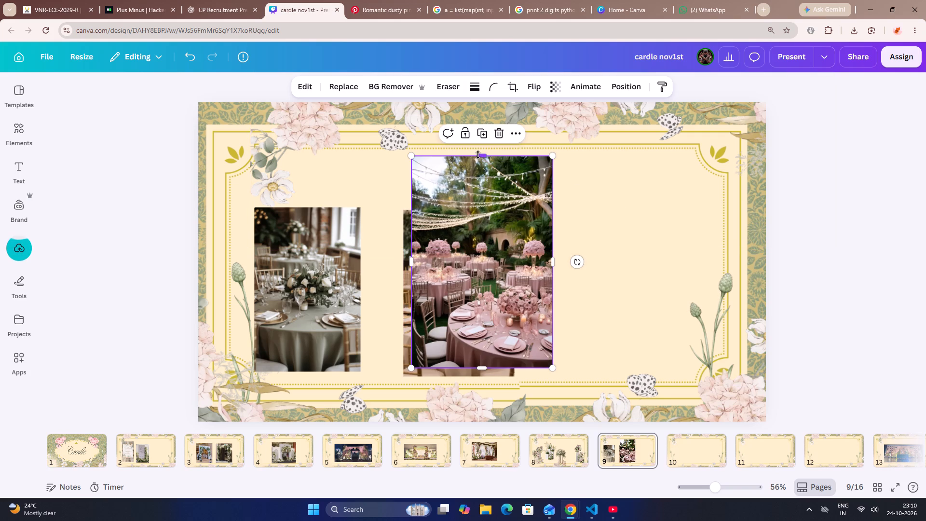
drag(478, 154, 475, 215)
drag(480, 276, 482, 278)
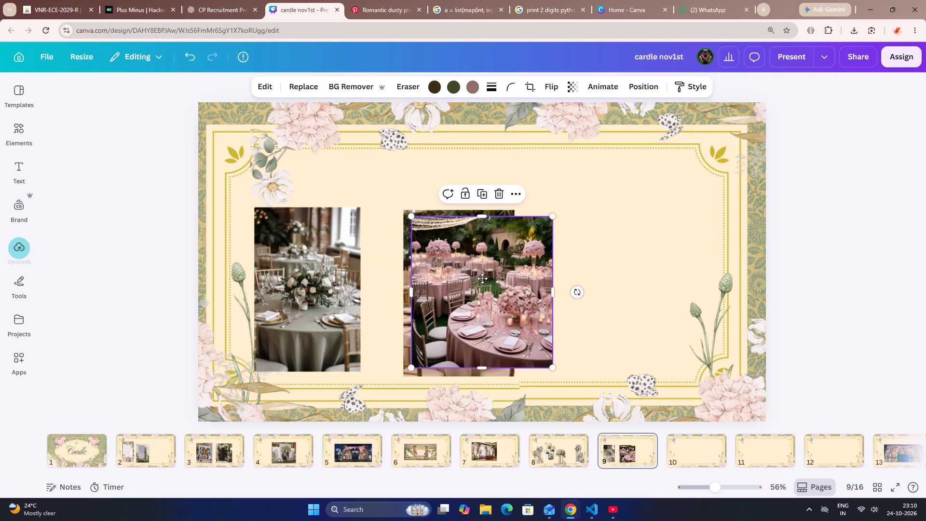
drag(482, 278, 633, 280)
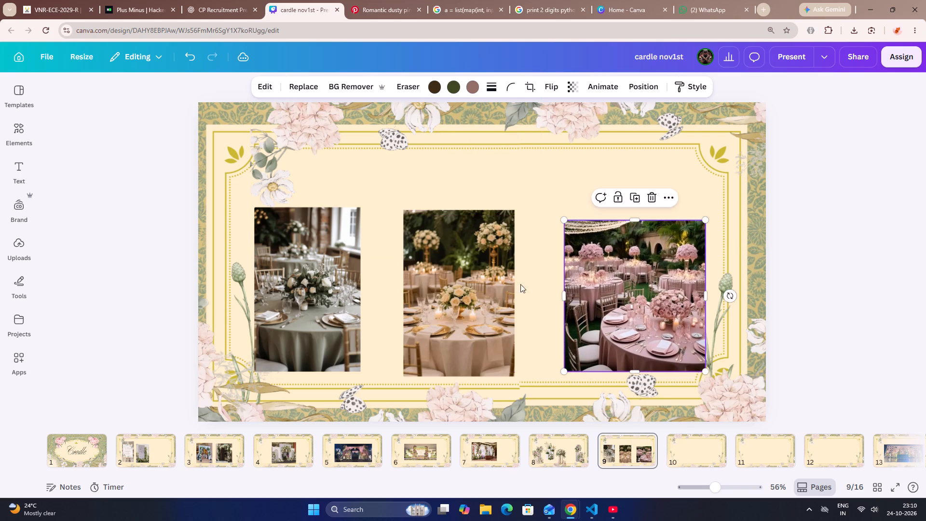
Shrink the cream table image to the pink image's height and space the three table images in a row across page 9.
drag(450, 285, 471, 279)
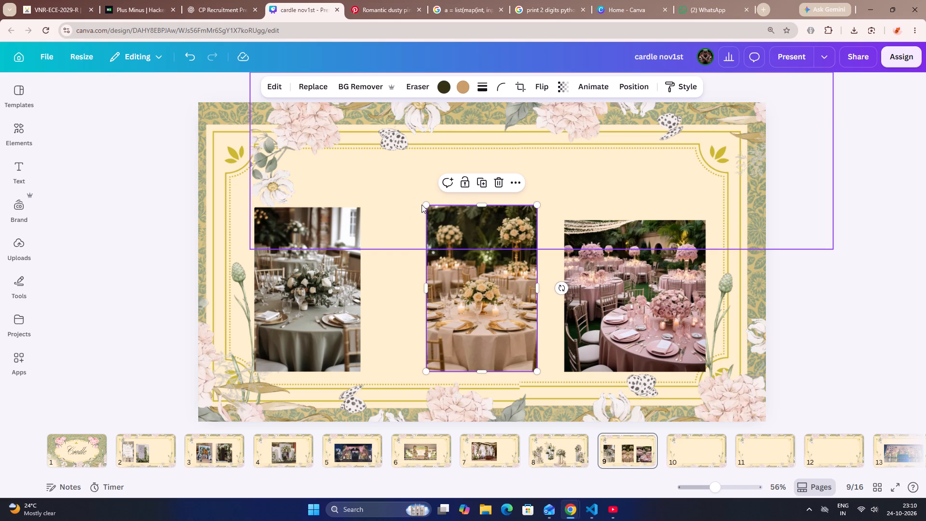
drag(422, 204, 424, 222)
drag(303, 278, 357, 276)
drag(378, 283, 340, 274)
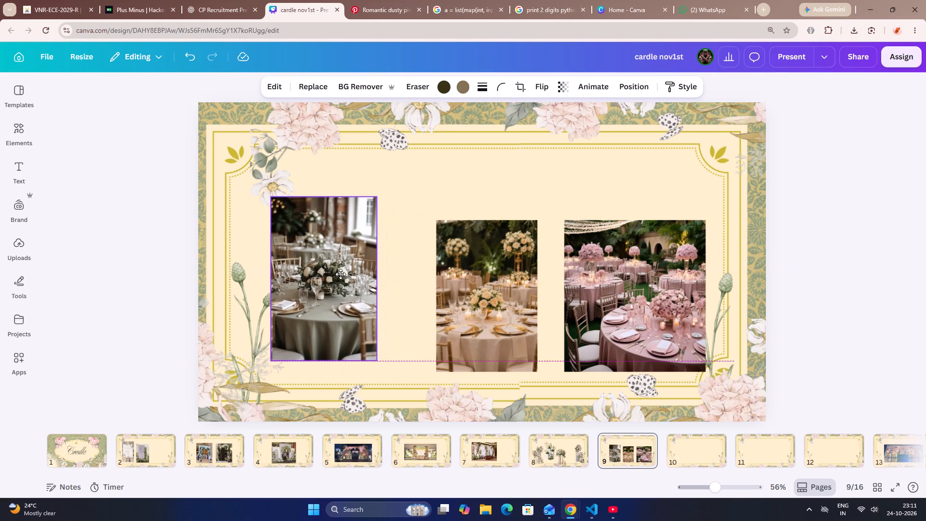
drag(340, 274, 329, 275)
drag(479, 274, 444, 274)
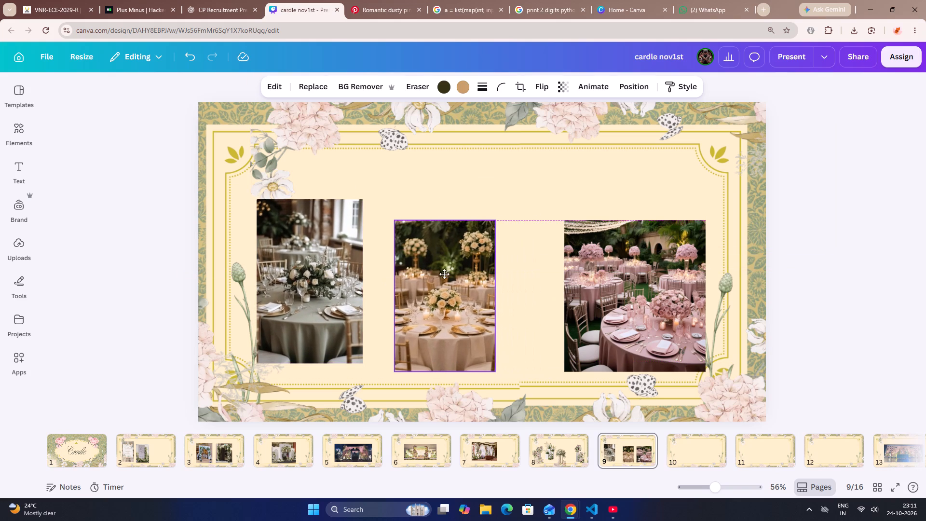
drag(444, 274, 450, 274)
drag(675, 289, 655, 288)
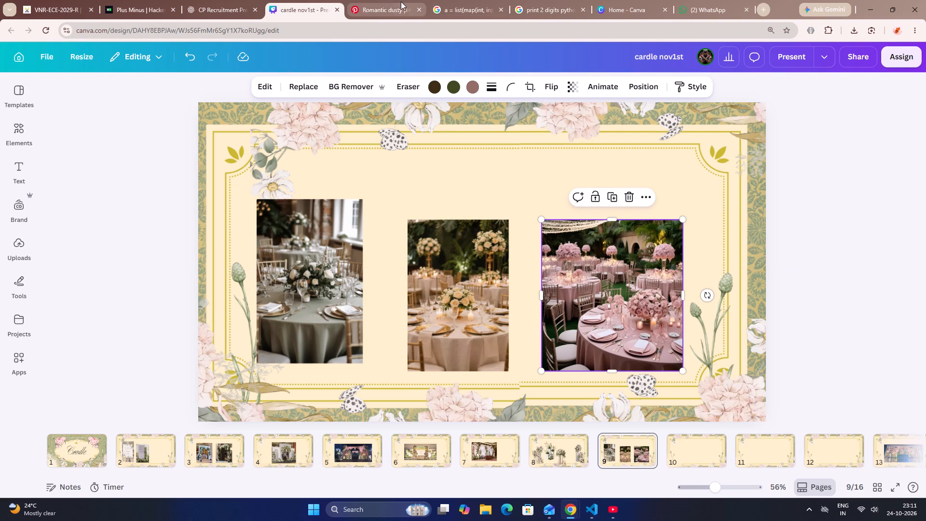
Move page 13 with the blue-lit stage photo up to follow the flower pedestal page as page 9.
drag(905, 451, 901, 452)
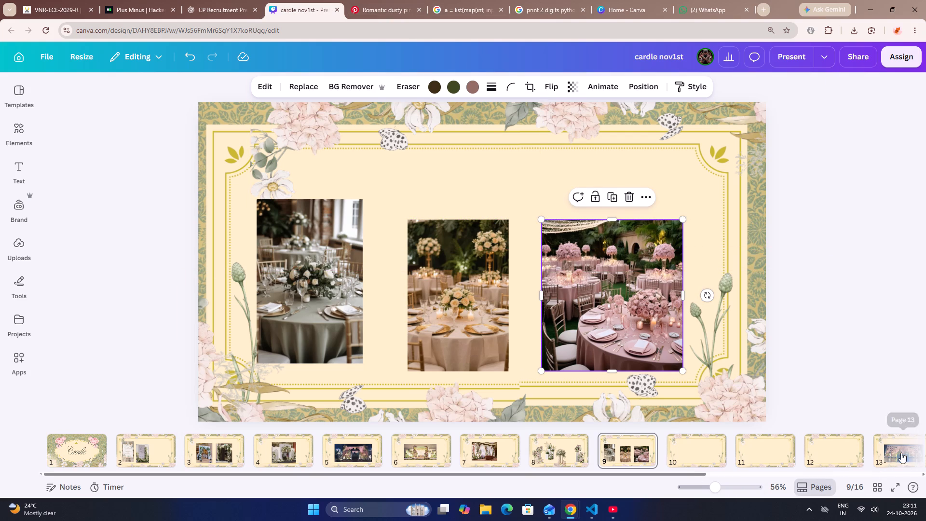
drag(901, 452, 569, 450)
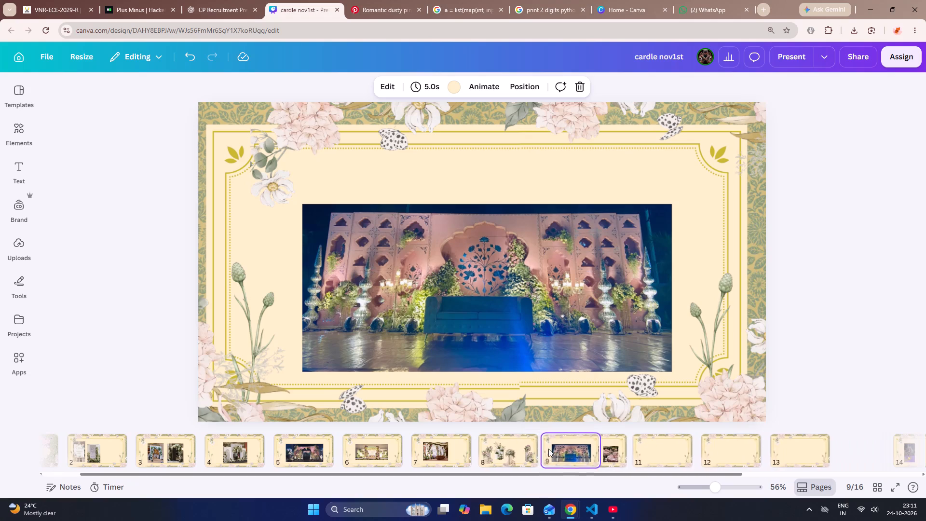
Move the flower pedestal page to position 6, directly after page 5, and check the stage pages 7 and 8.
drag(521, 449, 344, 437)
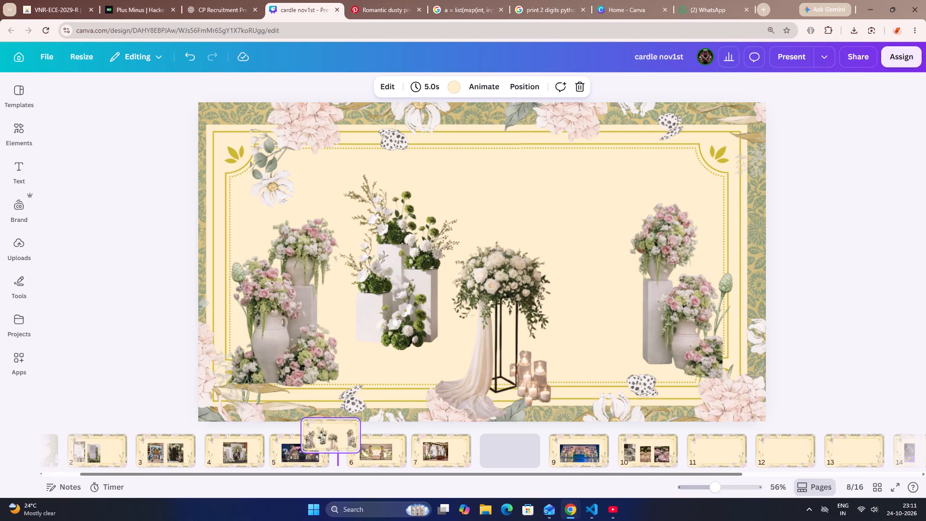
click(461, 454)
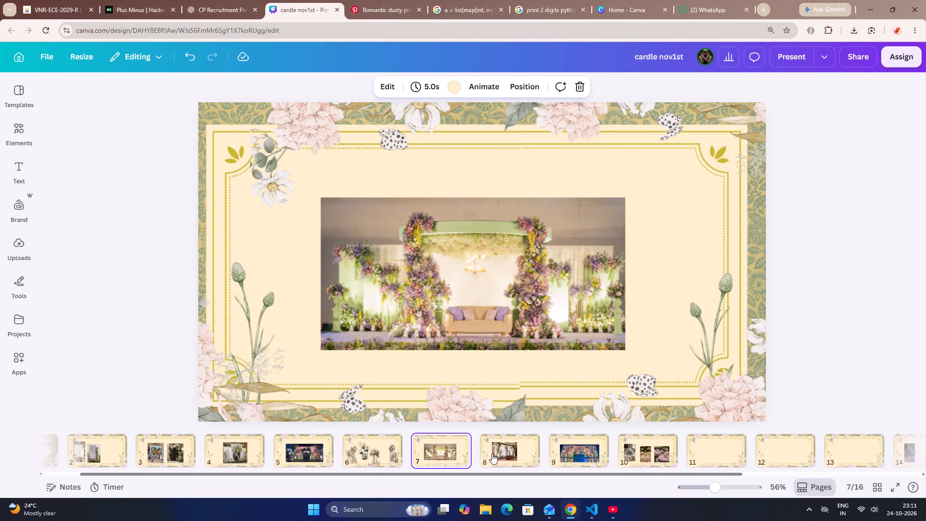
click(507, 456)
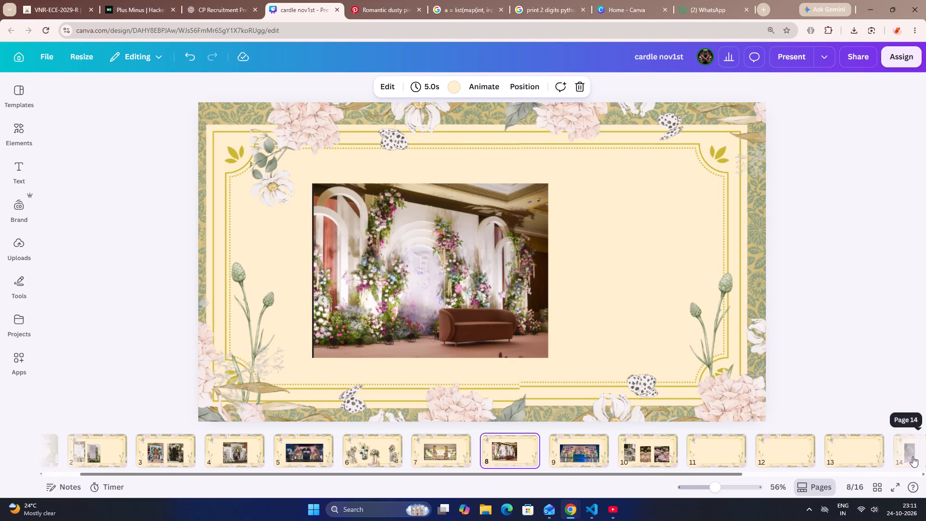
Open page 14 and delete the candlelit flower centrepiece image from it.
click(912, 456)
click(912, 453)
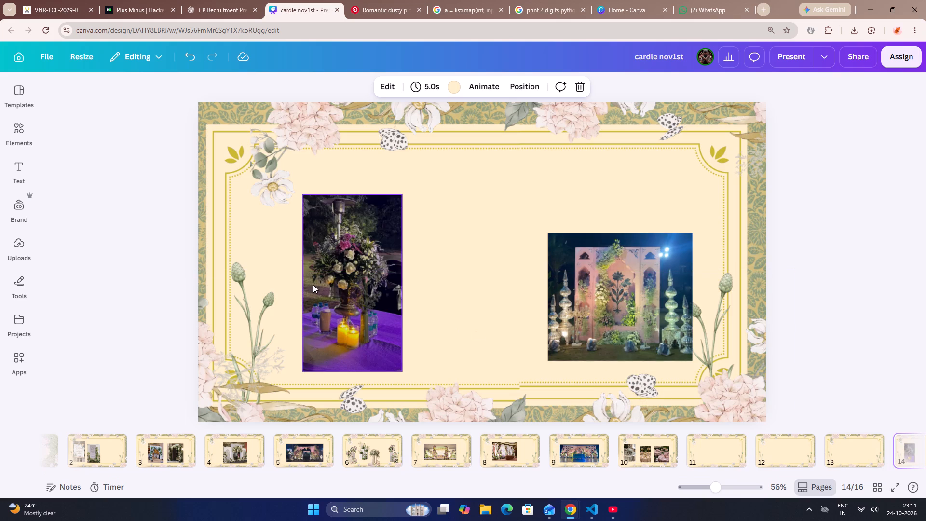
click(313, 284)
click(365, 173)
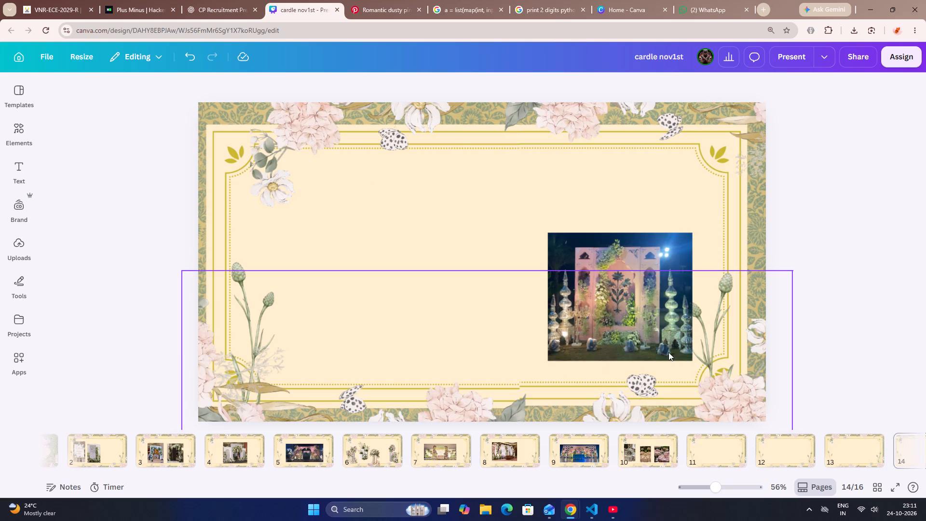
Enlarge the pink floral backdrop image on page 14 and place it in the left half of the page.
drag(617, 310, 485, 303)
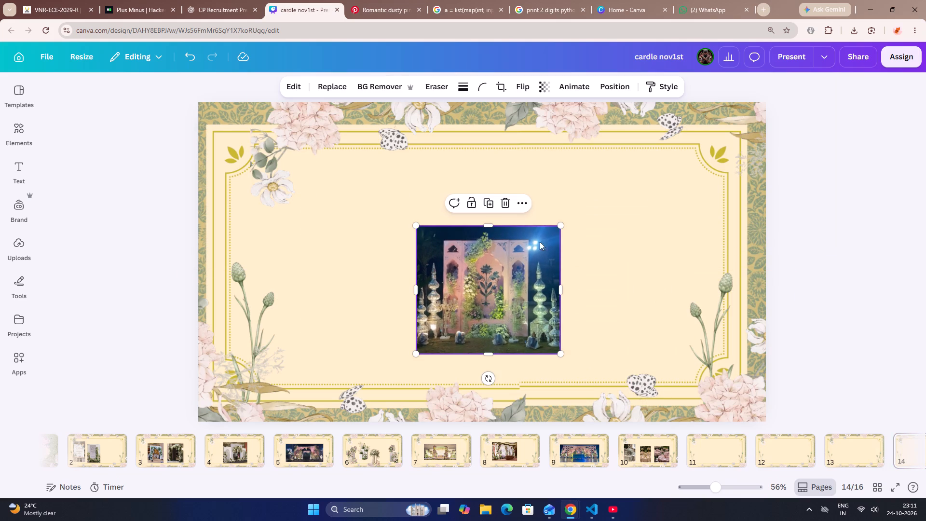
drag(557, 224, 631, 201)
drag(556, 272, 520, 276)
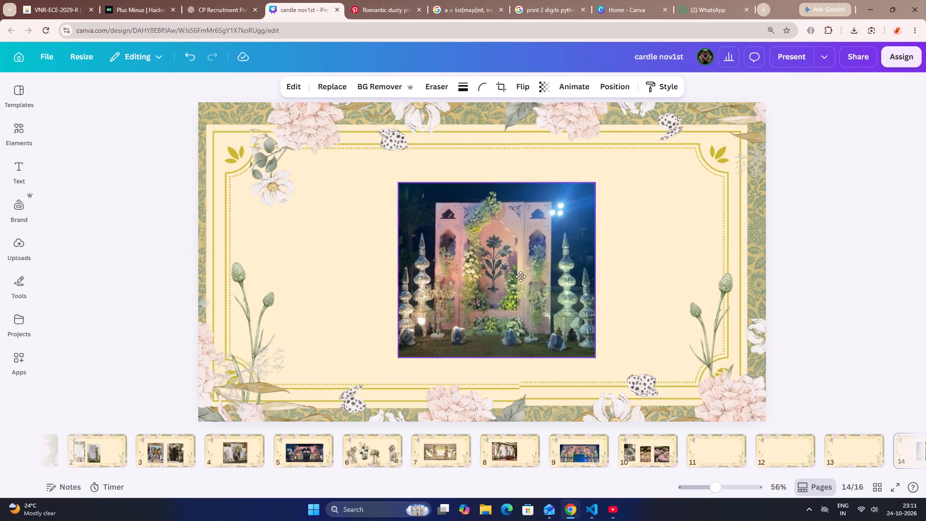
drag(520, 276, 425, 292)
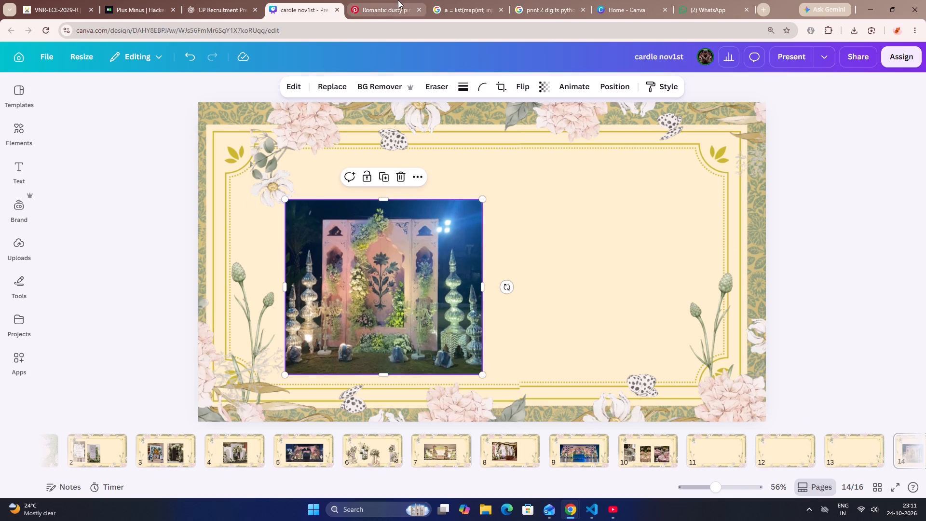
Switch to Pinterest, go back to the search results and search for "props".
click(398, 0)
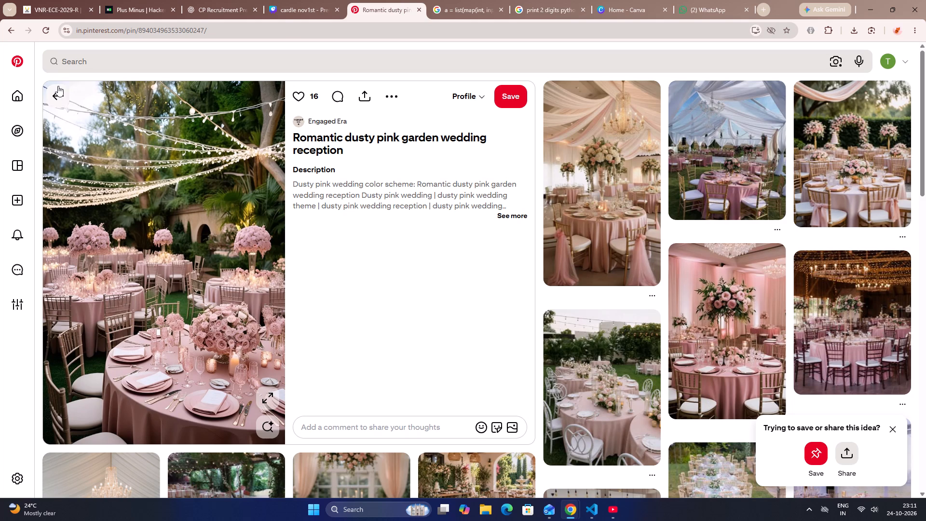
double_click(58, 86)
double_click(57, 89)
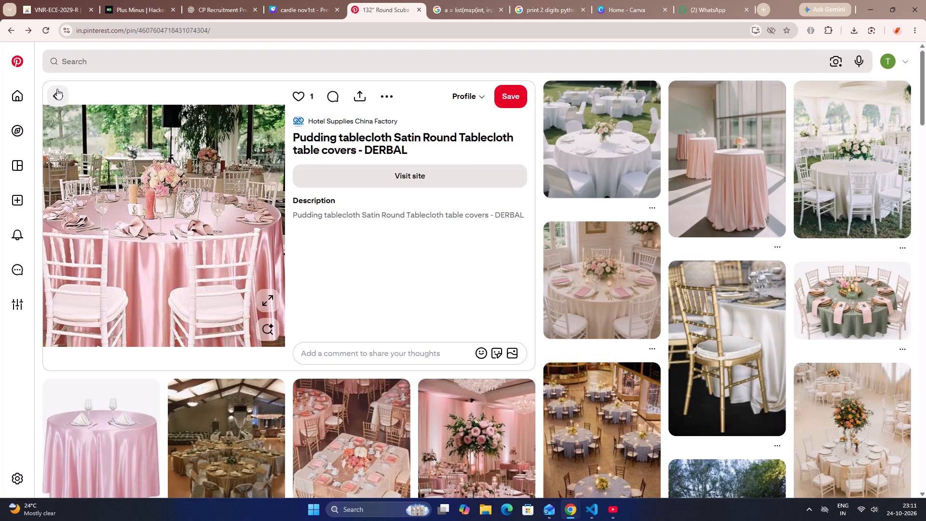
click(57, 89)
double_click(57, 89)
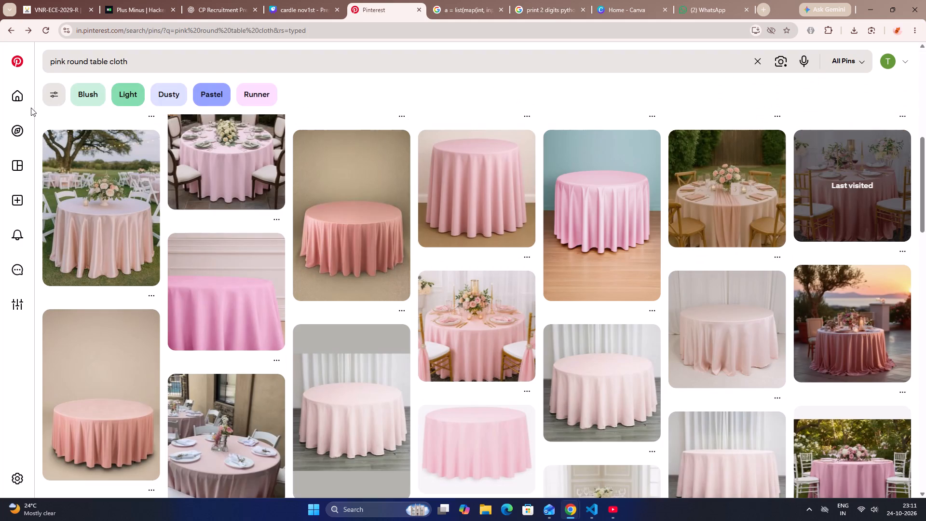
click(167, 65)
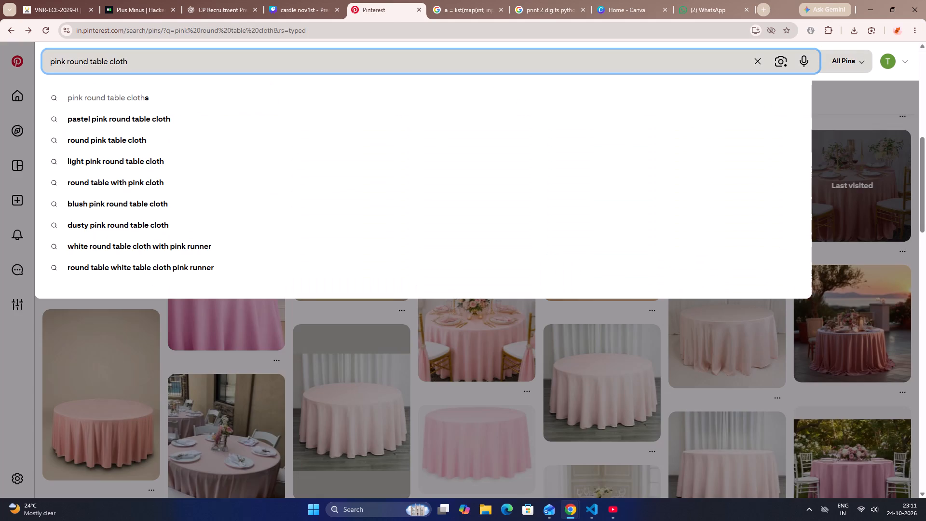
key(BackSpace)
key(BackSpace)
key(BackSpace)
key(BackSpace)
key(BackSpace)
key(BackSpace)
key(BackSpace)
key(BackSpace)
key(BackSpace)
key(BackSpace)
key(BackSpace)
key(BackSpace)
key(BackSpace)
key(BackSpace)
key(BackSpace)
key(BackSpace)
key(BackSpace)
key(BackSpace)
key(BackSpace)
key(BackSpace)
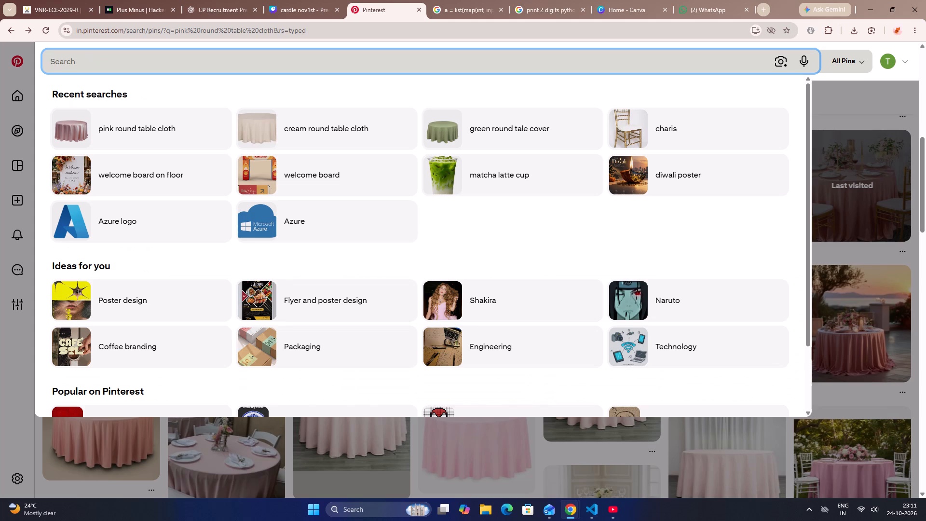
text(props)
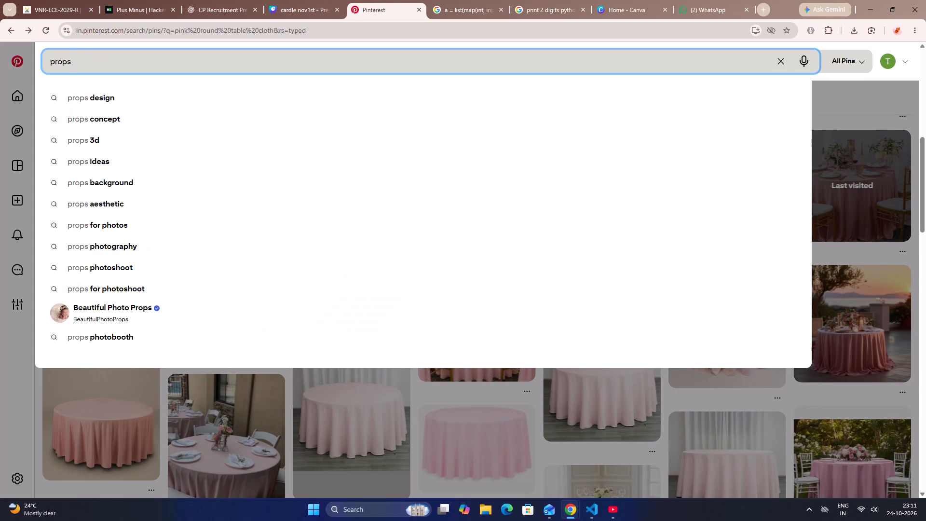
key(Return)
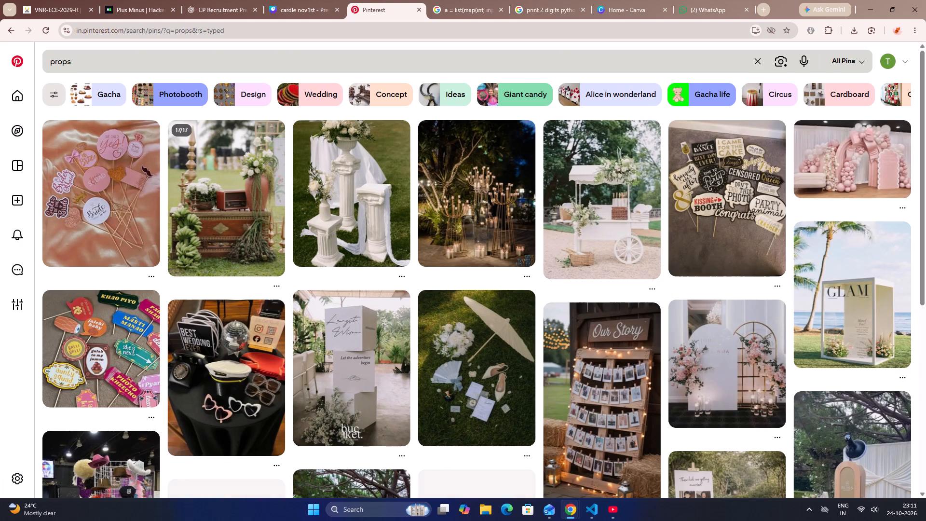
Browse the props pins for a floral photo frame and copy the image of three women behind a white frame with blue flowers.
scroll(197, 141, down, 3)
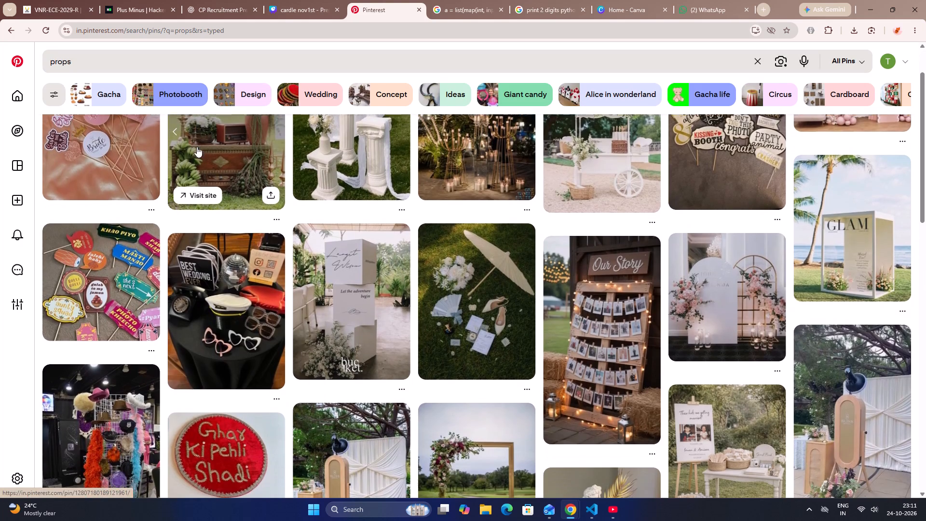
scroll(197, 147, down, 1)
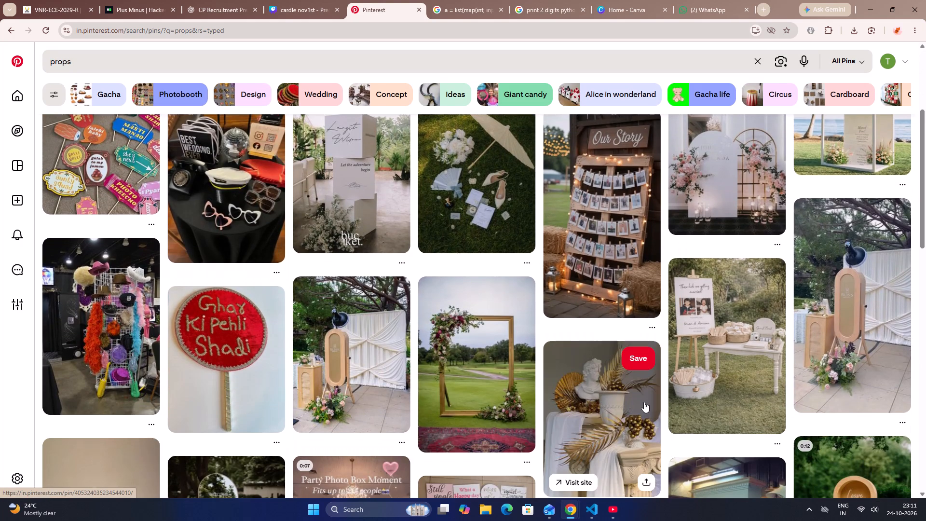
scroll(644, 402, down, 7)
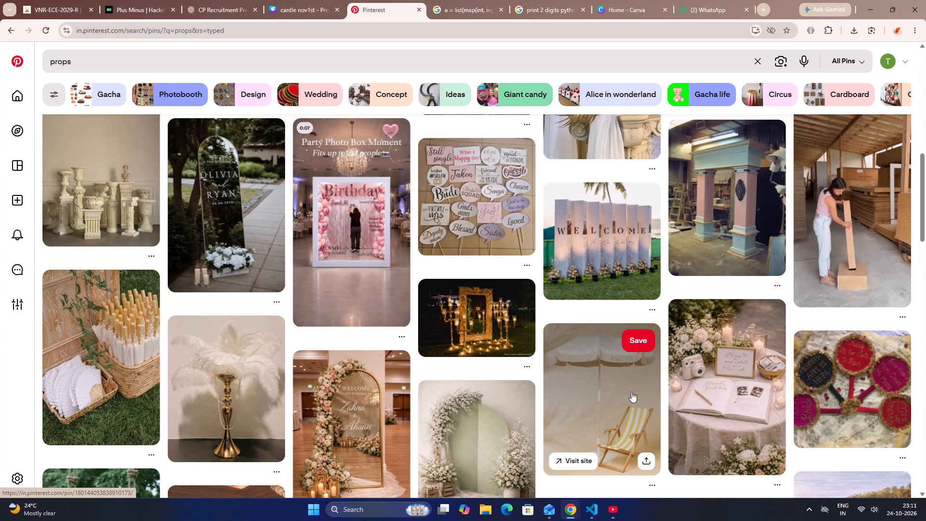
scroll(631, 392, down, 9)
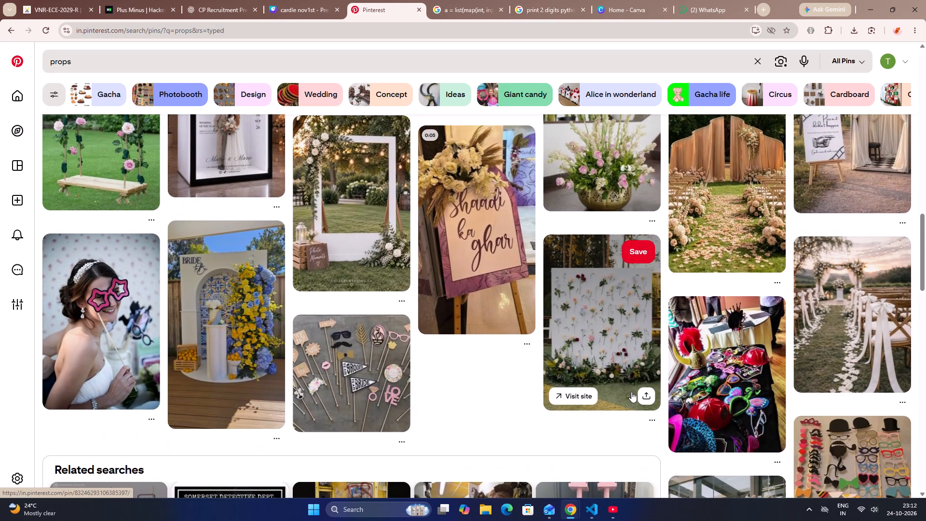
click(371, 228)
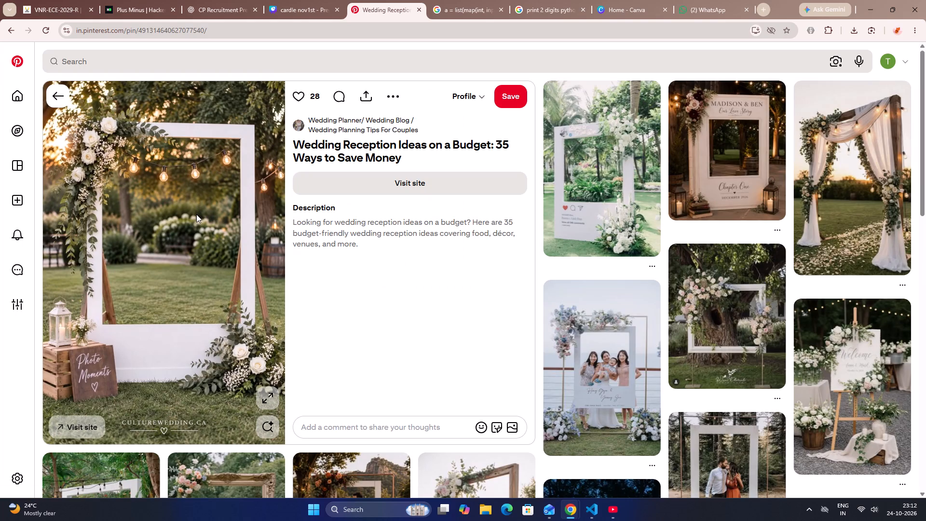
click(596, 348)
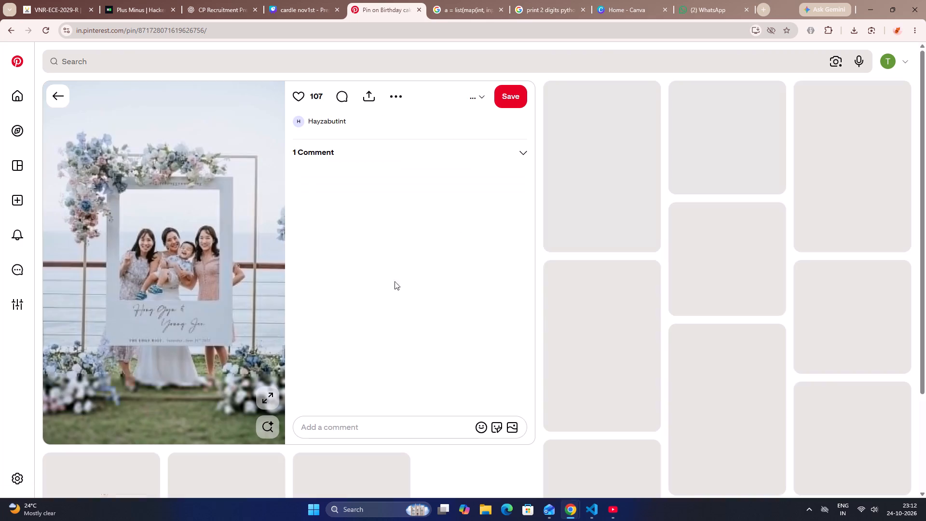
right_click(181, 242)
click(204, 281)
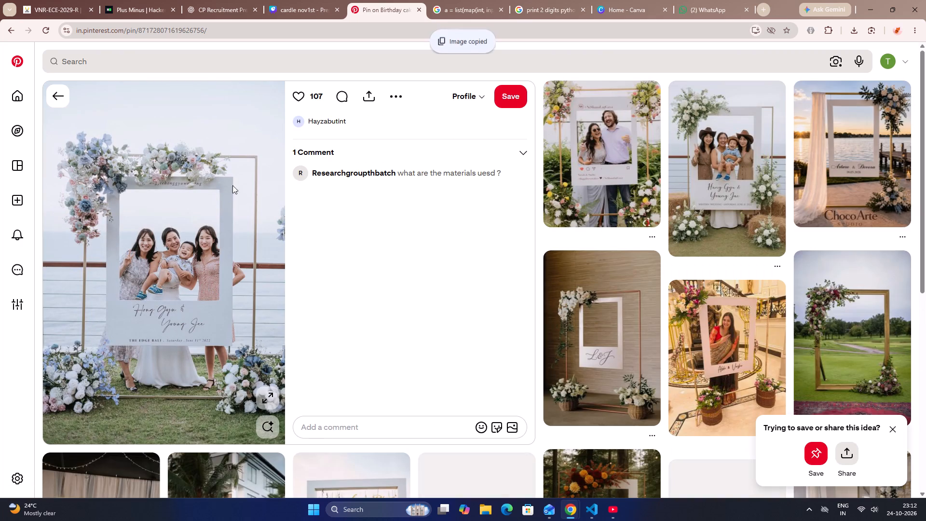
Paste the photo frame image on Canva page 14 beside the pink backdrop, trim its top and bottom, and balance the two images.
click(318, 14)
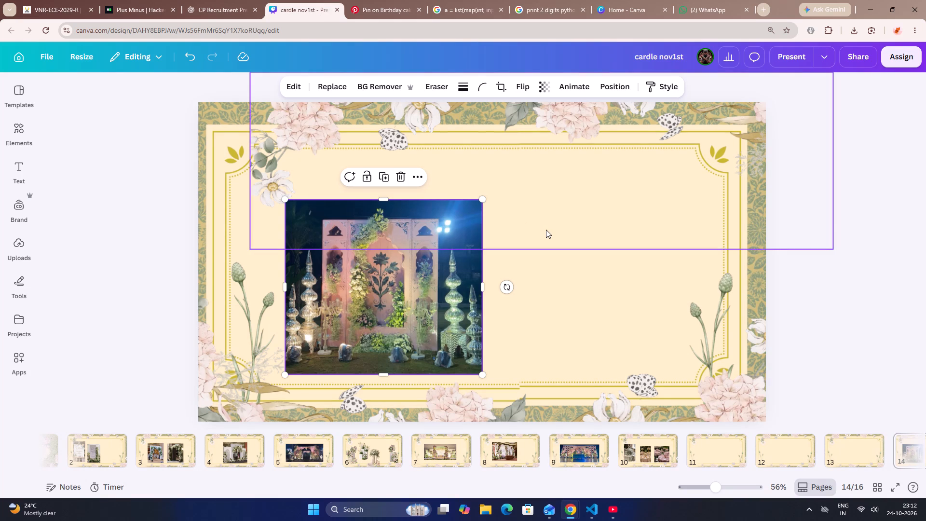
key(ctrl+v)
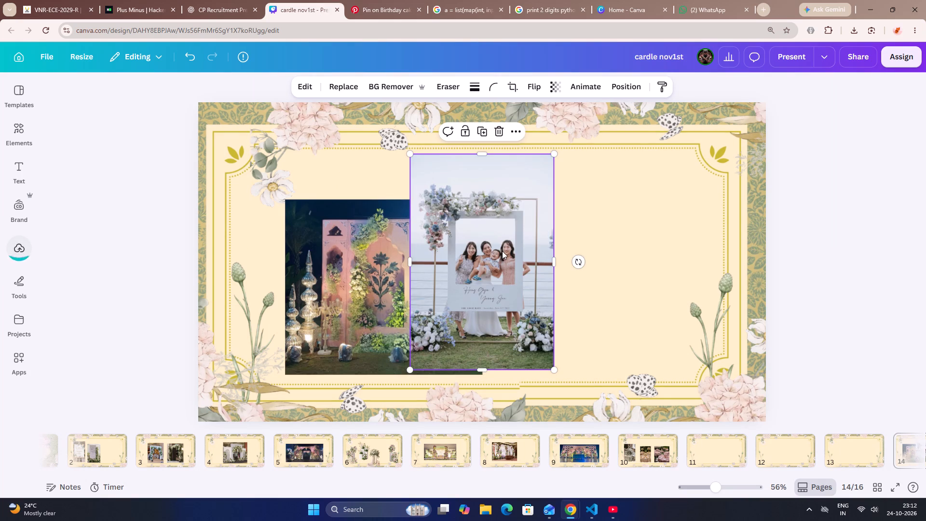
drag(500, 251, 608, 254)
drag(590, 159, 594, 178)
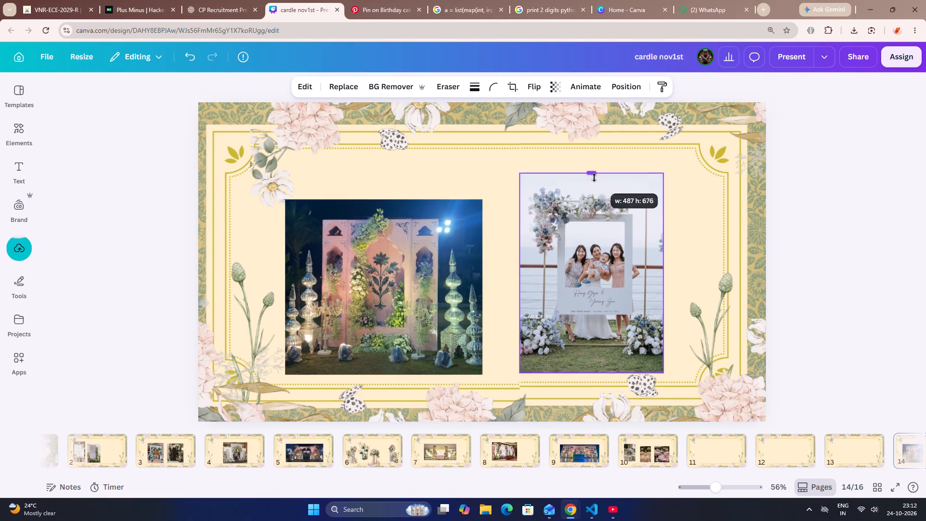
drag(594, 178, 595, 181)
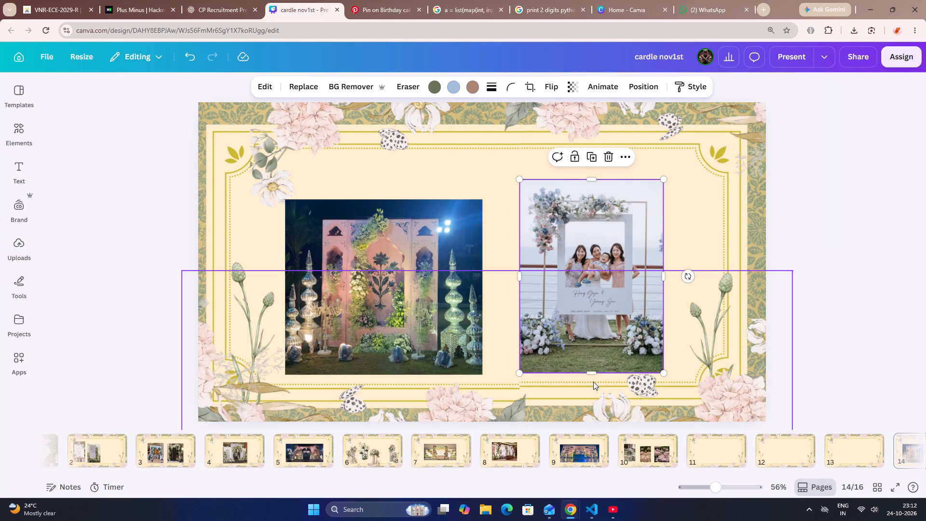
drag(586, 292, 600, 292)
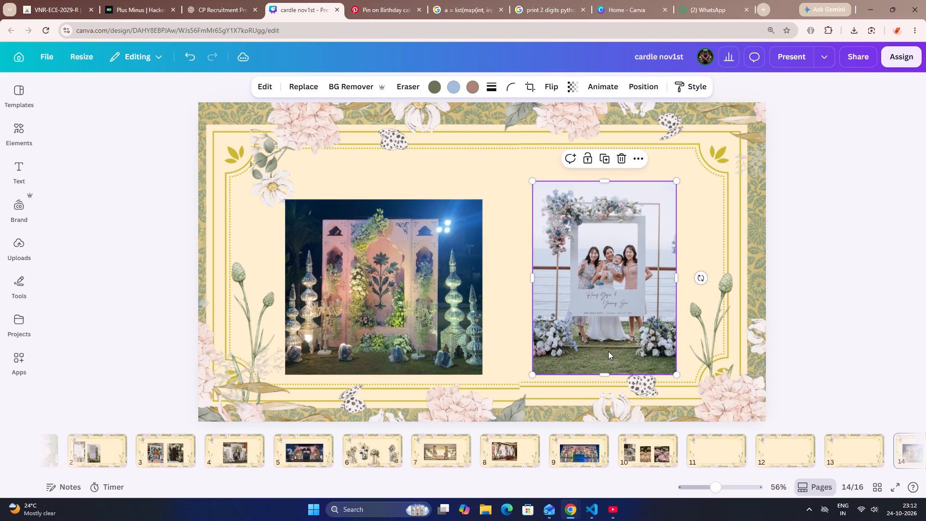
drag(602, 373, 611, 357)
drag(606, 285, 601, 287)
drag(409, 297, 425, 294)
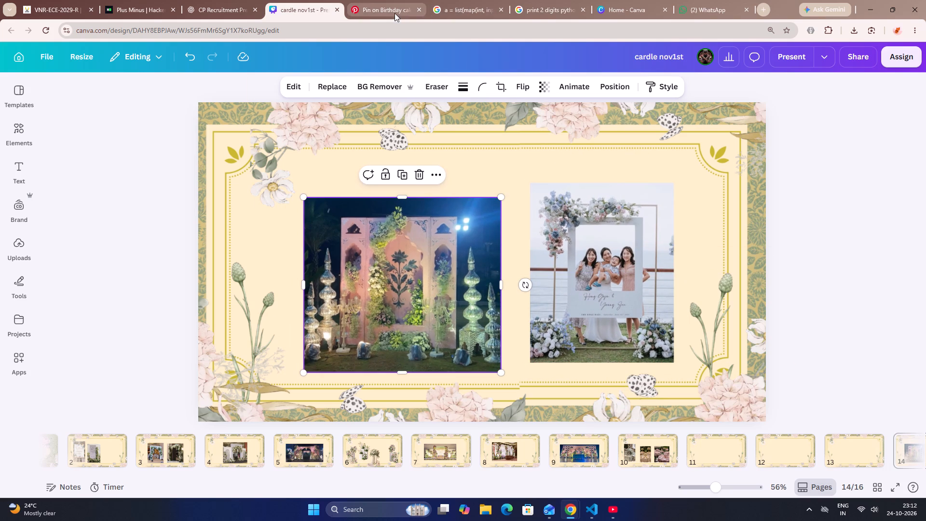
Return to Pinterest and search for "snapbot".
click(395, 13)
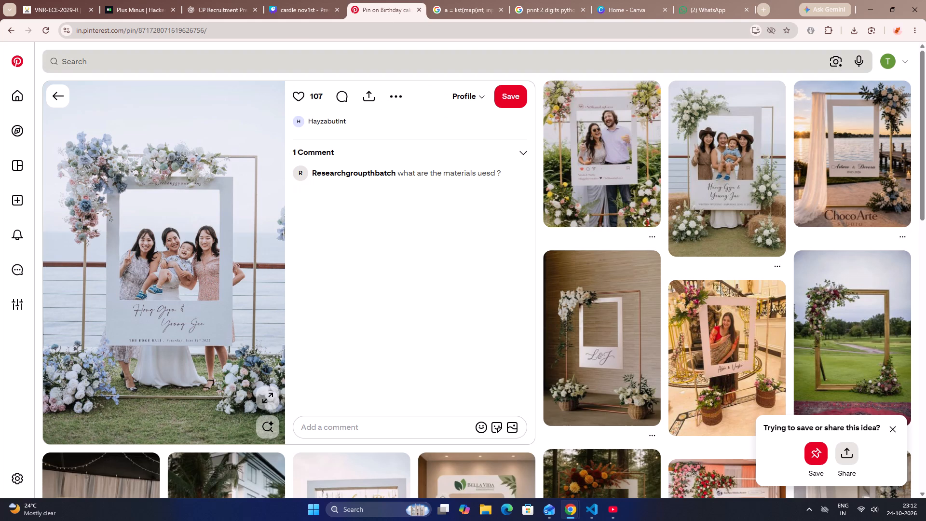
click(123, 65)
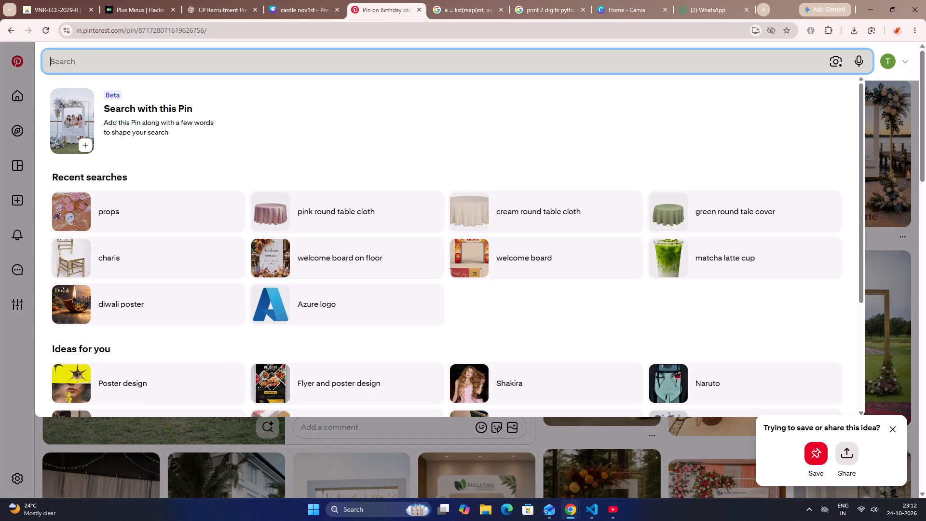
text(sna)
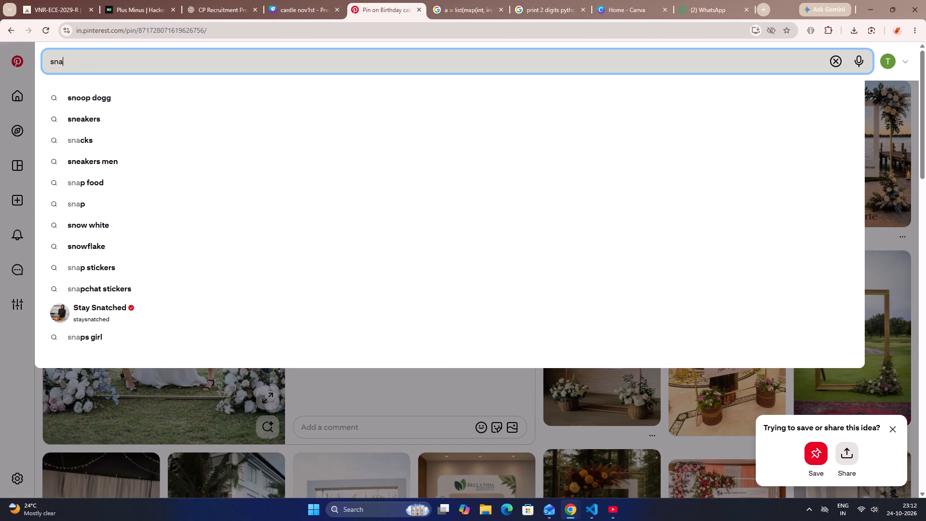
key(p)
text(bot)
key(Return)
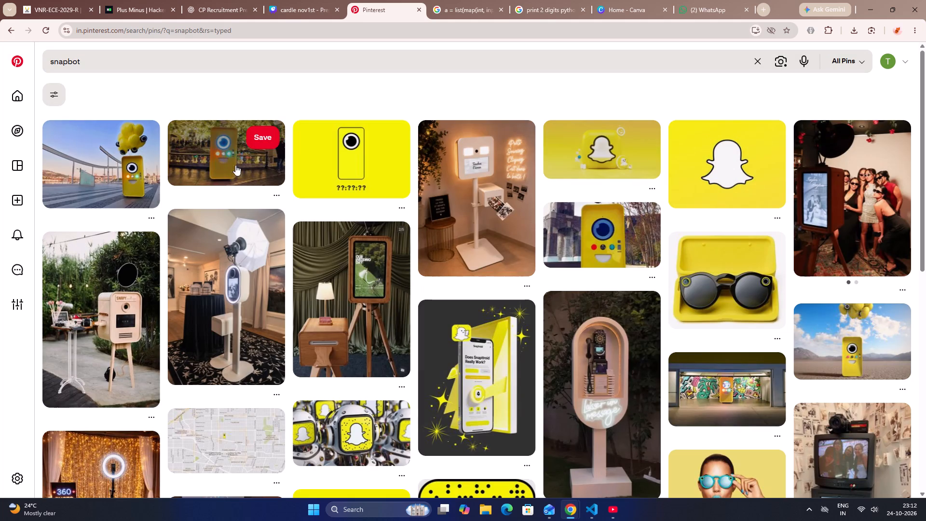
Look through the snapbot results and open the wedding photobooth pin with the white oval booth and umbrella light.
scroll(471, 262, down, 6)
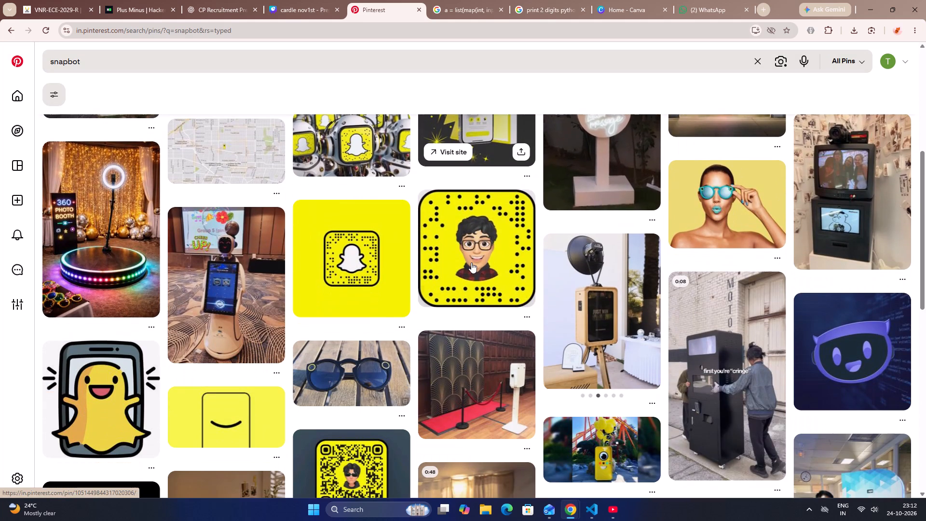
scroll(471, 262, down, 3)
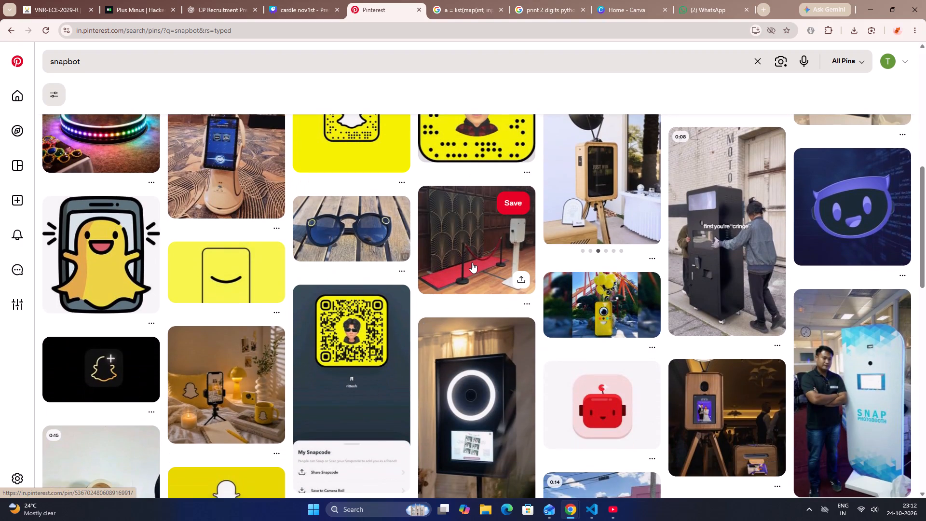
scroll(472, 262, up, 8)
click(224, 238)
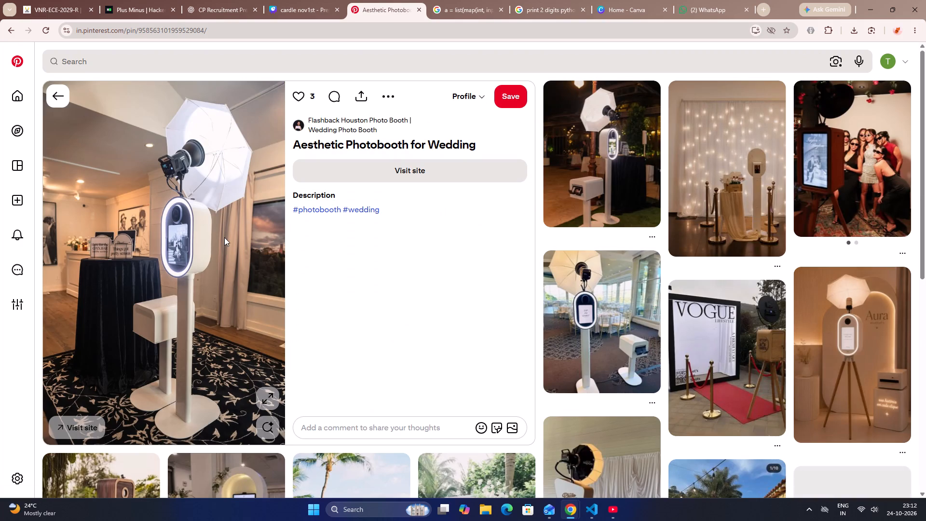
Open the related pin of the white photobooth beside a neon sign, check its similar pins, and return to the previous pin.
scroll(224, 237, down, 5)
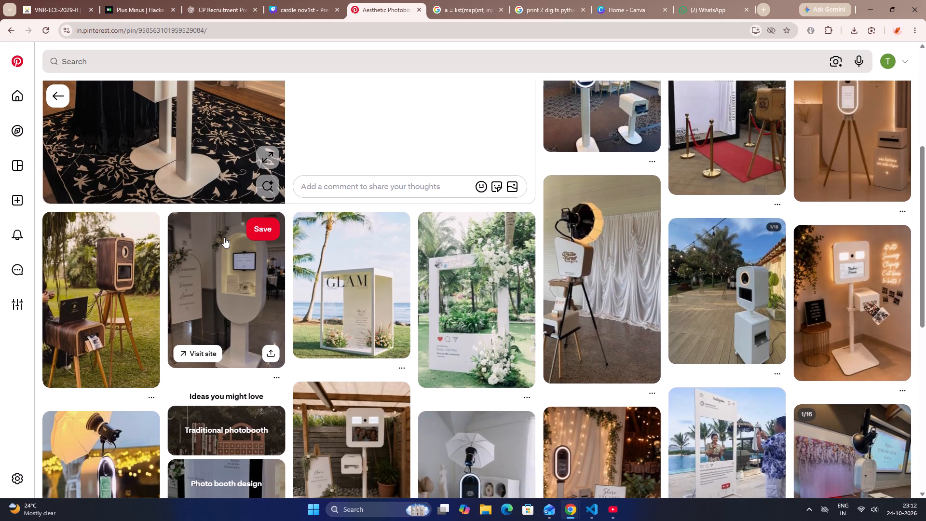
scroll(224, 237, down, 3)
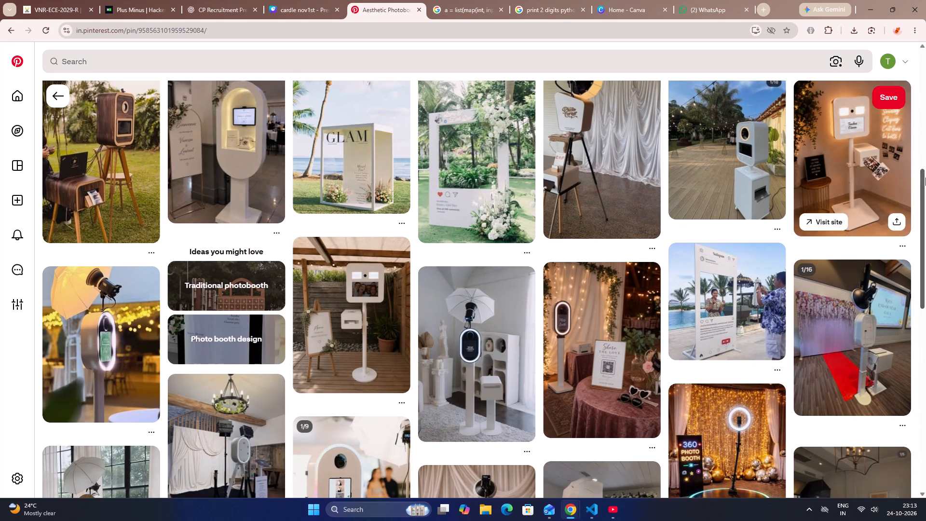
click(856, 151)
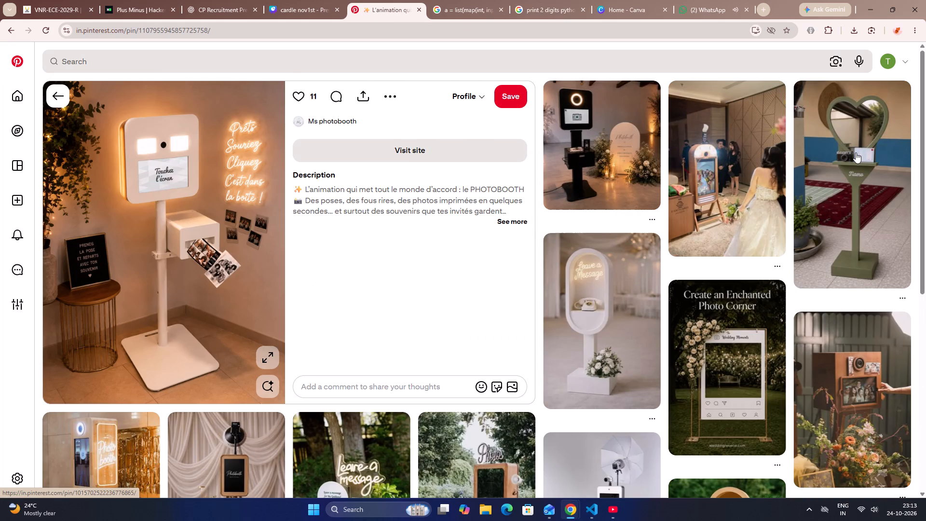
scroll(856, 152, down, 3)
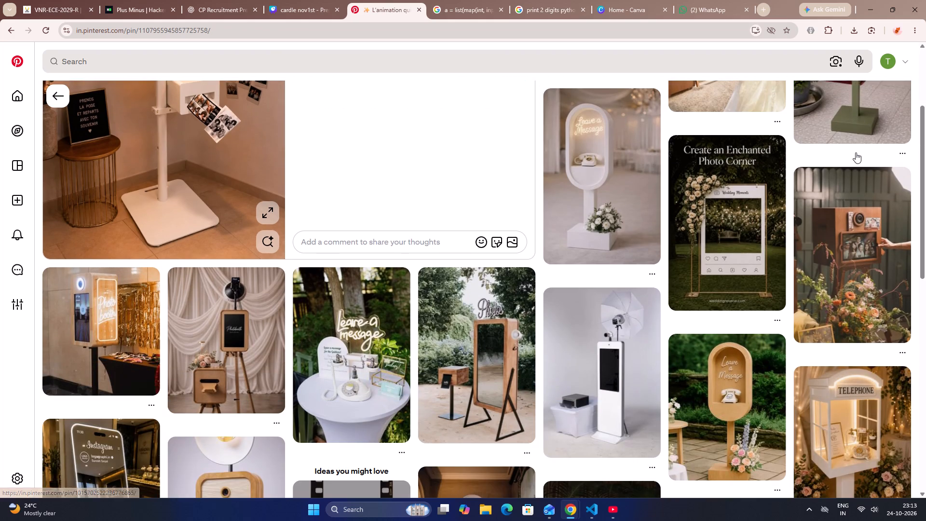
scroll(856, 152, down, 4)
scroll(856, 152, up, 7)
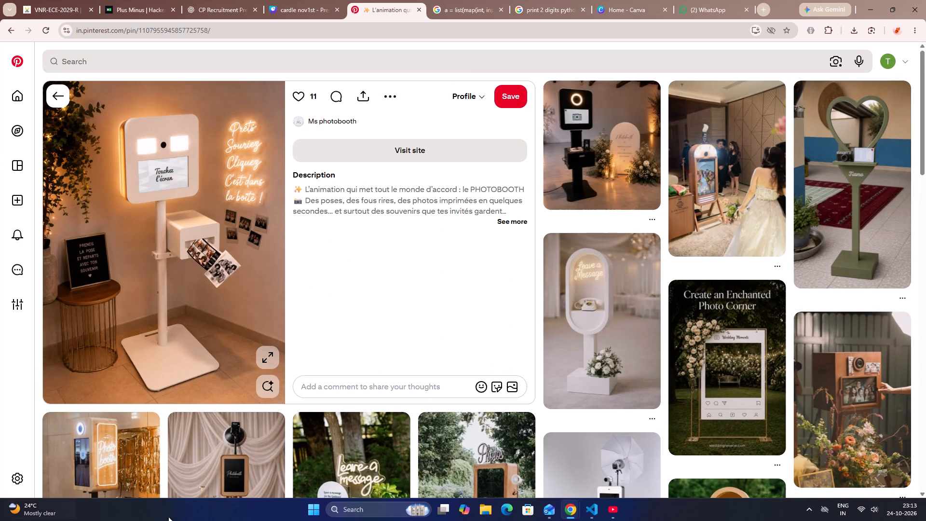
click(57, 96)
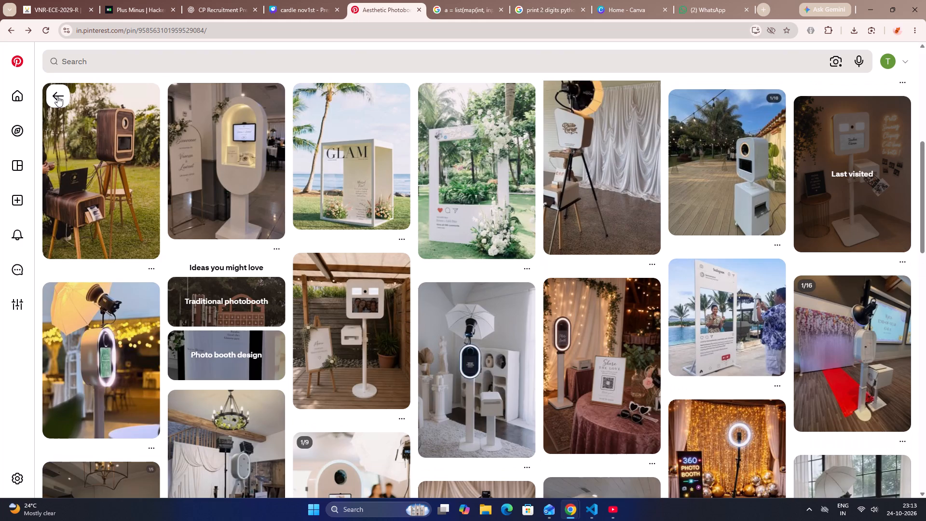
Examine the pins related to "Aesthetic Photobooth for Wedding" for a suitable photobooth image.
scroll(57, 96, down, 3)
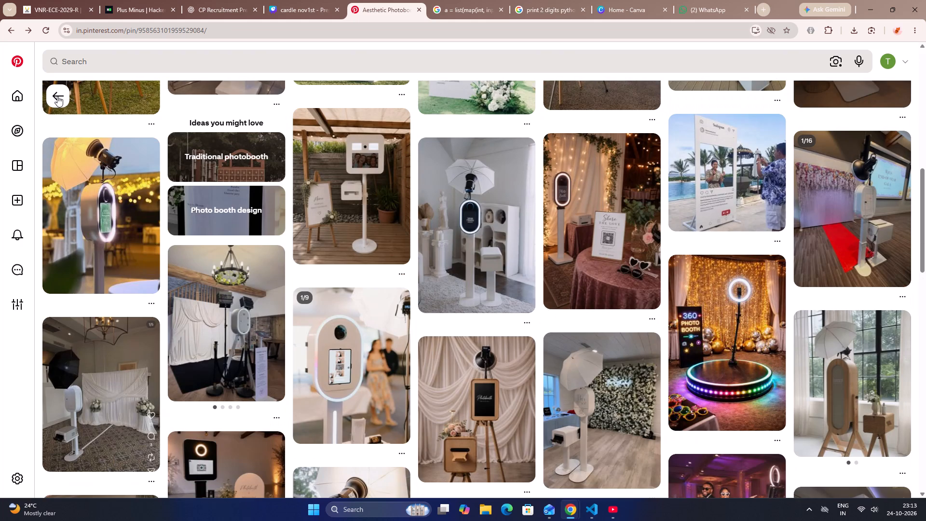
scroll(69, 98, down, 3)
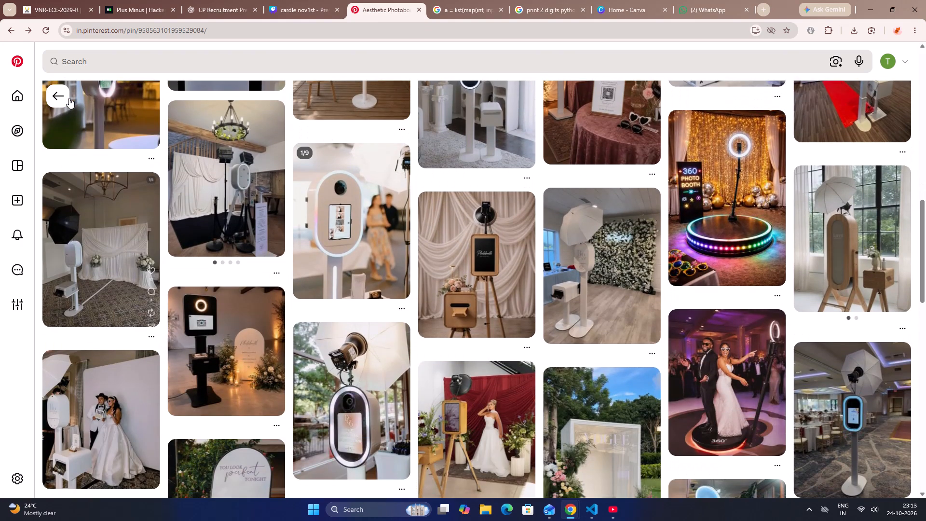
scroll(69, 98, down, 3)
scroll(230, 203, down, 1)
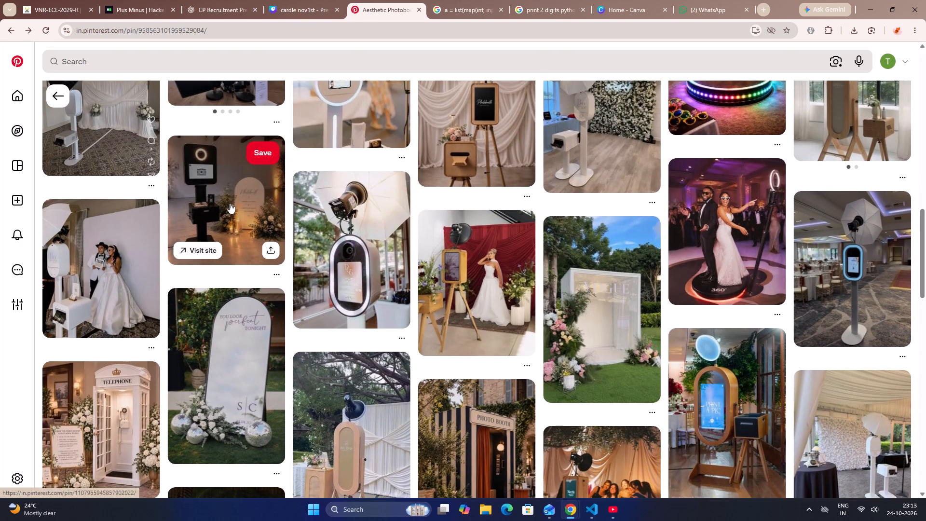
scroll(230, 203, down, 1)
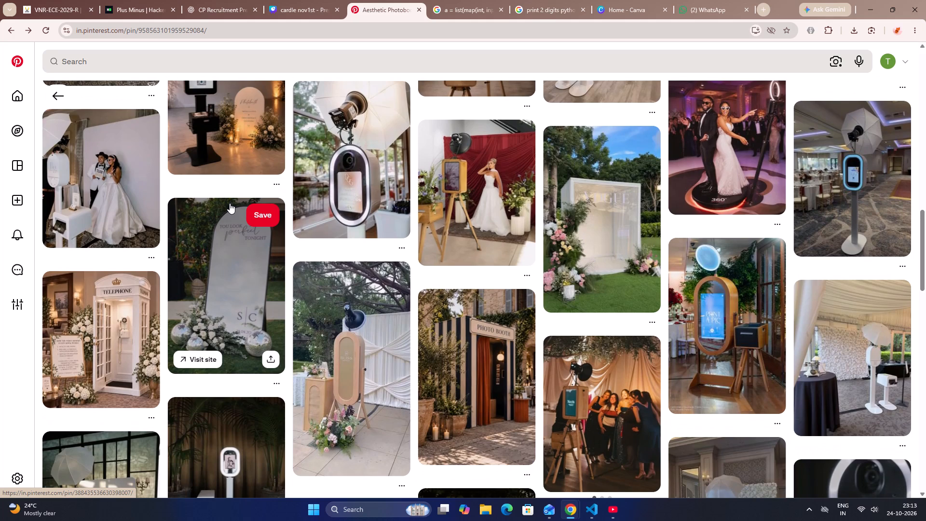
scroll(230, 203, down, 5)
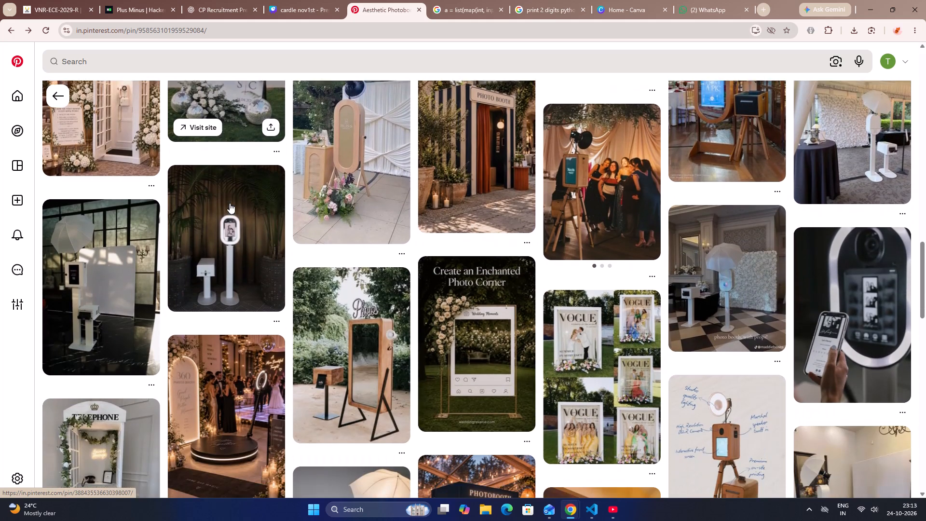
scroll(230, 203, down, 2)
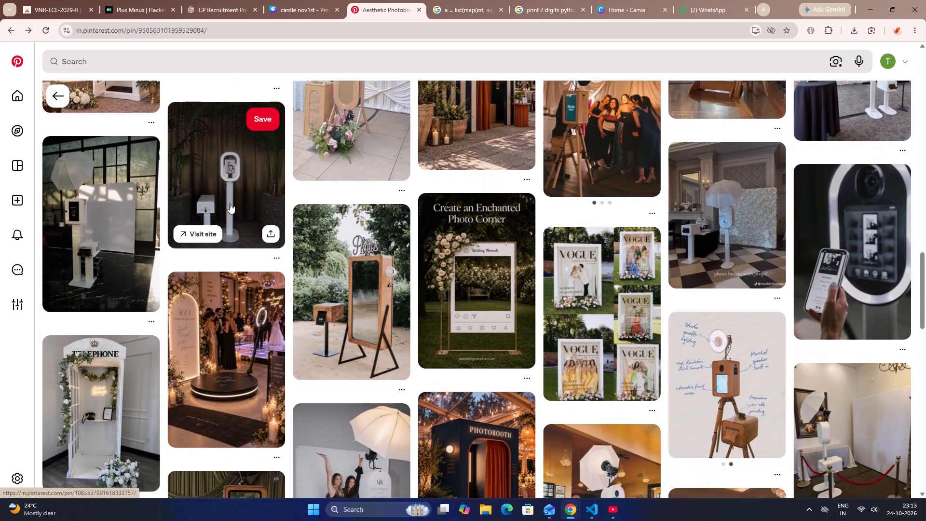
scroll(230, 203, down, 2)
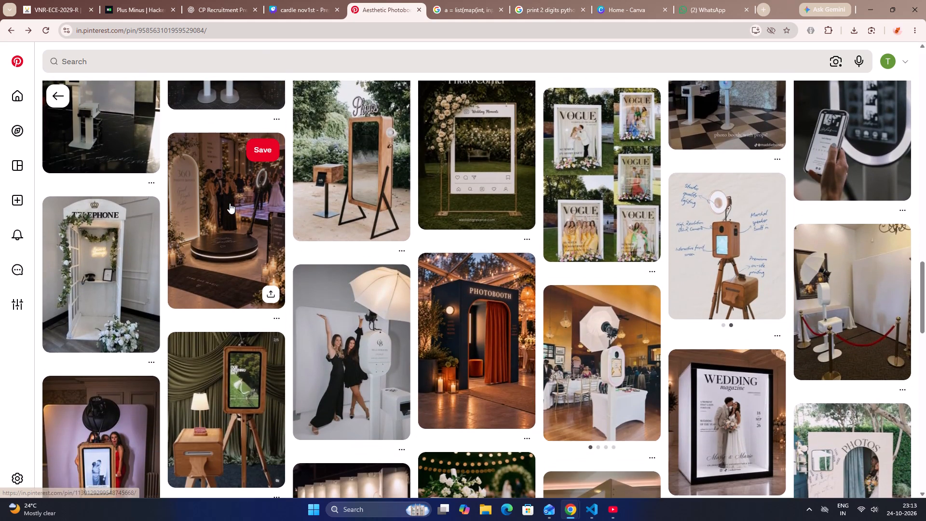
scroll(230, 203, down, 7)
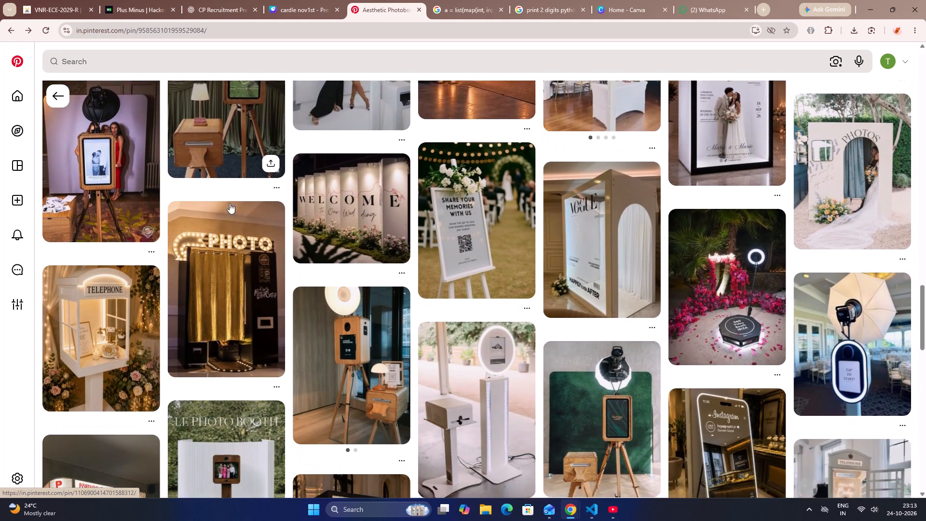
scroll(230, 203, down, 2)
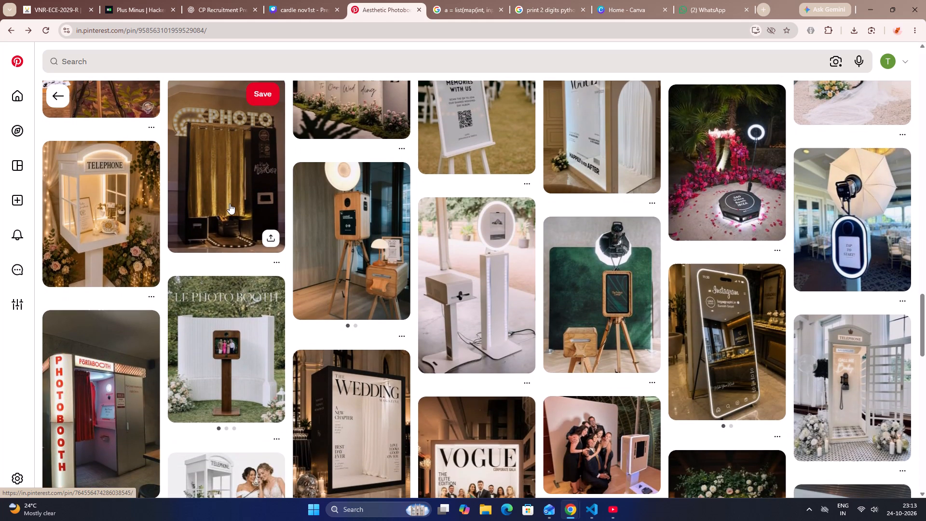
scroll(318, 238, down, 1)
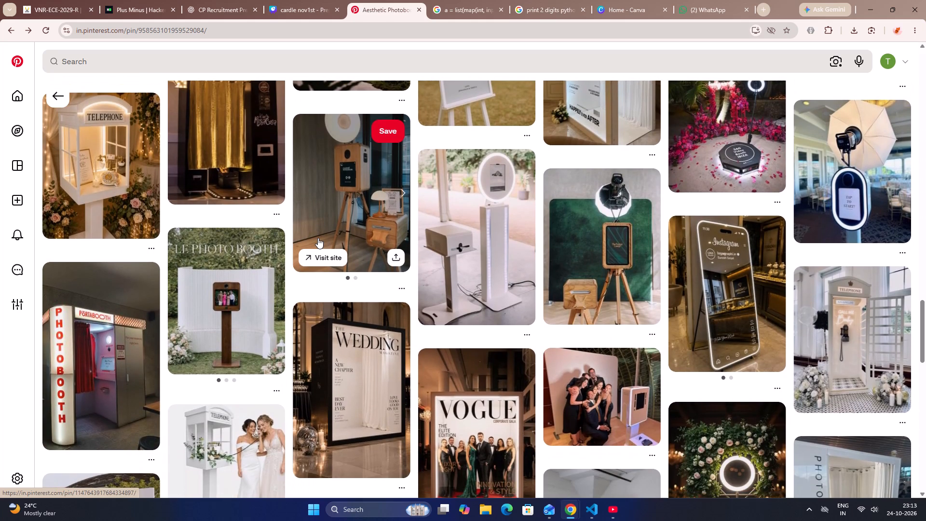
scroll(318, 238, down, 6)
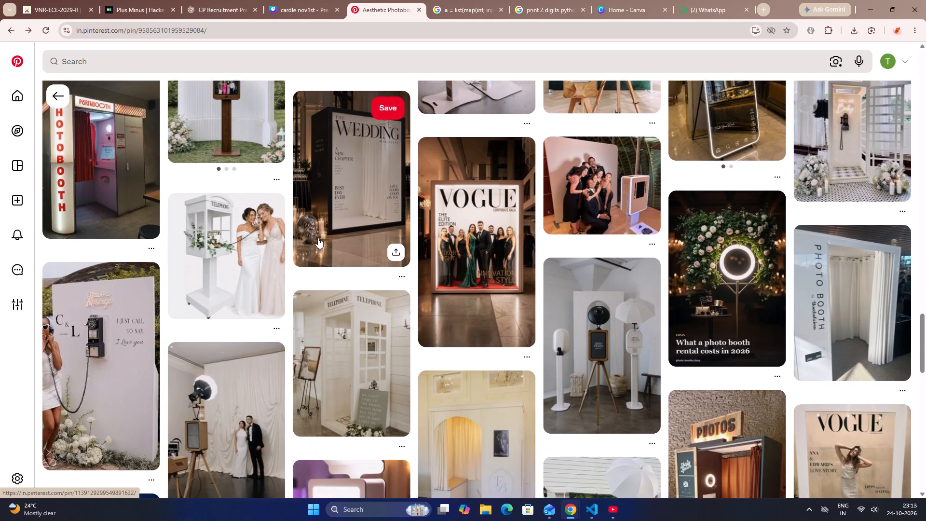
scroll(318, 238, down, 2)
scroll(126, 173, down, 1)
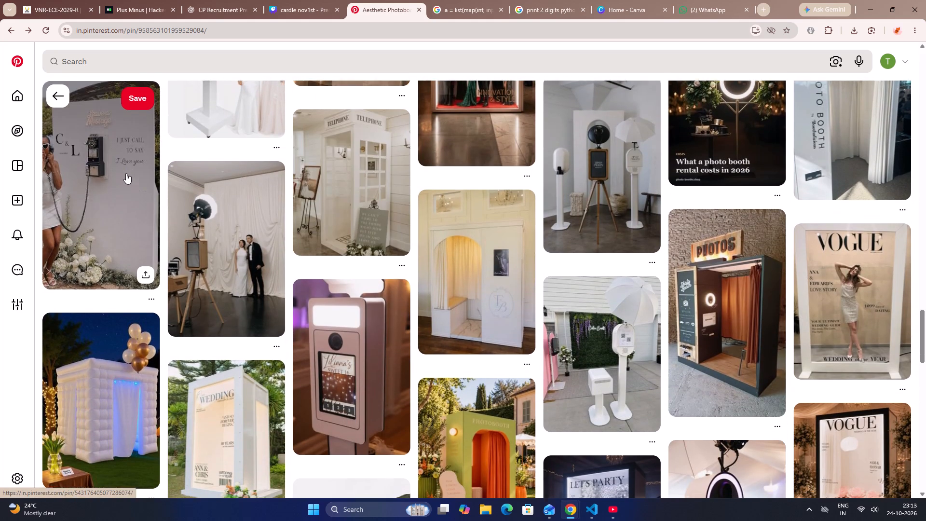
scroll(126, 173, down, 6)
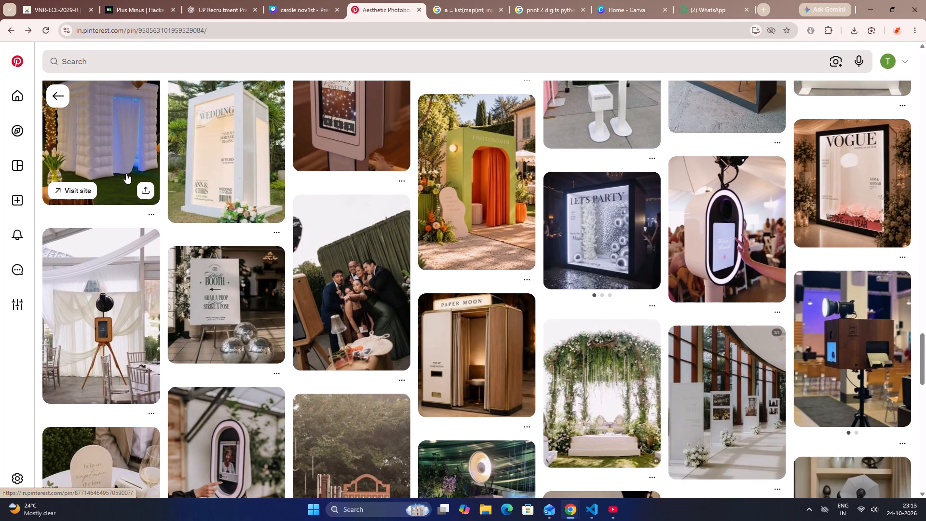
scroll(126, 173, down, 4)
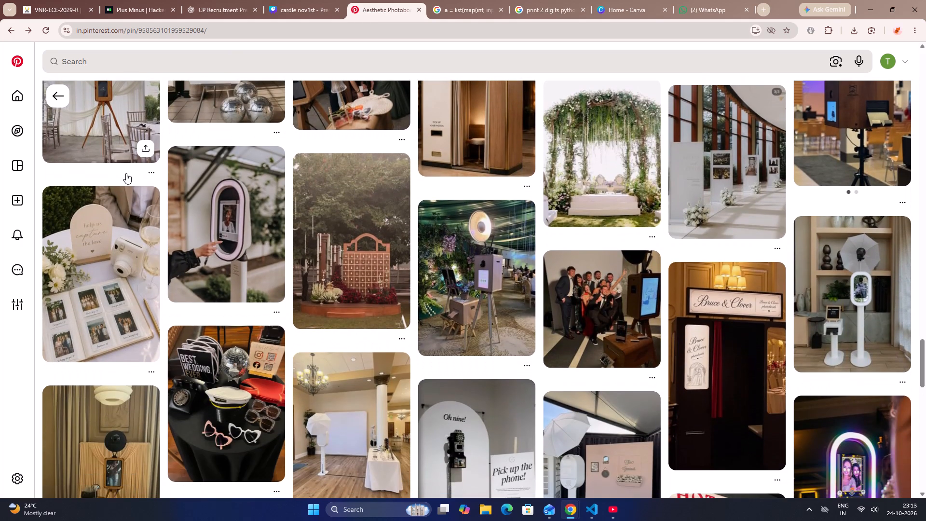
scroll(128, 173, down, 2)
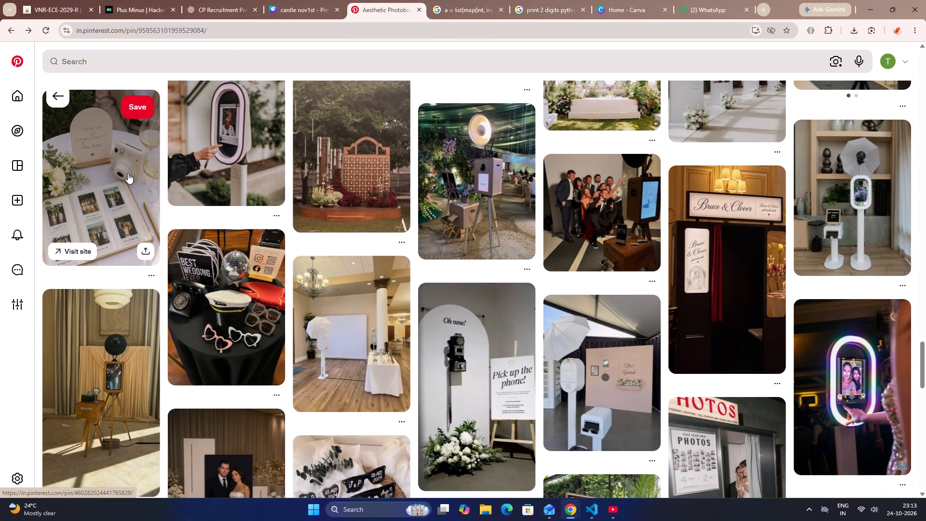
scroll(128, 173, down, 5)
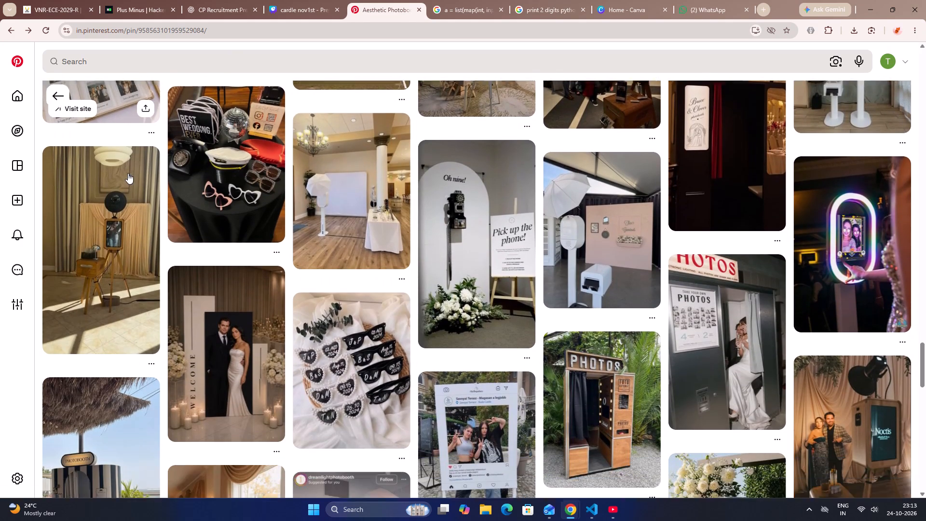
scroll(128, 173, down, 2)
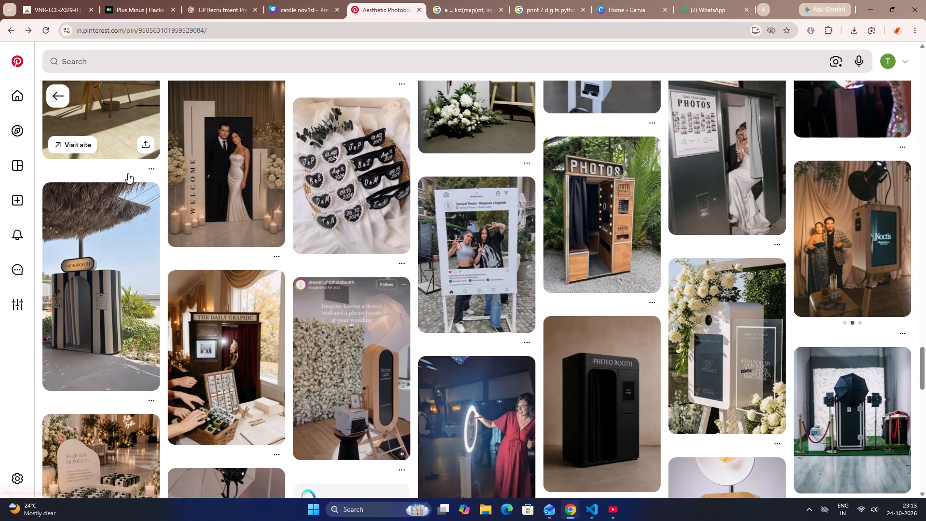
scroll(128, 173, down, 5)
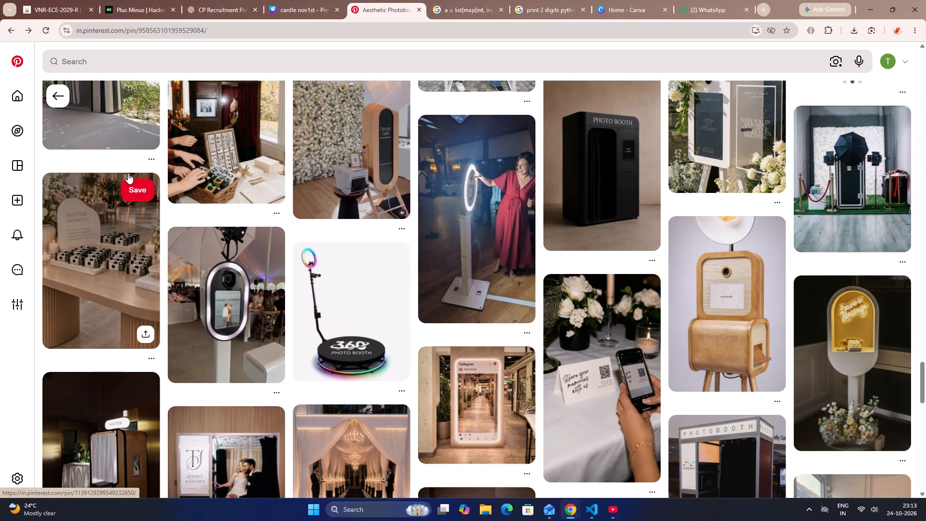
scroll(128, 173, down, 3)
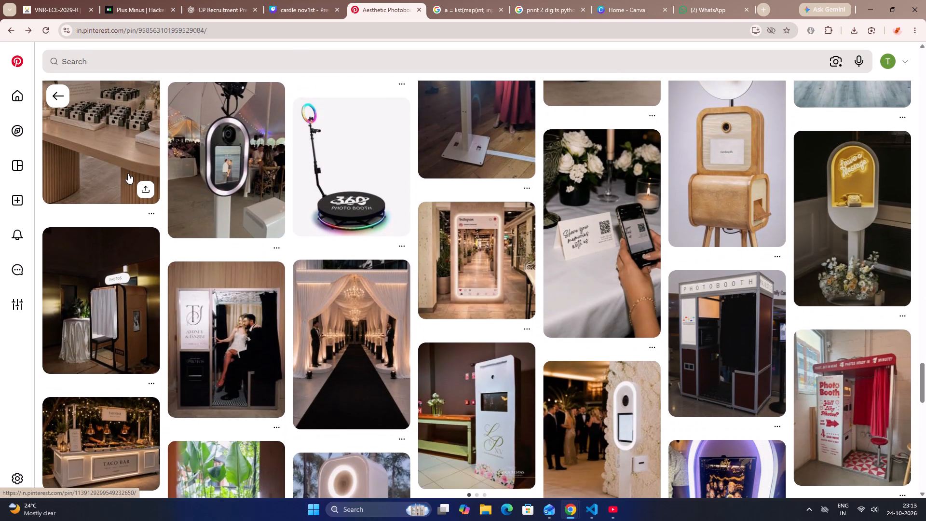
scroll(128, 173, down, 13)
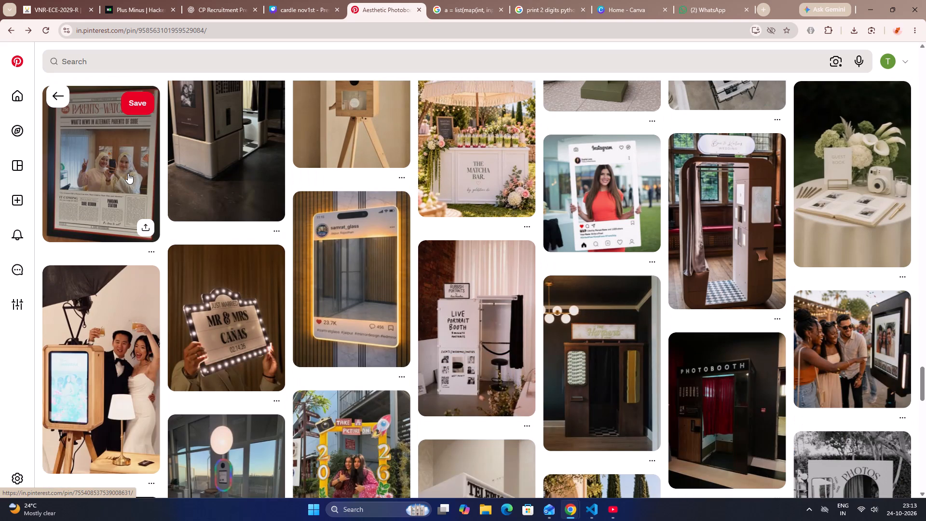
scroll(128, 173, down, 6)
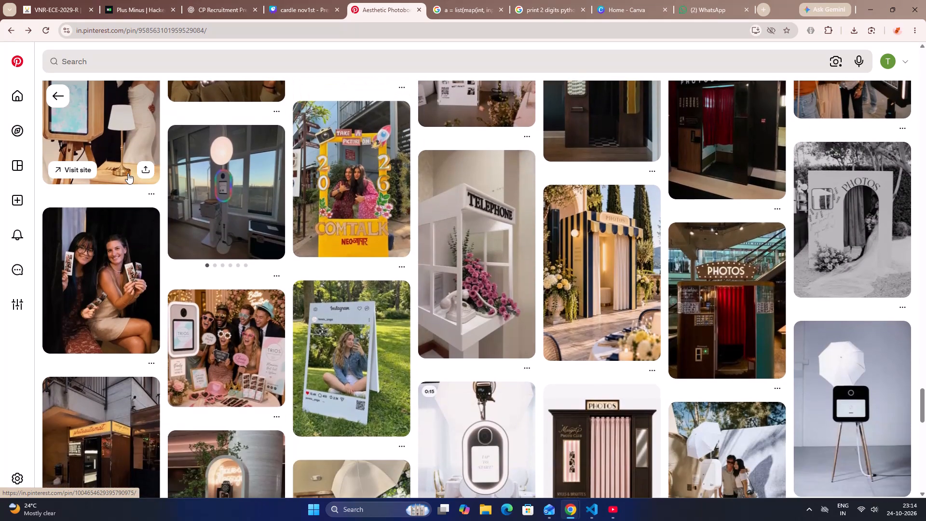
Review the related photobooth pins again on the way back to the main "Aesthetic Photobooth for Wedding" image.
scroll(128, 173, up, 14)
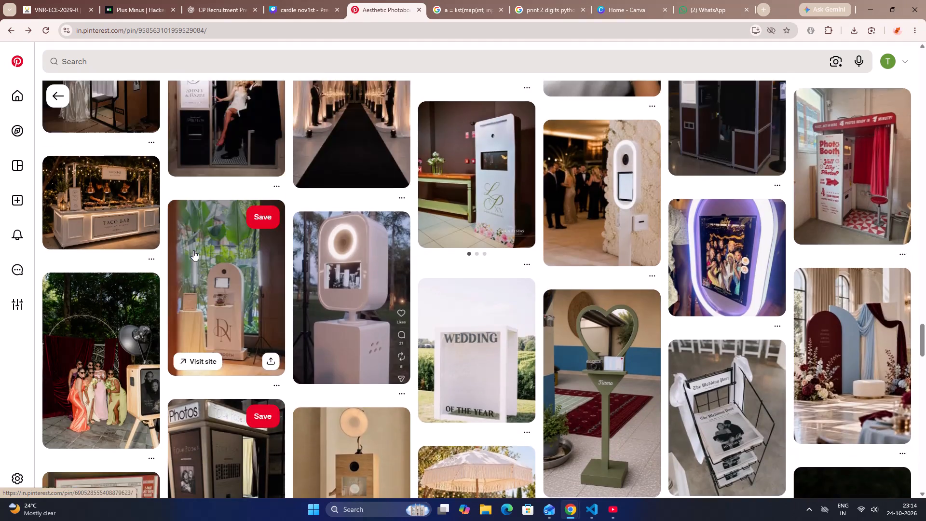
scroll(193, 250, up, 20)
scroll(193, 250, up, 12)
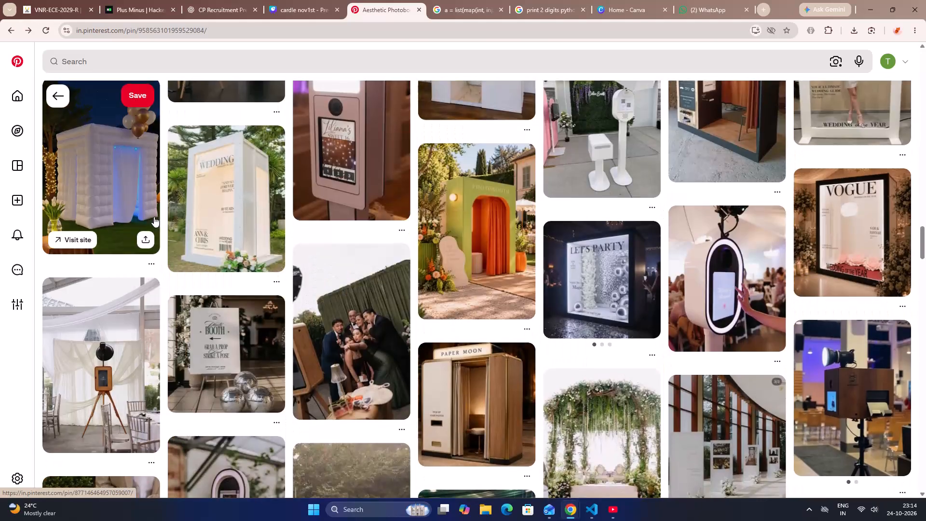
scroll(154, 217, up, 8)
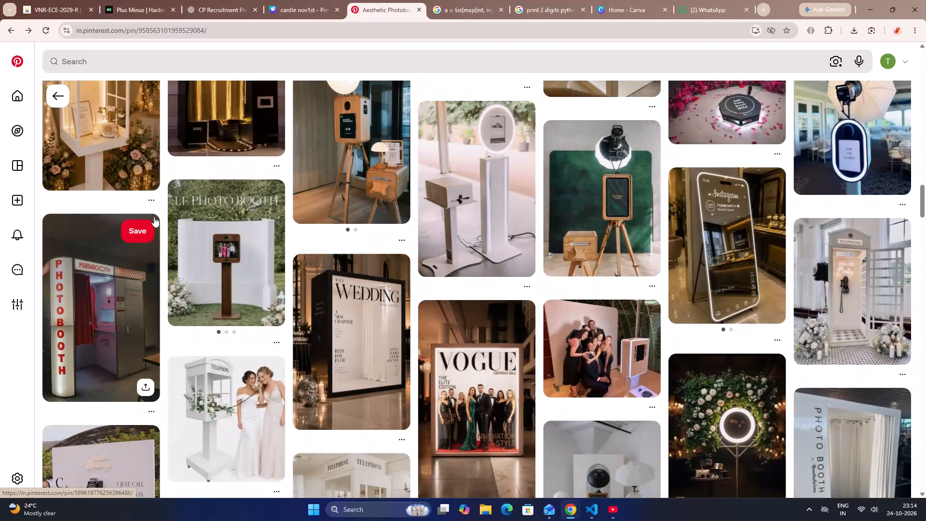
scroll(154, 217, up, 16)
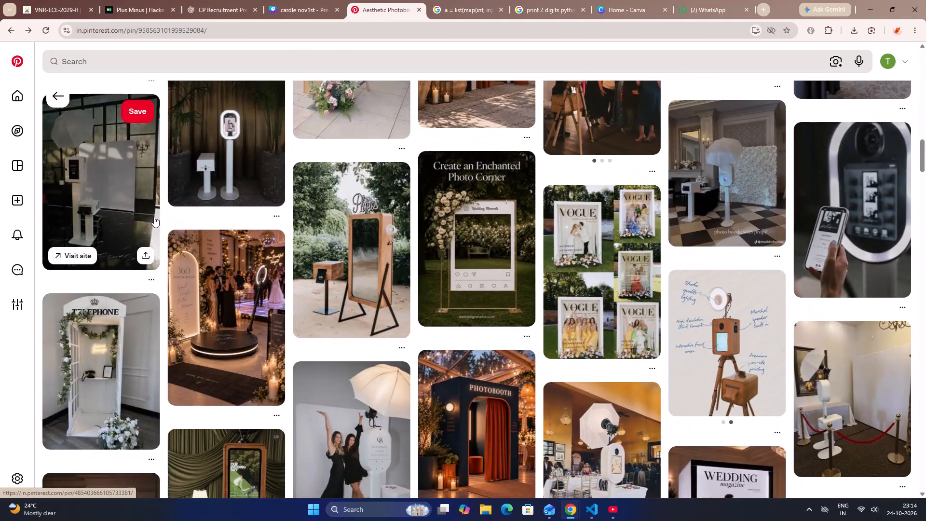
scroll(154, 217, up, 12)
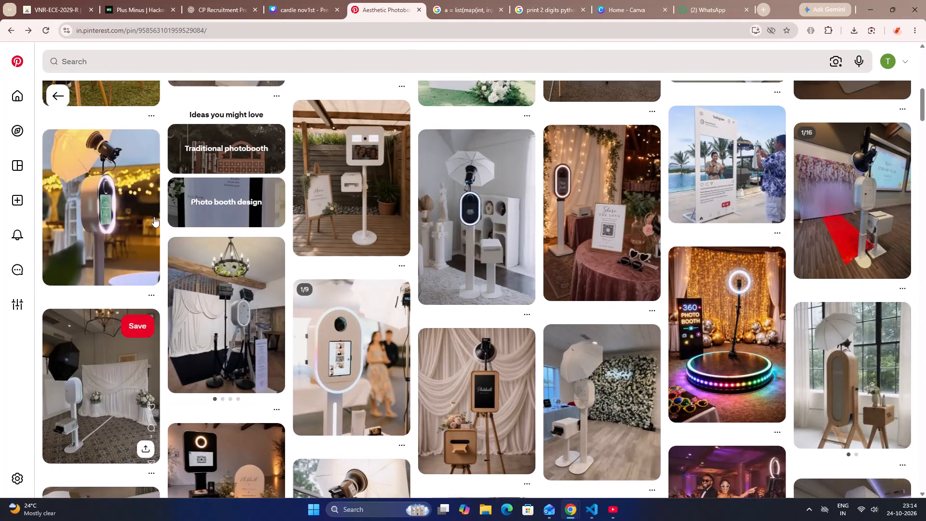
scroll(154, 217, up, 10)
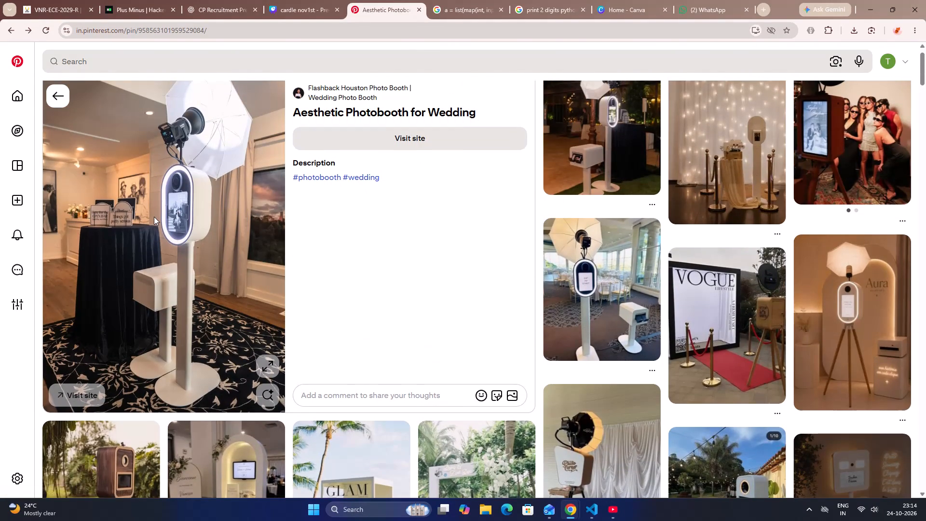
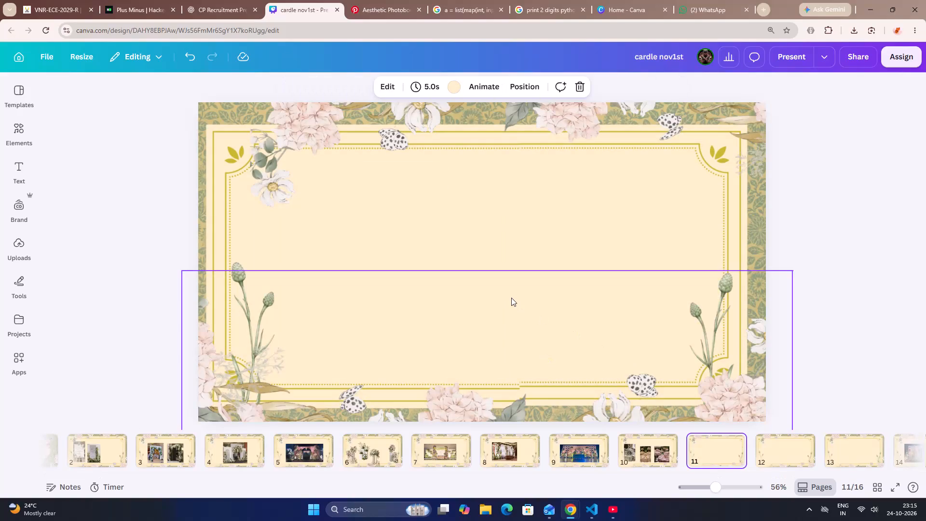
Paste the copied photobooth image with the photo strips on page 11, shrink it slightly and place it in the page's left half.
key(ctrl+v)
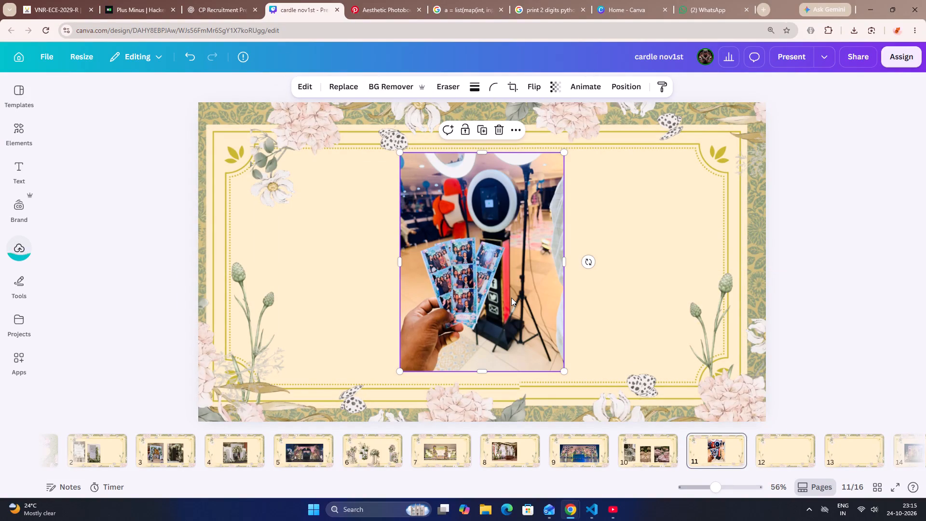
drag(514, 281, 414, 294)
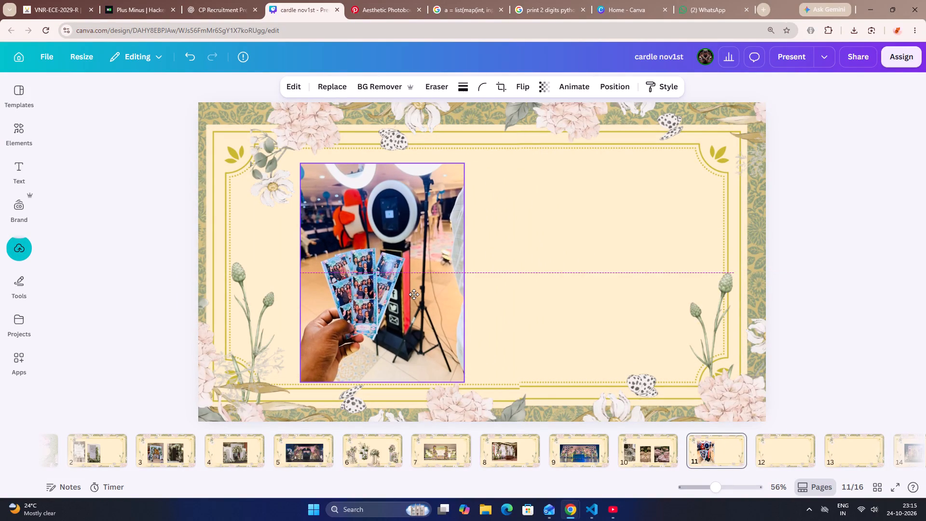
drag(414, 294, 414, 294)
drag(463, 160, 452, 182)
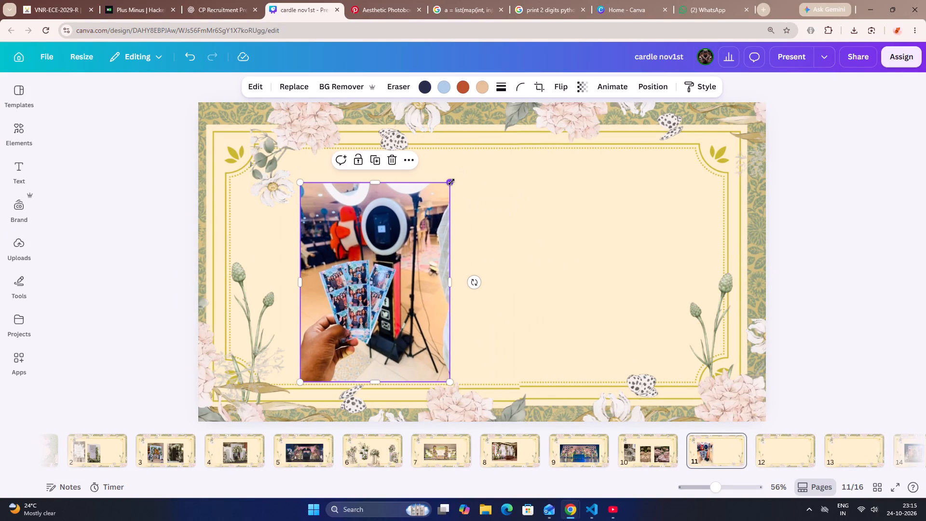
drag(399, 260, 402, 251)
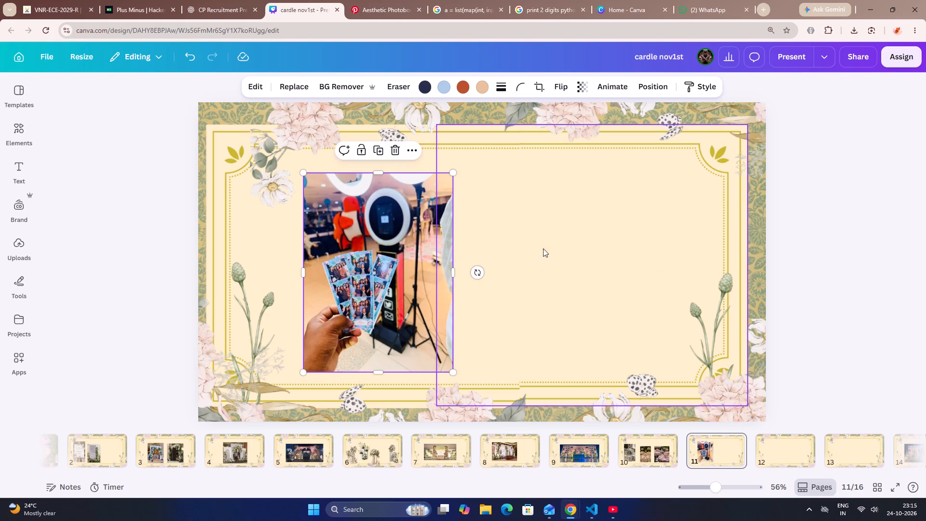
click(600, 251)
On page 2, move the two welcome board images rightward so they stand side by side, evenly spaced around the page centre.
click(363, 451)
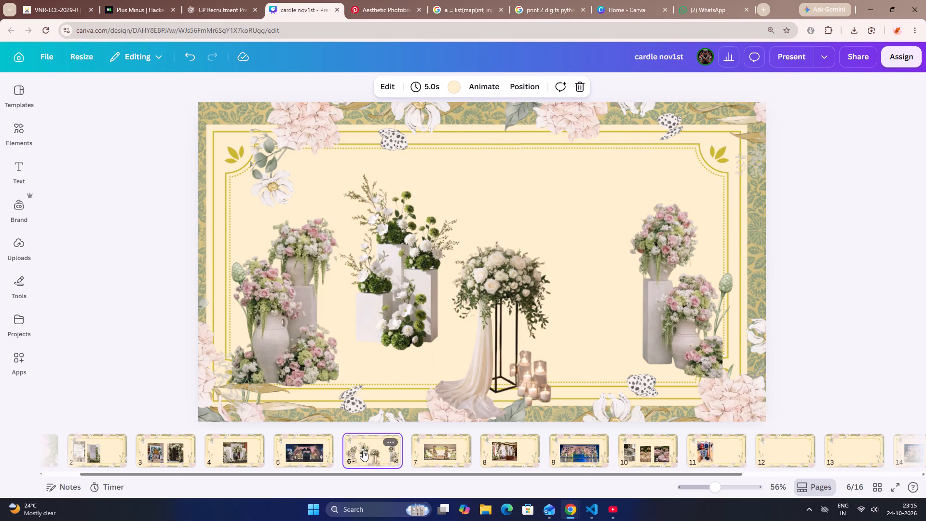
click(301, 463)
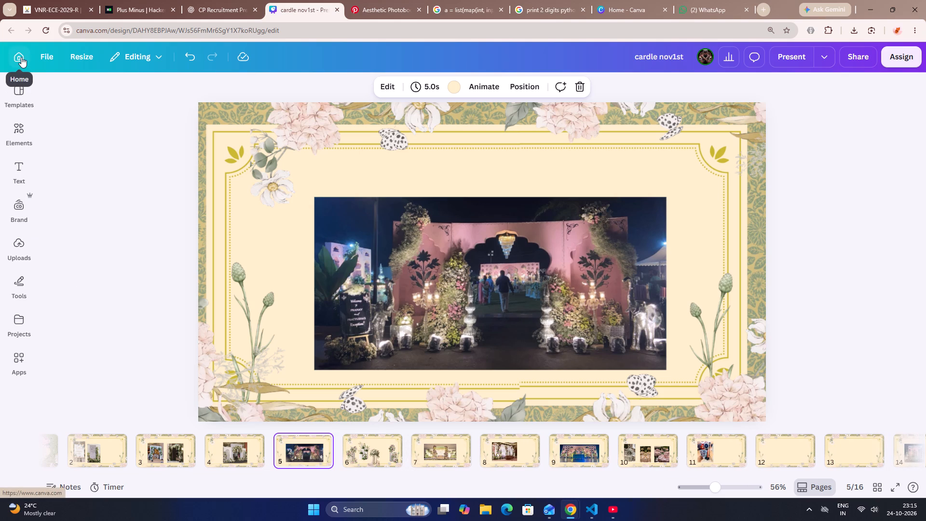
click(96, 457)
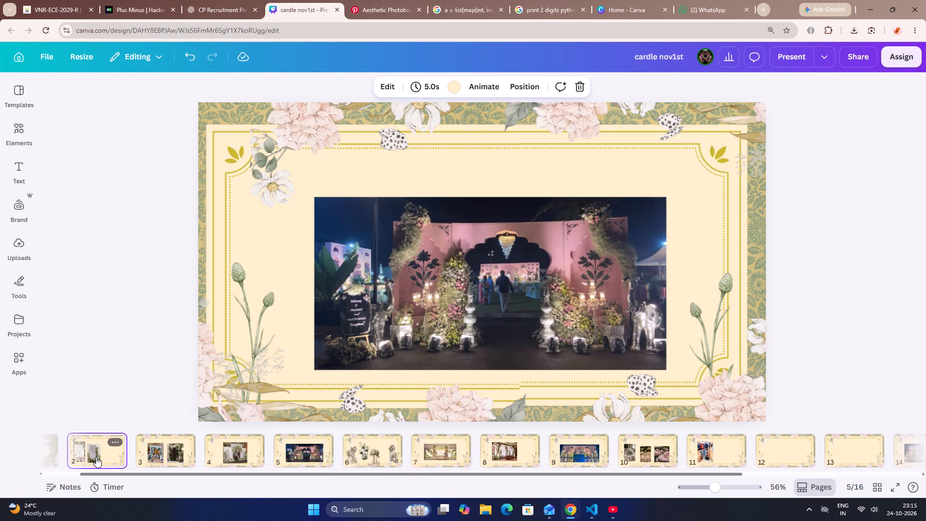
drag(430, 272, 496, 259)
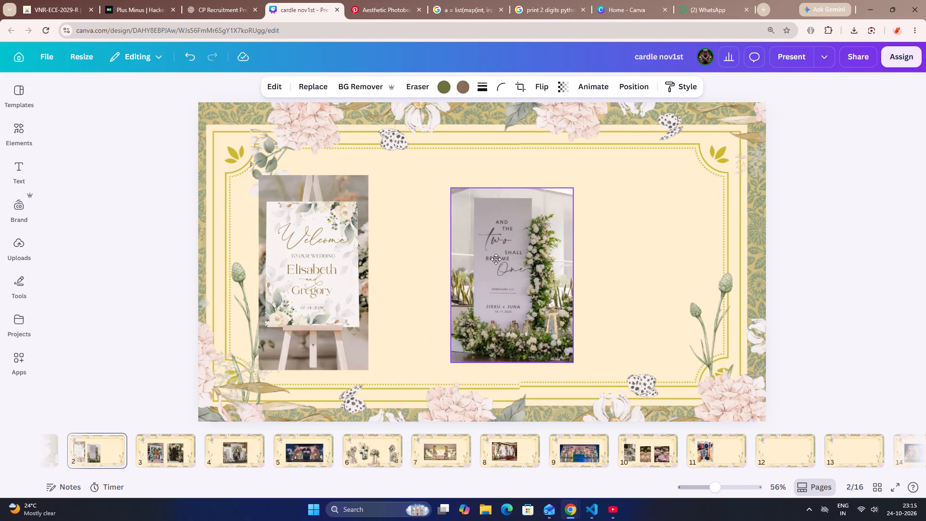
drag(496, 259, 550, 266)
drag(329, 287, 422, 288)
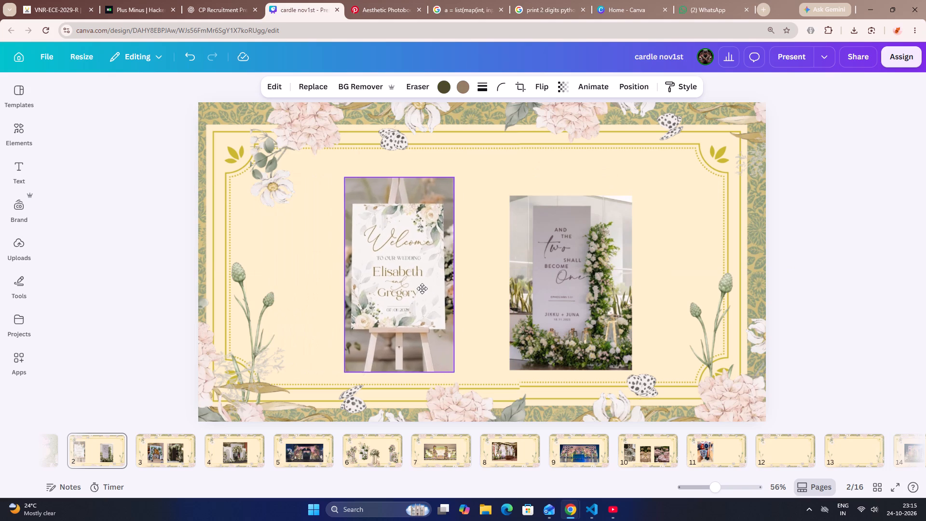
drag(422, 288, 430, 289)
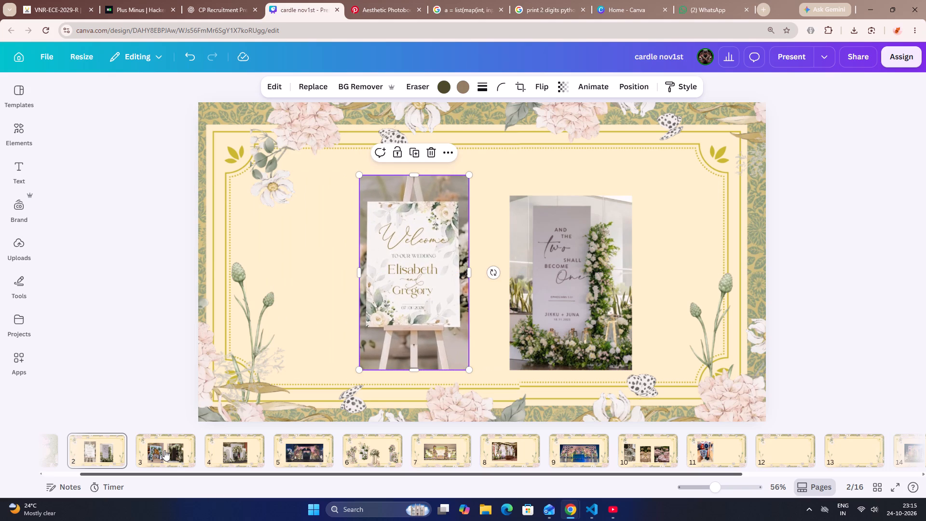
Review the layout of the pages from page 3 through to the closing "Thank you" page.
click(164, 450)
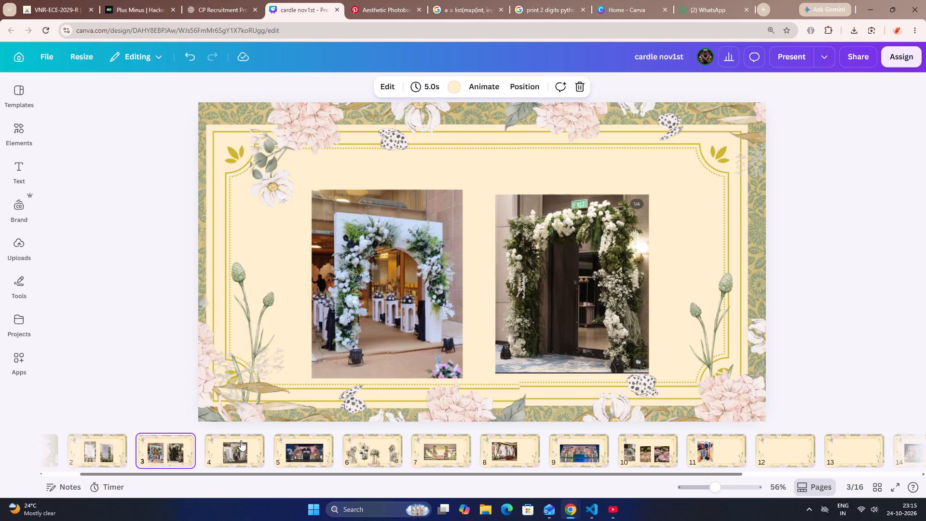
click(223, 451)
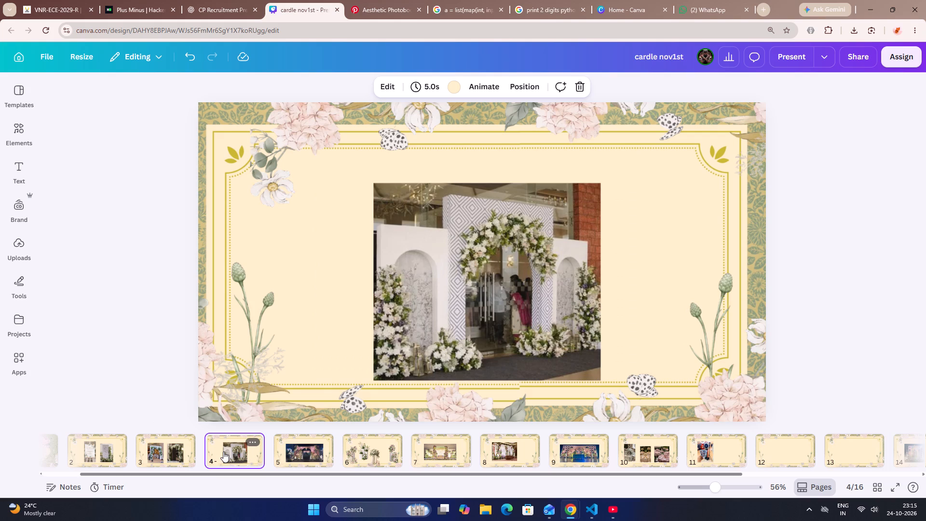
key(Right)
key(Right)
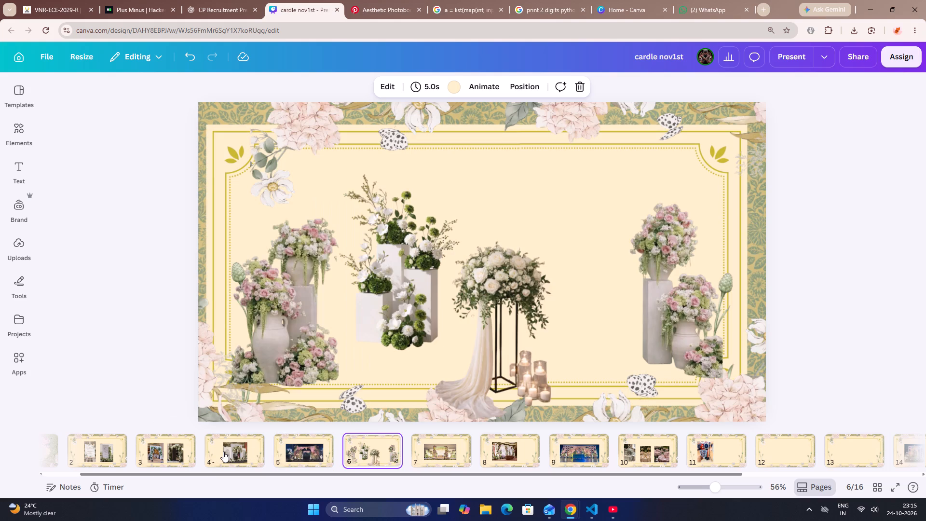
key(Right)
key(Right)
key(Right)
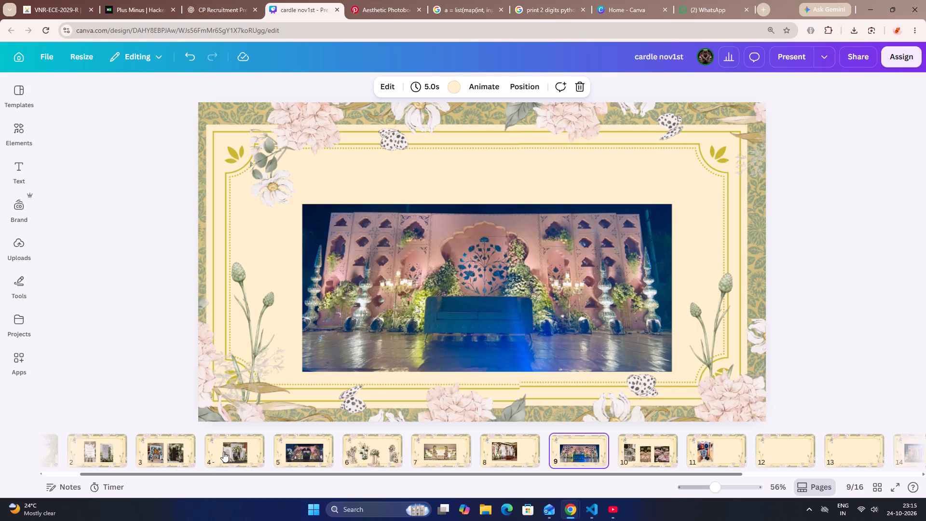
key(Right)
key(Right)
key(Right)
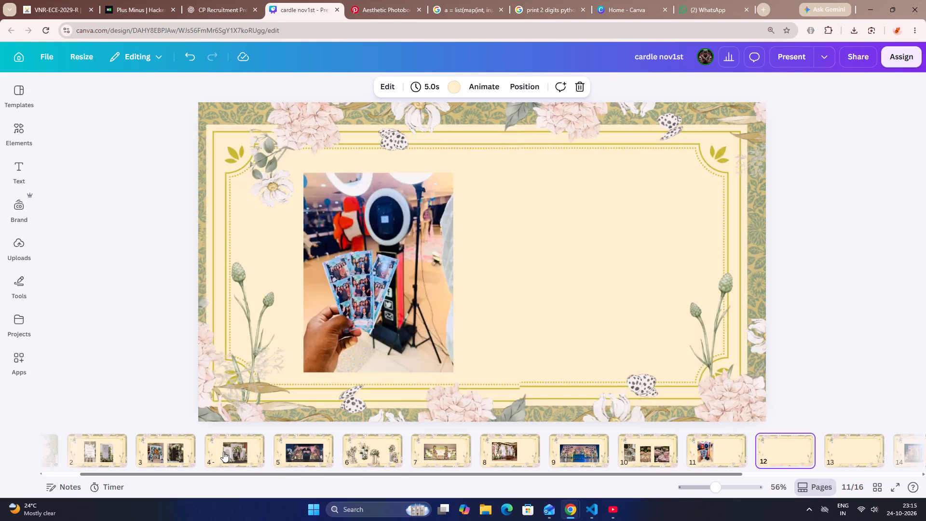
key(Right)
key(Right)
key(Right)
key(Right)
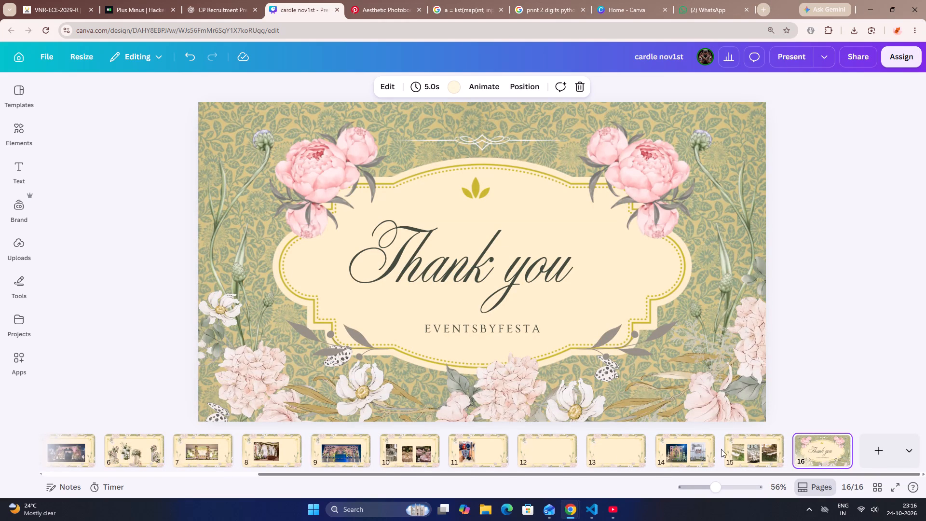
Reorder the pages so the photo backdrop and frame page is page 10 and the chairs page is page 11.
drag(745, 448, 414, 457)
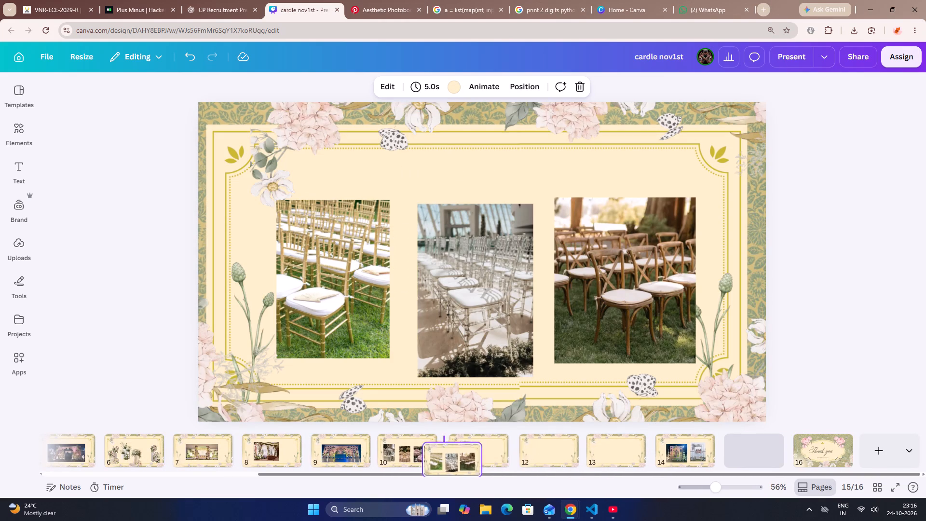
drag(414, 457, 349, 452)
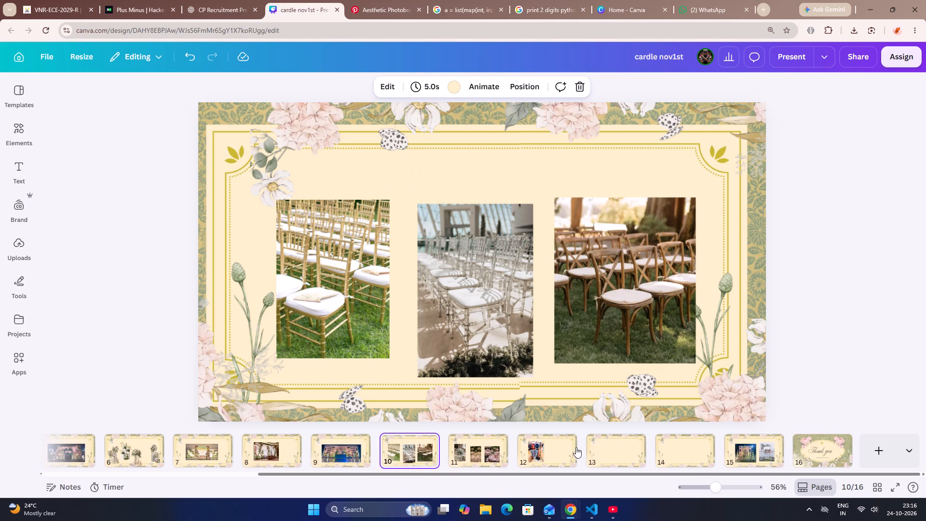
drag(773, 451, 397, 457)
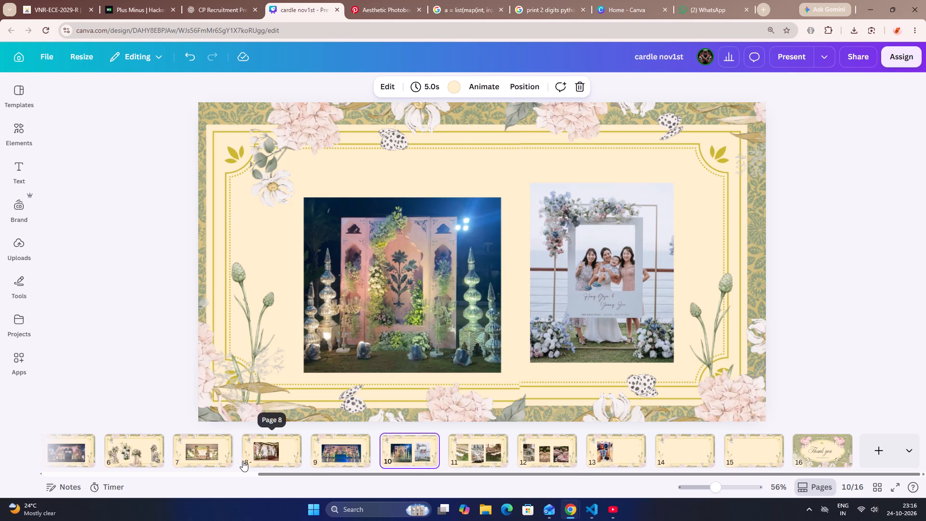
On page 8, shift the floral stage image with the brown sofa slightly left and down.
click(277, 452)
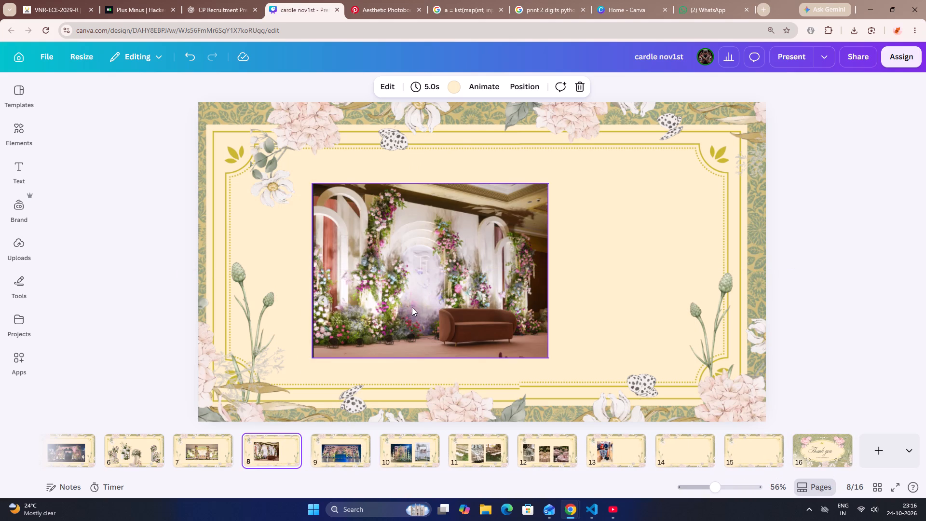
drag(412, 307, 401, 313)
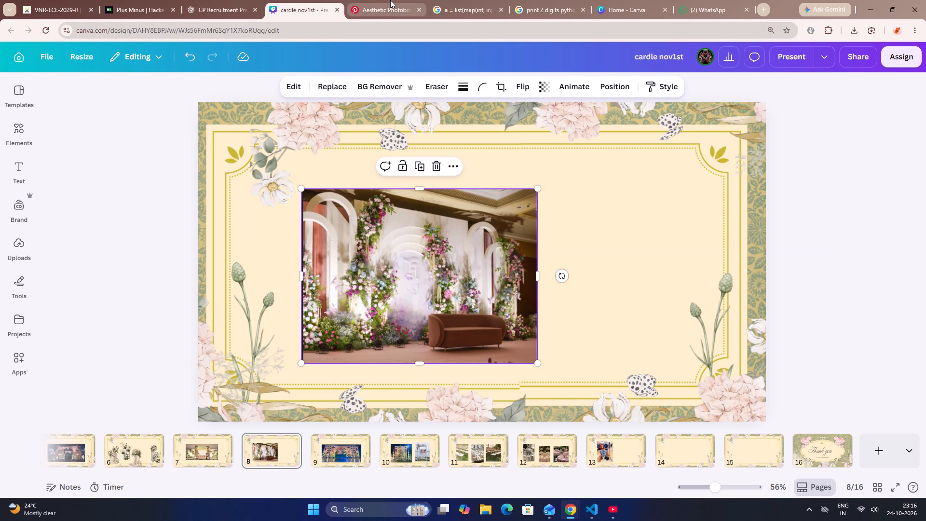
Switch to Pinterest, leave the open photobooth pin and search for "green backdrop".
click(390, 0)
click(53, 96)
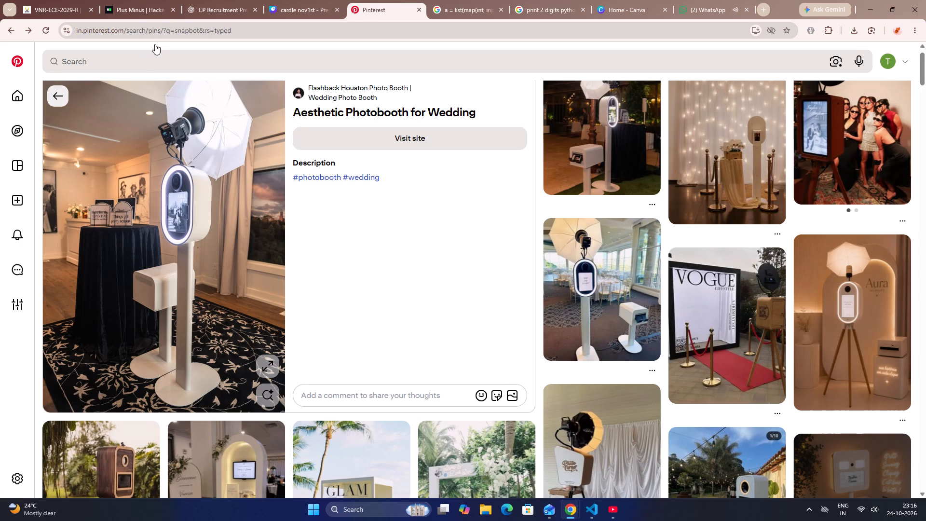
click(146, 60)
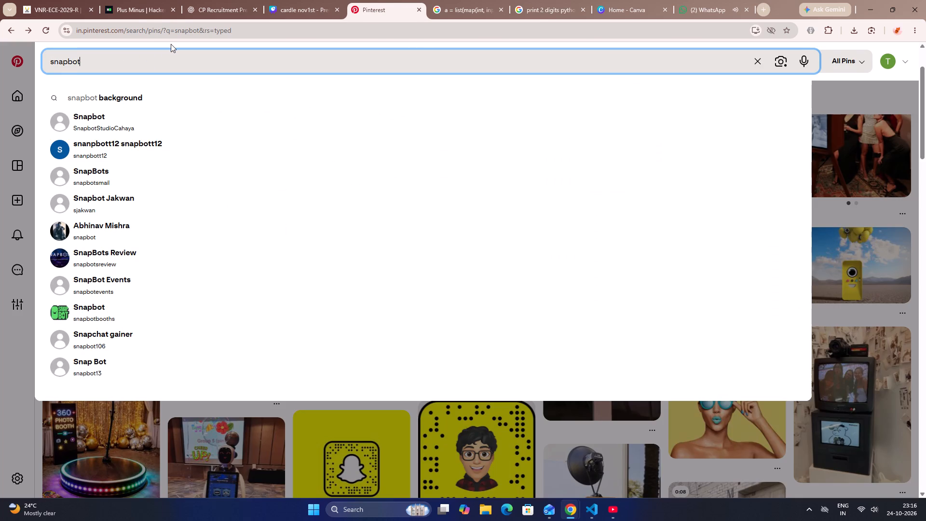
key(BackSpace)
key(BackSpace)
key(BackSpace)
key(BackSpace)
key(BackSpace)
key(BackSpace)
key(BackSpace)
key(BackSpace)
key(BackSpace)
key(BackSpace)
key(BackSpace)
key(BackSpace)
key(BackSpace)
key(BackSpace)
key(BackSpace)
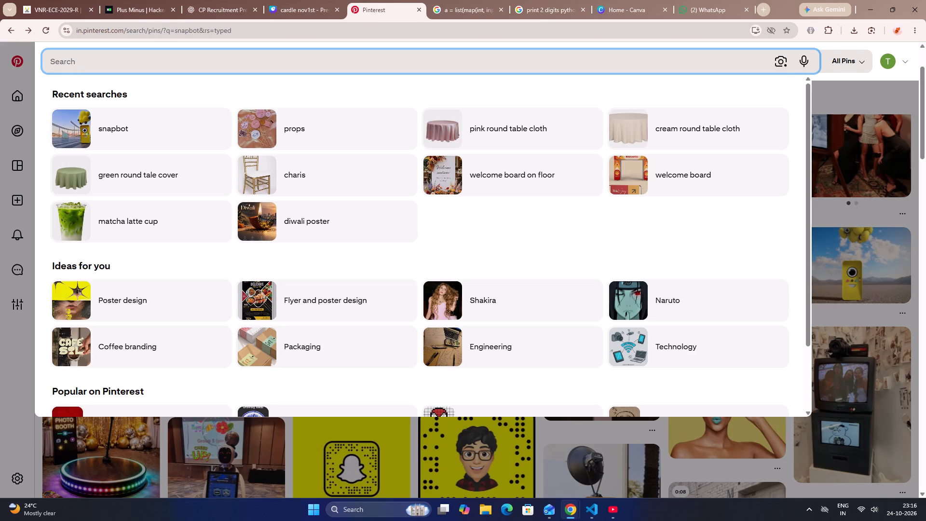
text(green back)
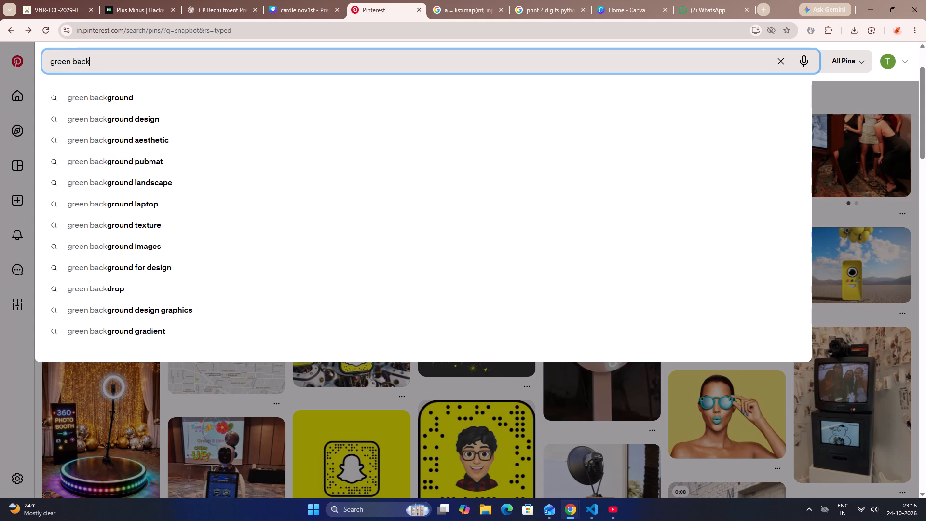
text(drop)
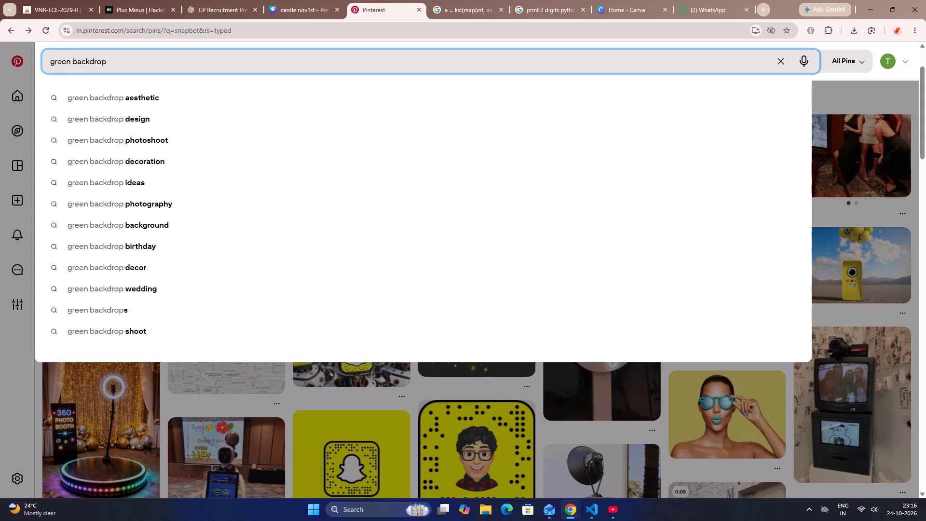
key(Return)
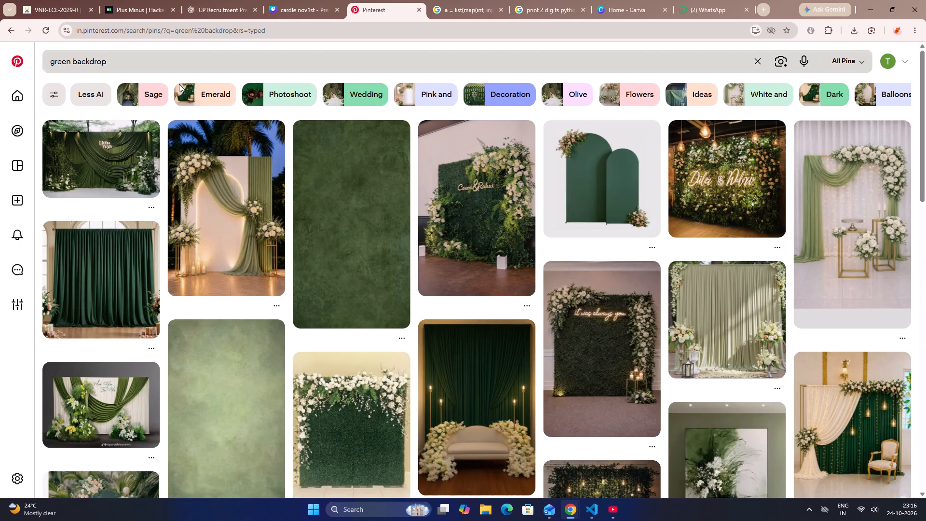
Look through the green backdrop results and open the "Wedding Backdrop Decor" pin with draped green fabric.
scroll(179, 84, down, 7)
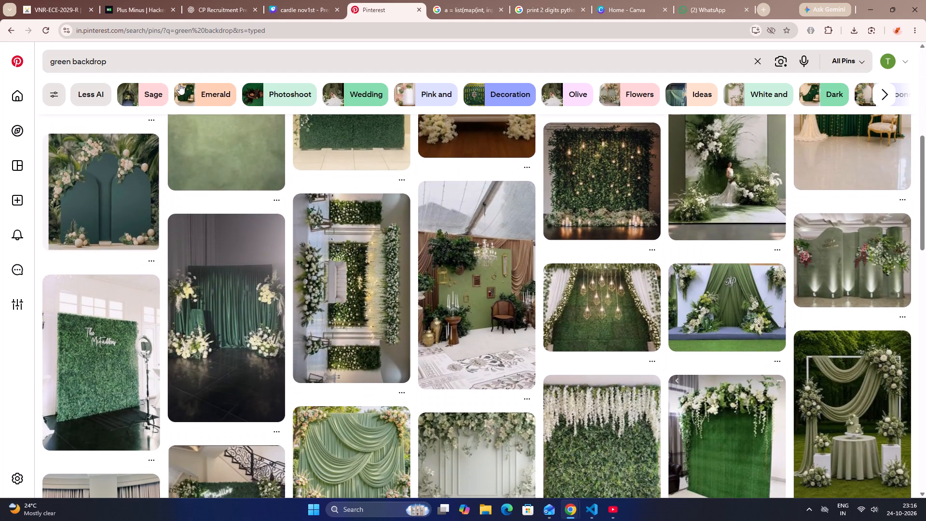
scroll(179, 84, down, 5)
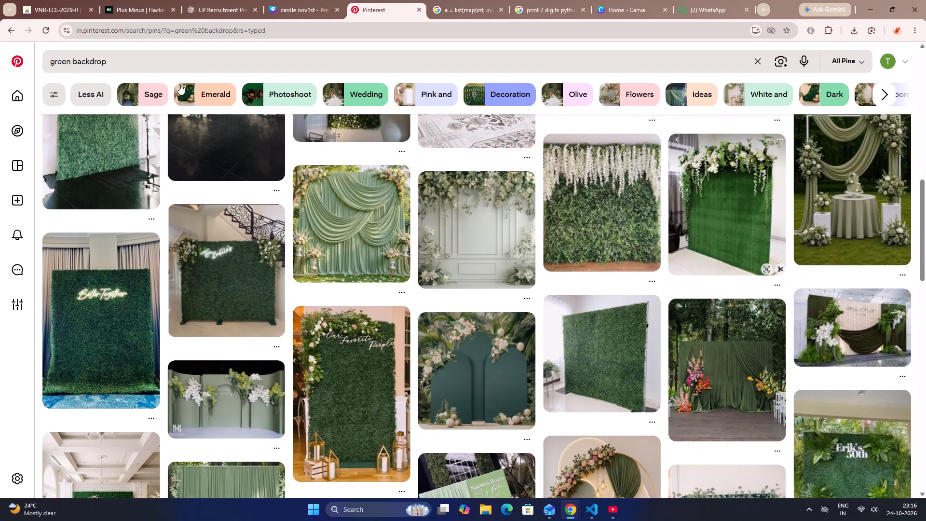
scroll(179, 84, up, 9)
scroll(109, 183, up, 4)
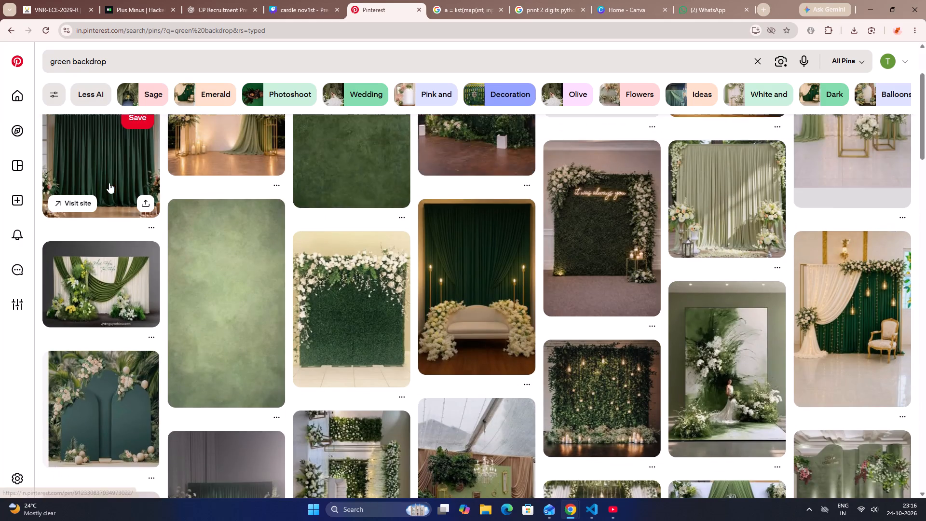
scroll(109, 183, up, 4)
click(109, 175)
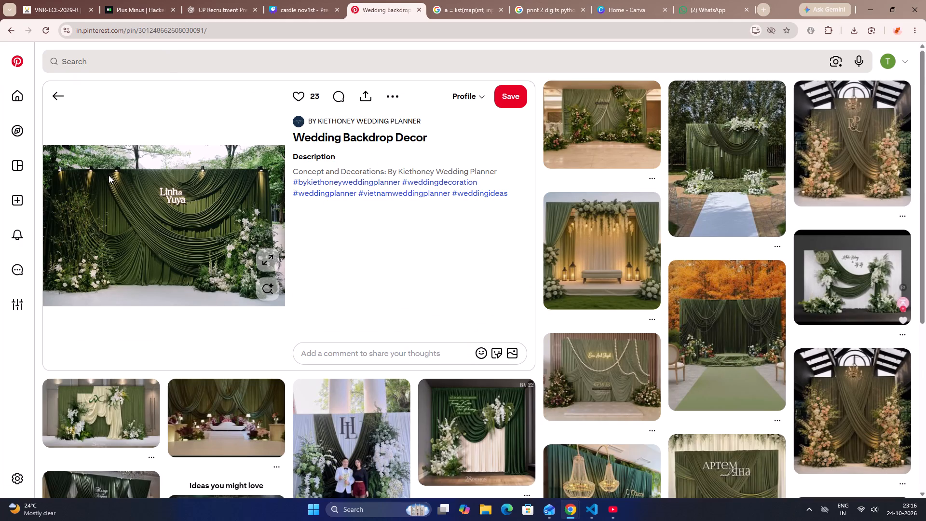
Examine the pins related to "Wedding Backdrop Decor" and open the green and white floral one with the curved pink sofa.
scroll(109, 175, down, 10)
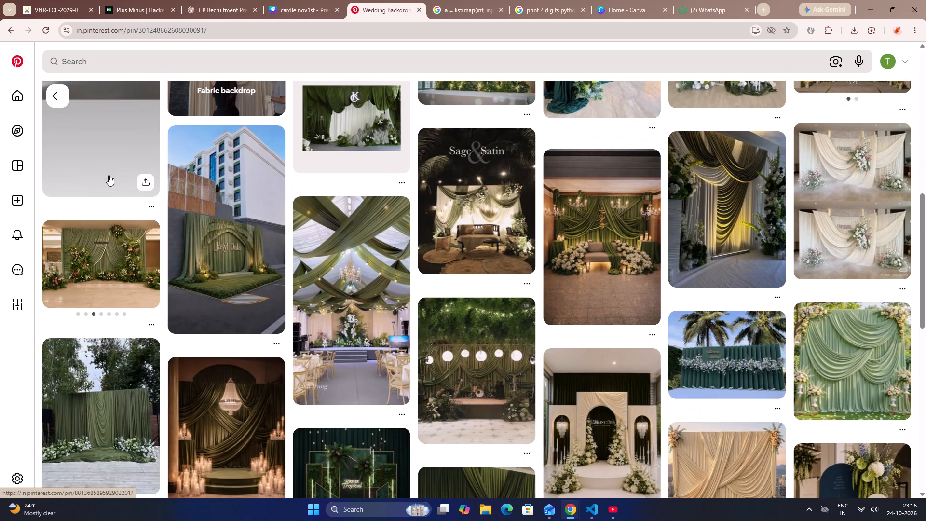
scroll(158, 156, down, 4)
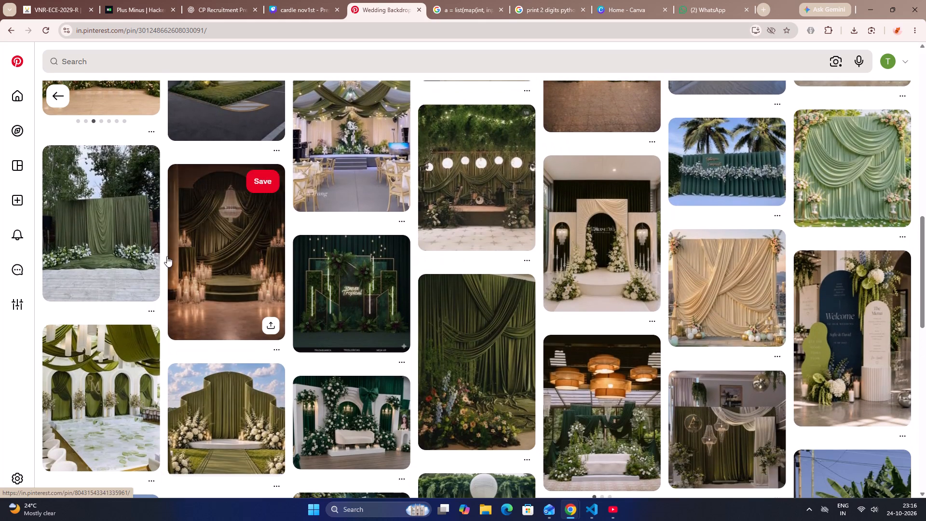
scroll(167, 284, down, 2)
scroll(173, 369, down, 1)
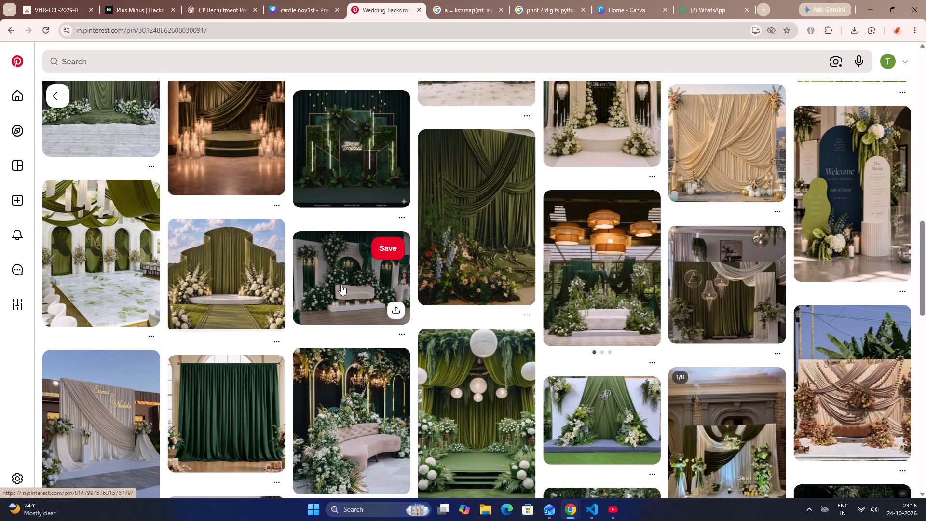
click(346, 438)
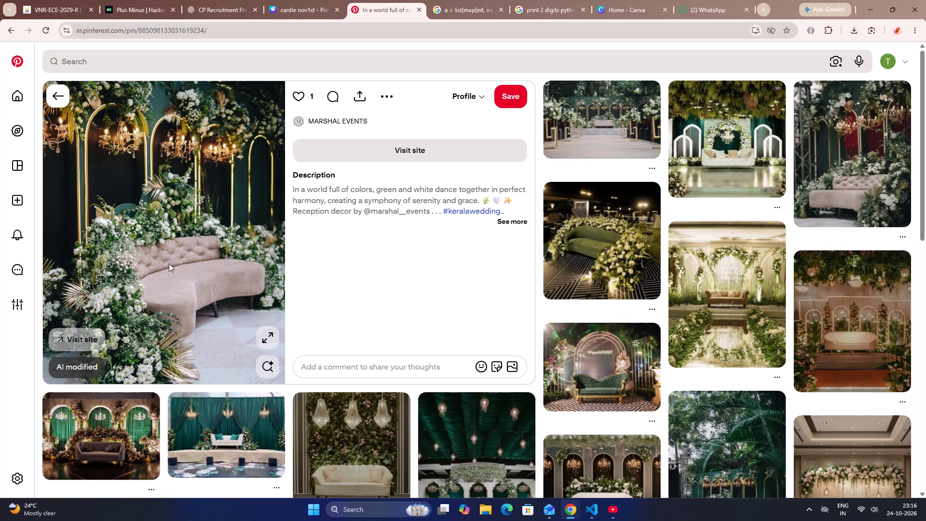
Look through the pins related to the curved pink sofa and open the white floral pedestal with gold arches.
scroll(169, 263, down, 1)
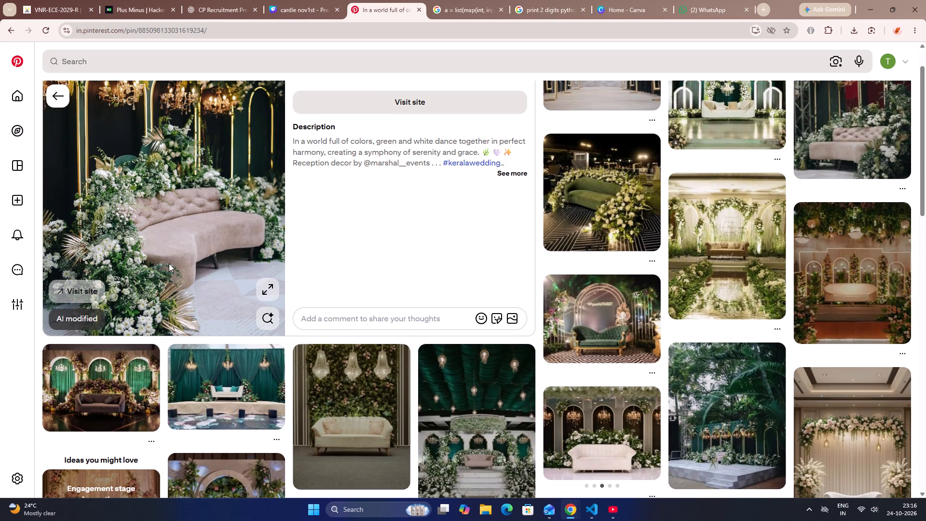
scroll(170, 265, down, 5)
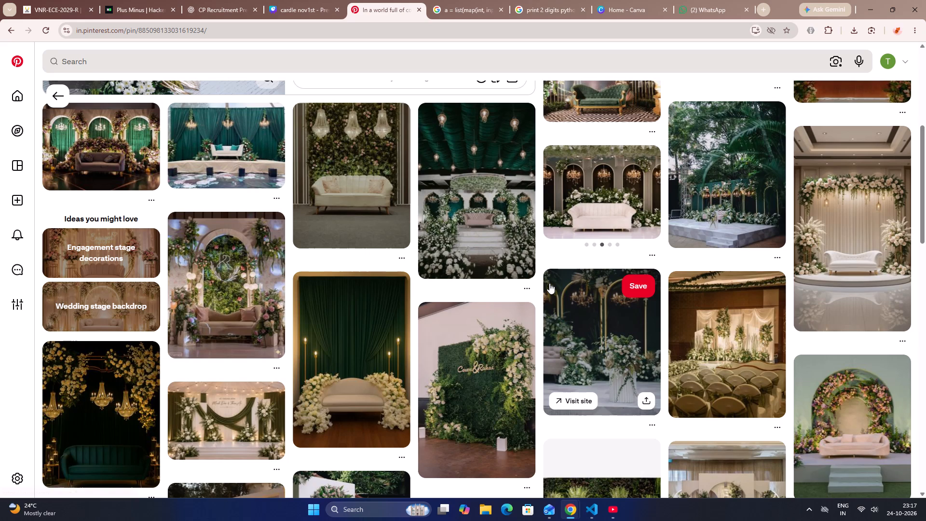
click(573, 355)
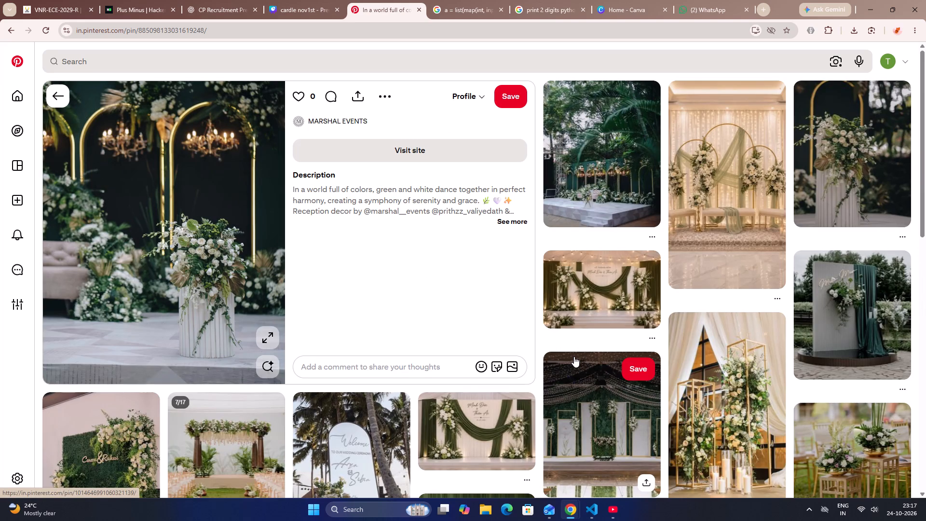
Look through the pins related to the floral pedestal and open the outdoor green stage with gold arches and chandeliers.
scroll(577, 358, down, 4)
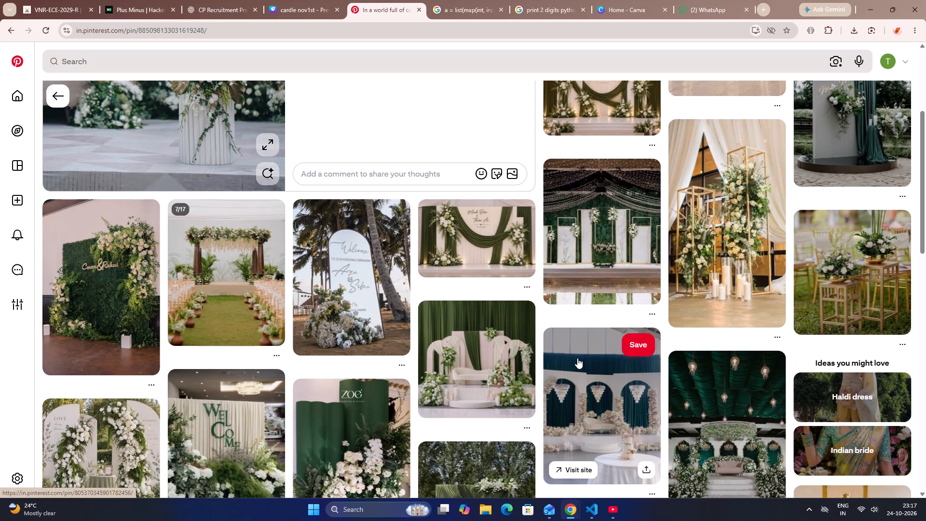
scroll(577, 358, down, 2)
scroll(570, 347, up, 7)
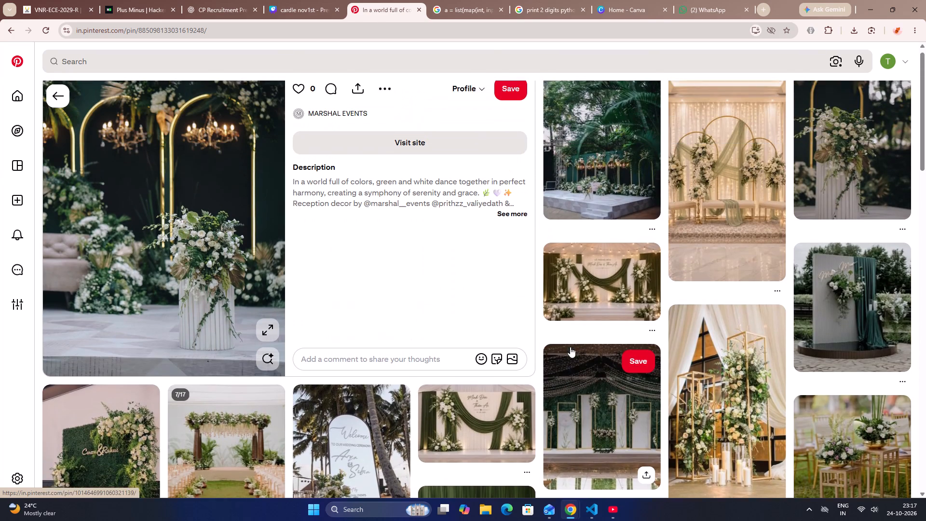
scroll(570, 345, up, 3)
click(592, 166)
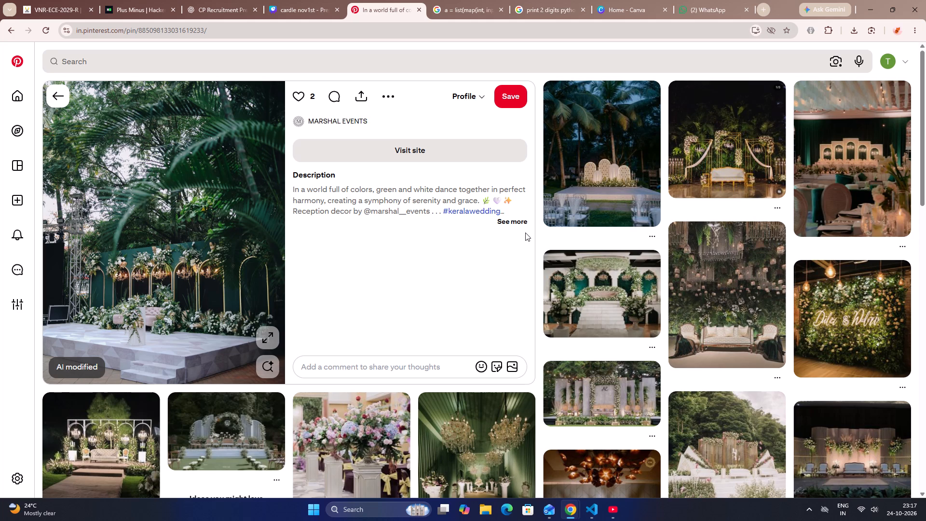
Examine the pins related to the outdoor green and gold stage for further backdrop ideas.
scroll(586, 257, down, 1)
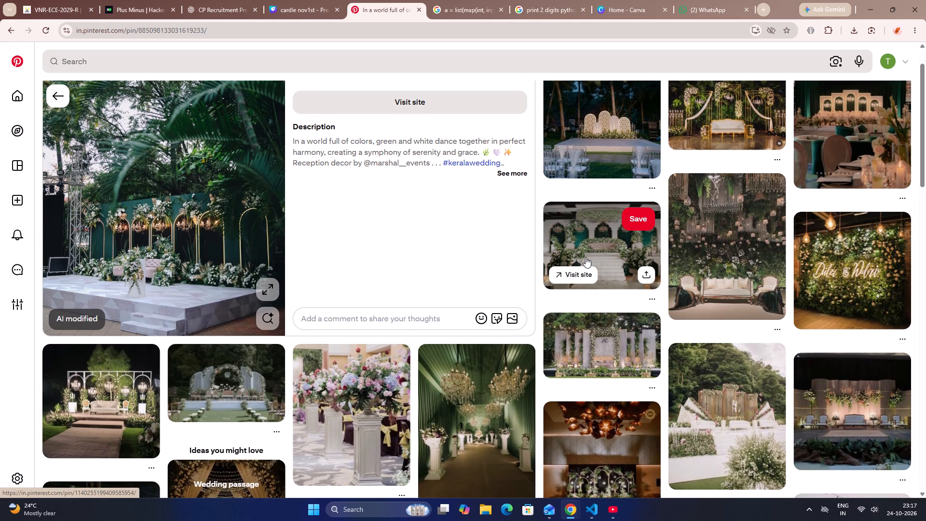
scroll(586, 257, down, 5)
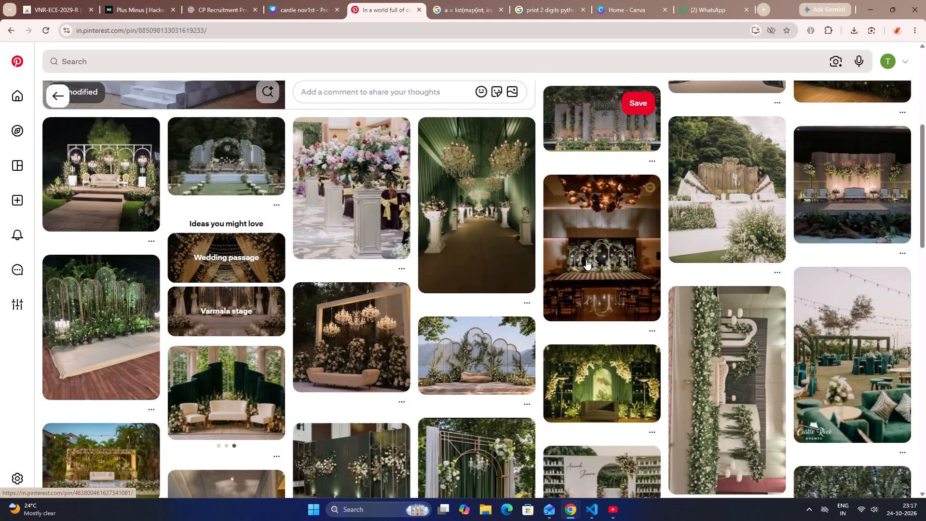
scroll(579, 268, down, 5)
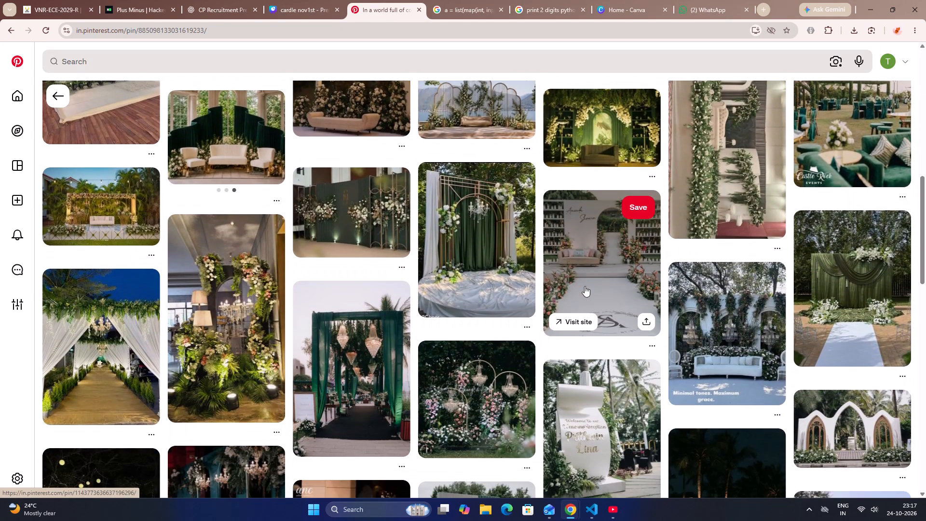
scroll(585, 286, down, 5)
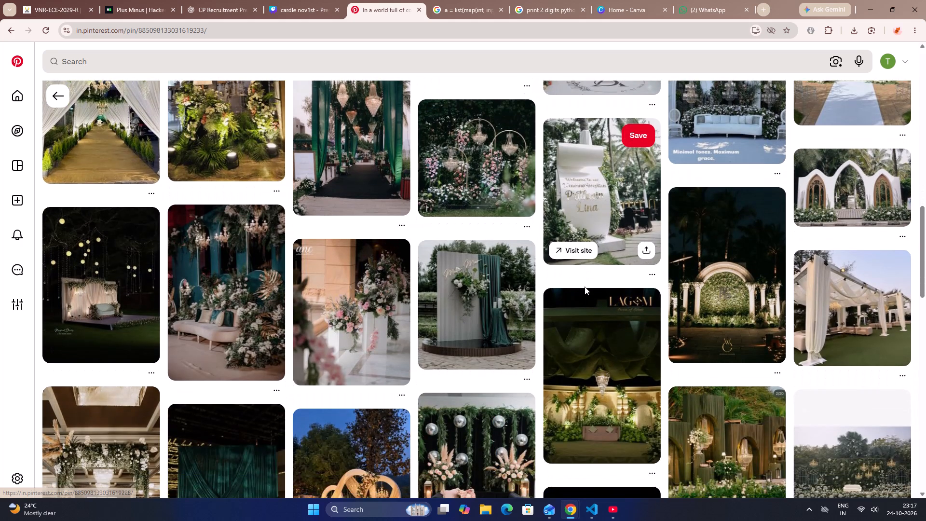
scroll(585, 287, down, 3)
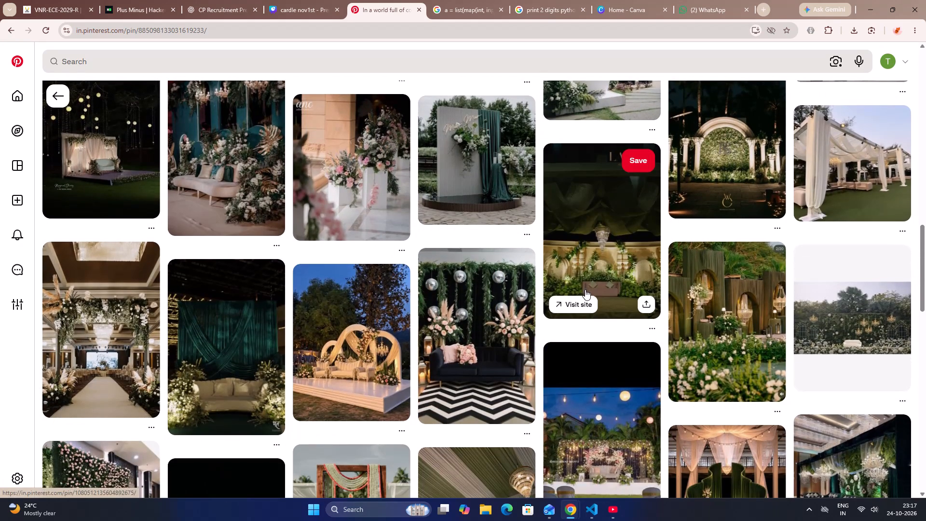
scroll(585, 292, down, 4)
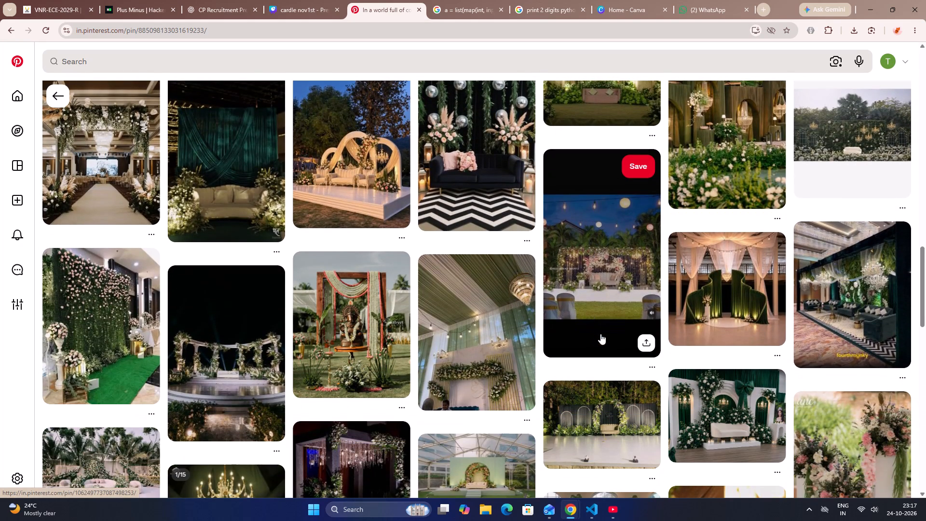
Return to the "green backdrop" search results and look further through them for a suitable backdrop.
click(59, 103)
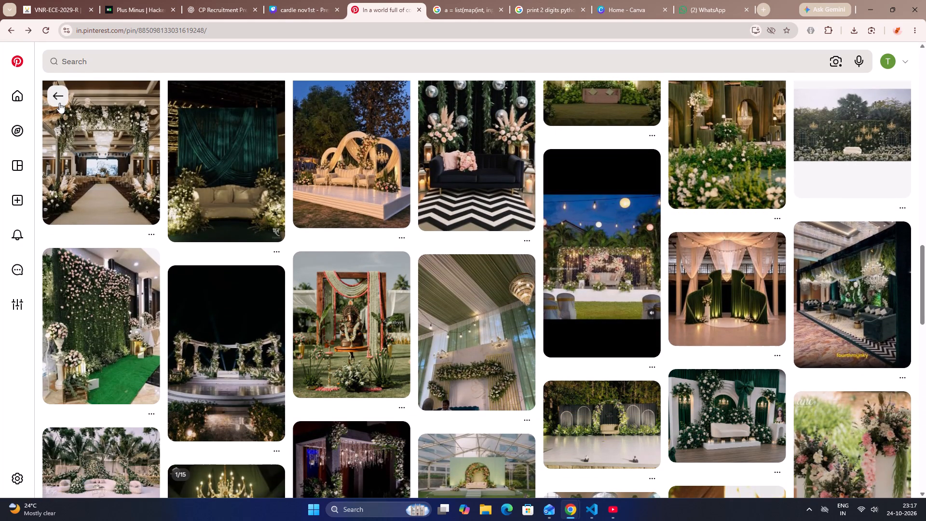
click(59, 103)
click(59, 103)
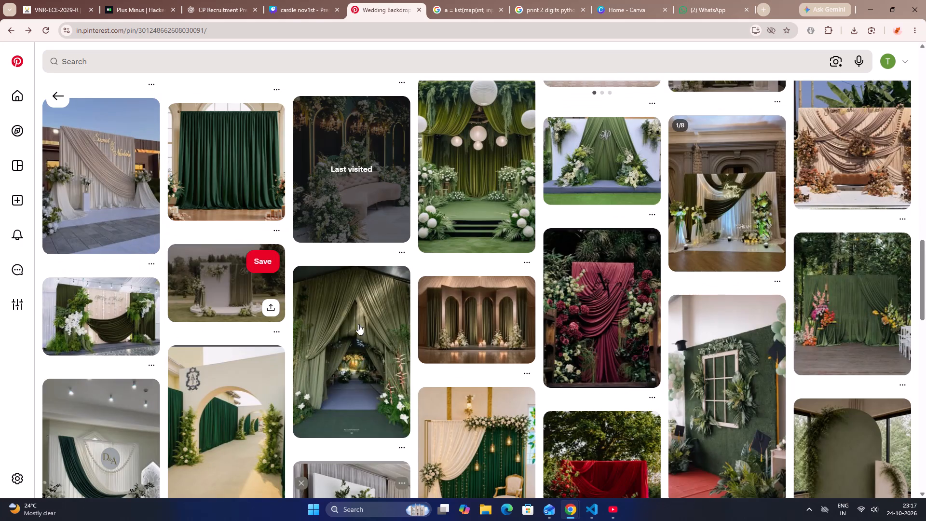
click(67, 99)
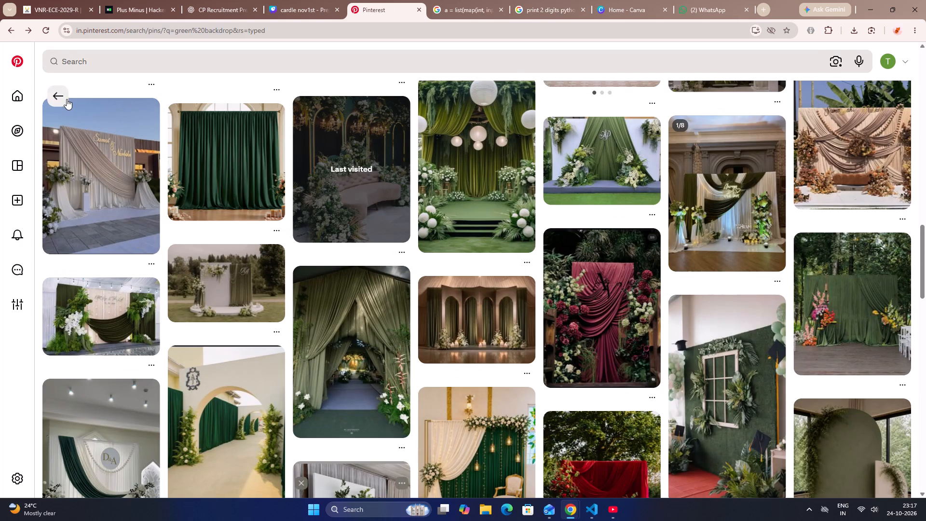
scroll(438, 253, down, 7)
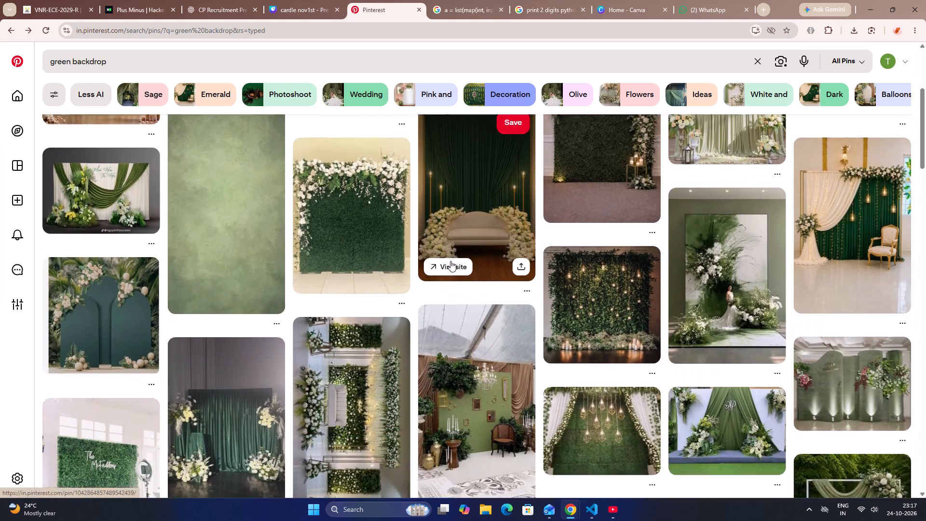
scroll(450, 261, down, 8)
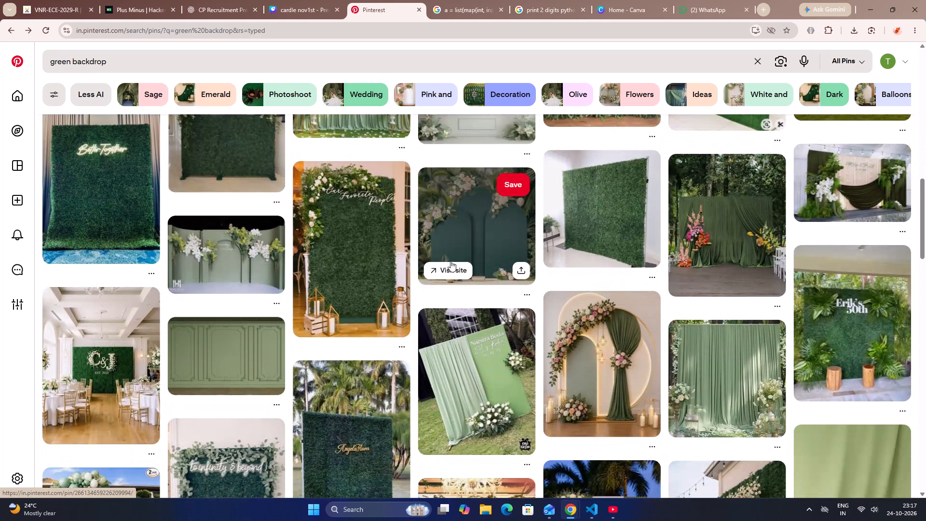
scroll(450, 261, down, 9)
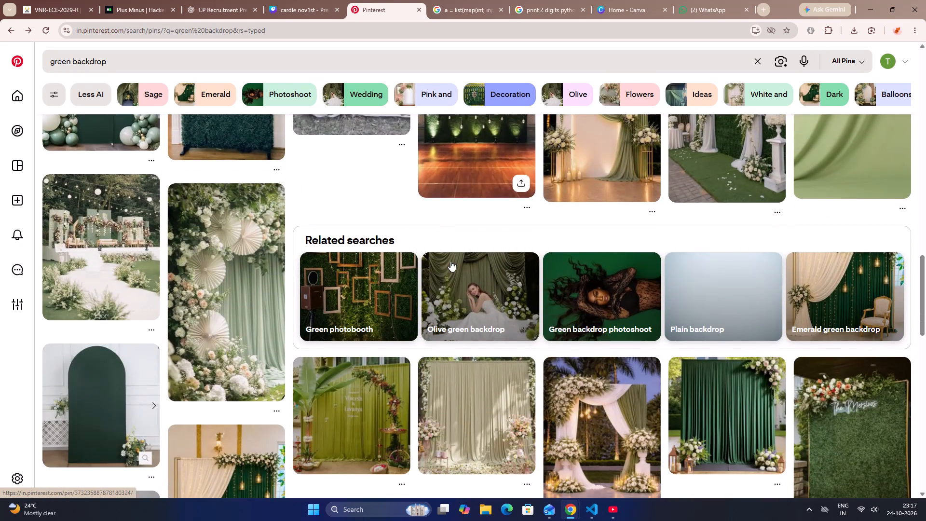
scroll(450, 261, down, 13)
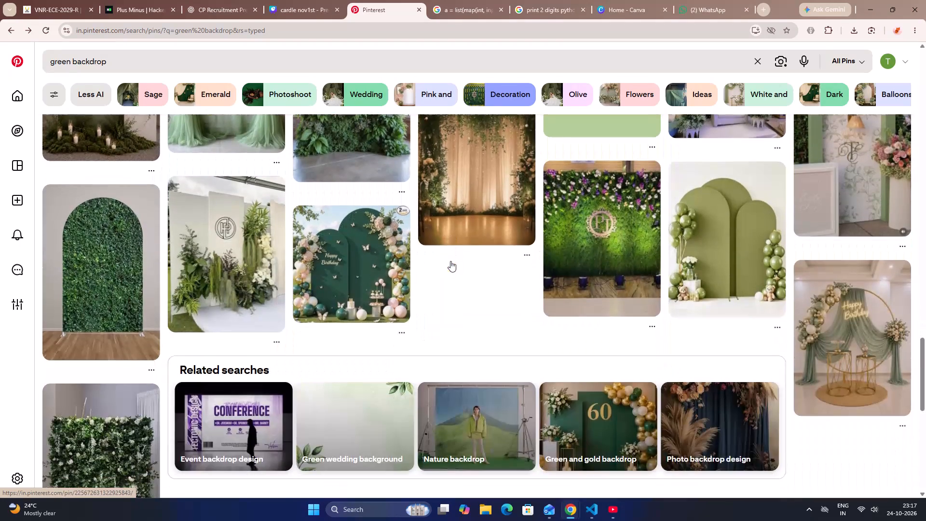
scroll(450, 261, down, 11)
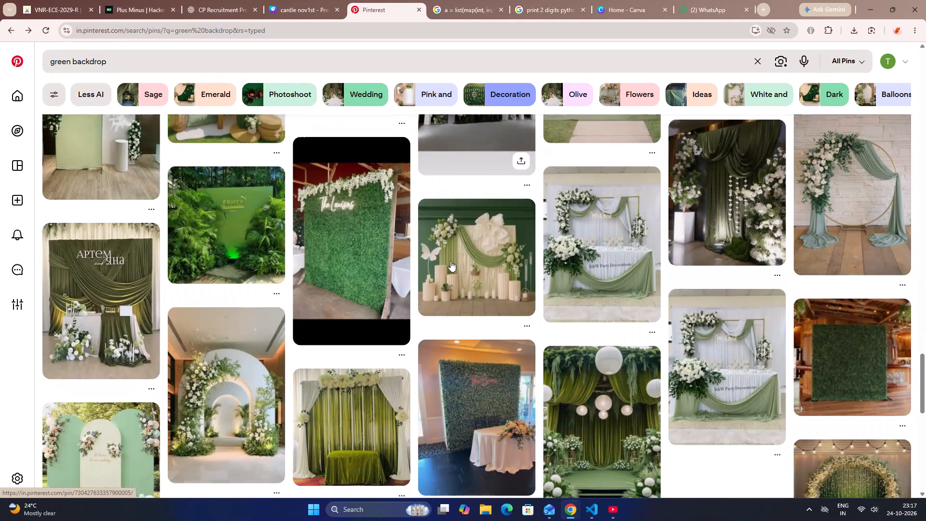
scroll(450, 261, down, 8)
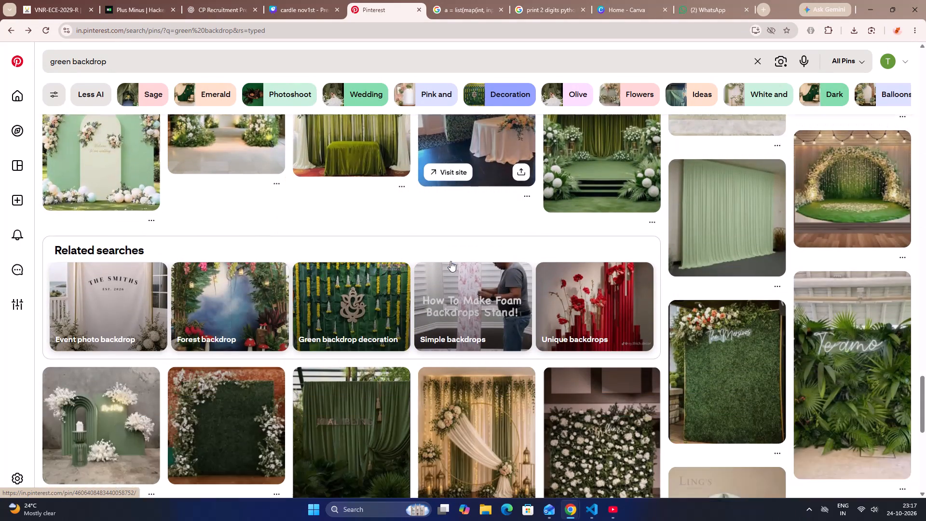
scroll(450, 261, down, 7)
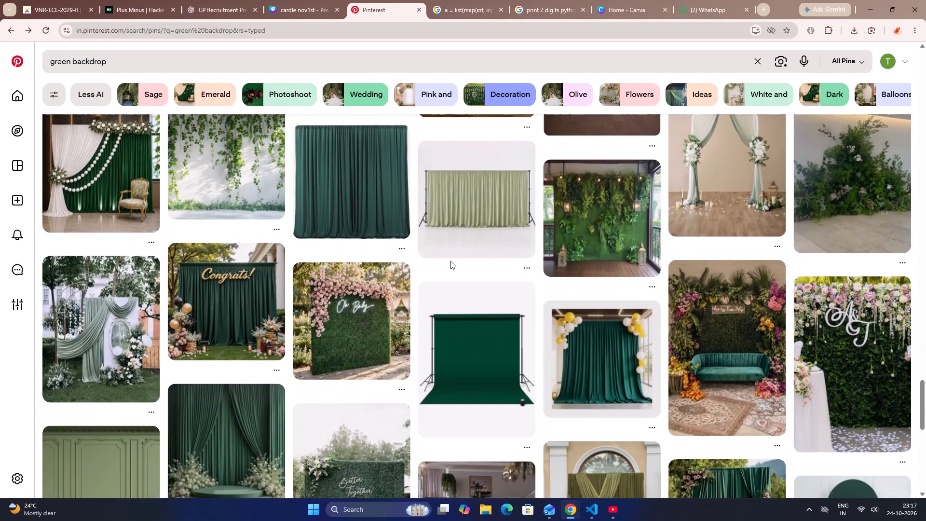
scroll(450, 261, down, 6)
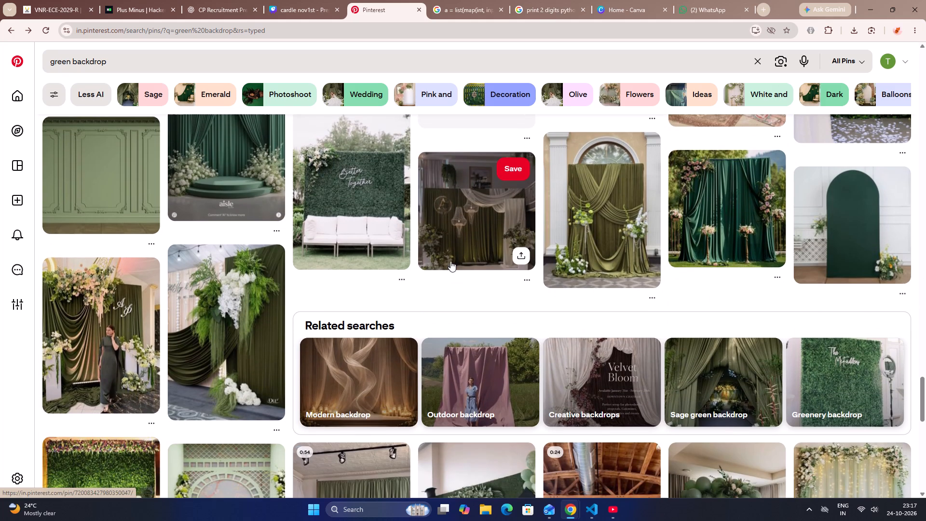
scroll(450, 261, down, 4)
scroll(450, 261, up, 4)
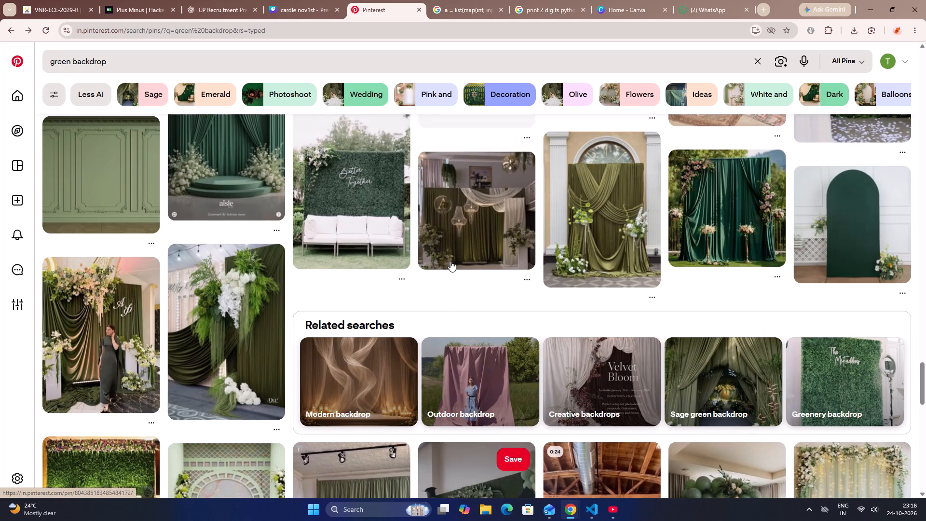
scroll(450, 261, up, 13)
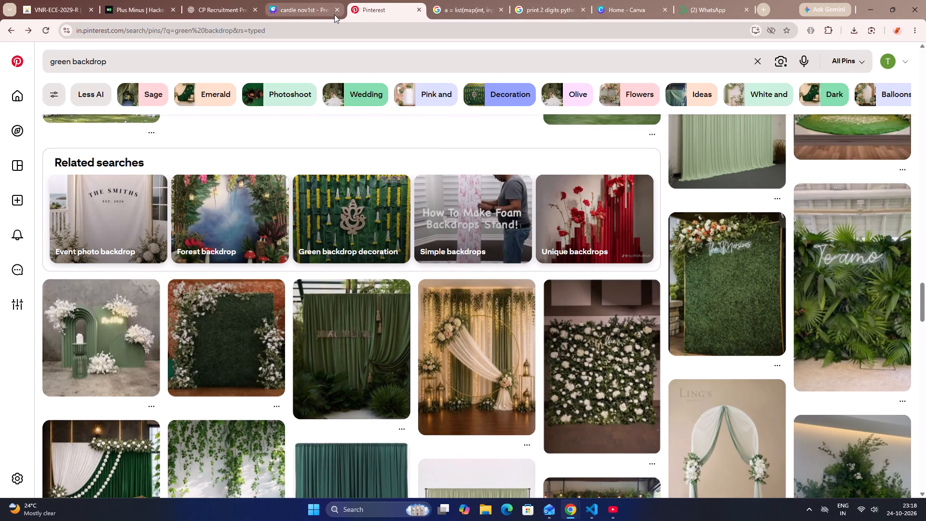
Switch to the Canva design "cardle nov1st" and review its pages in order from page 1 through page 10.
click(315, 14)
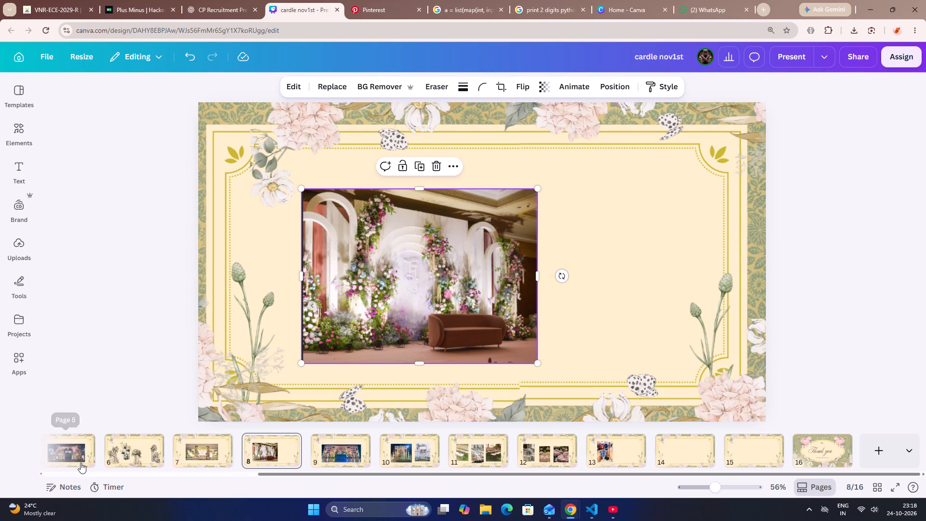
click(81, 463)
key(Left)
key(Left)
key(Left)
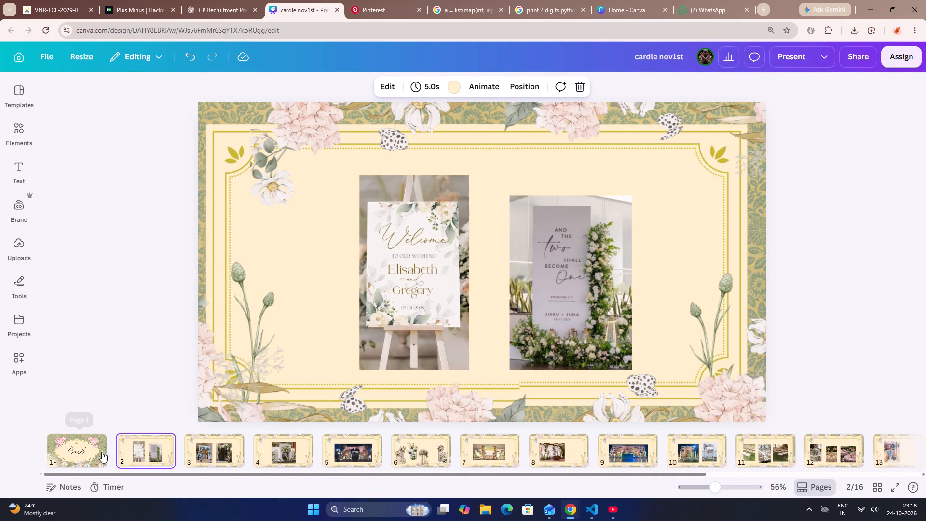
key(Left)
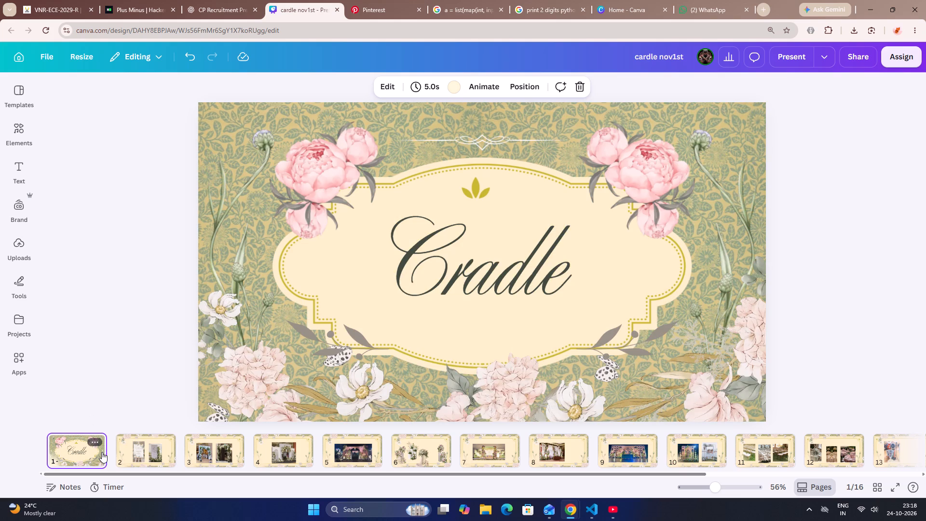
key(Right)
key(Right)
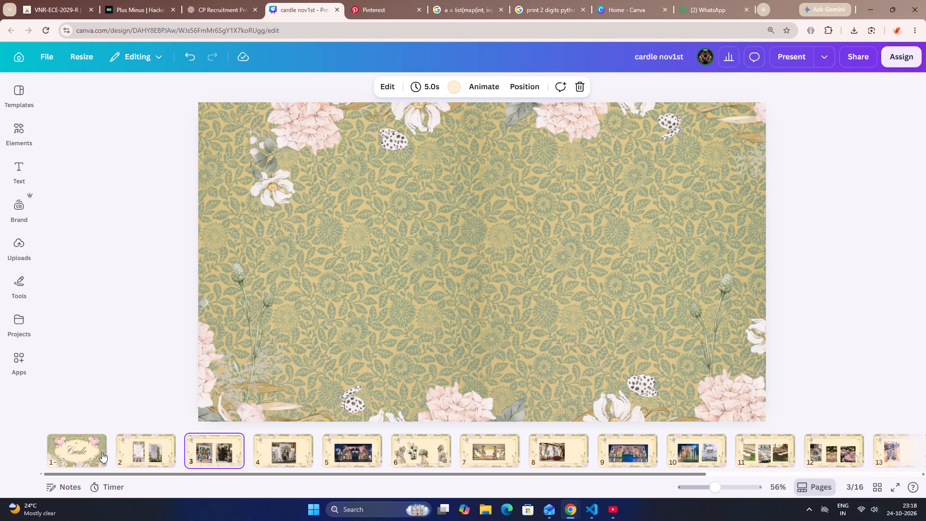
key(Right)
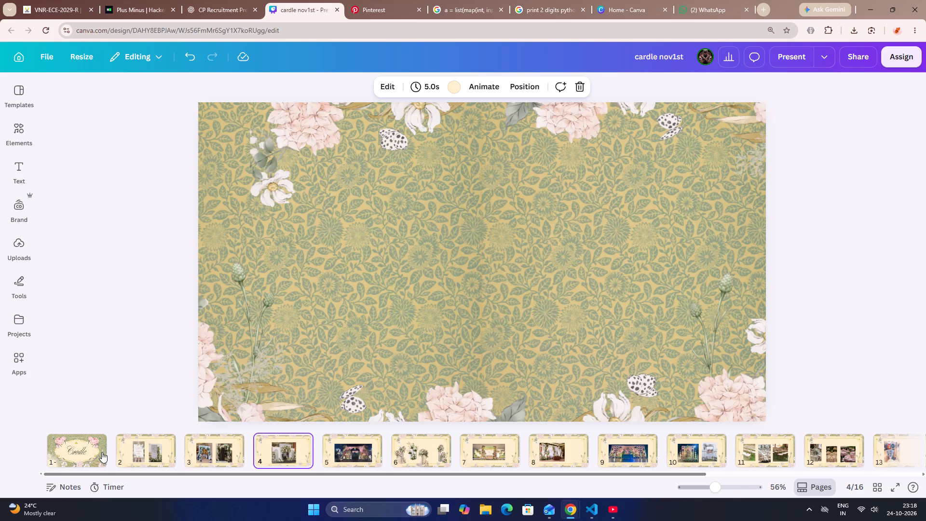
key(Right)
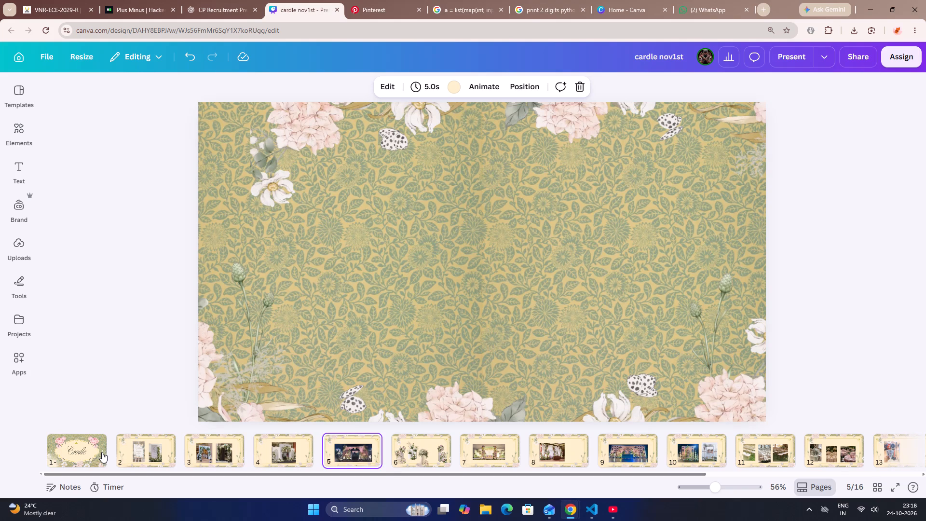
key(Right)
key(Right)
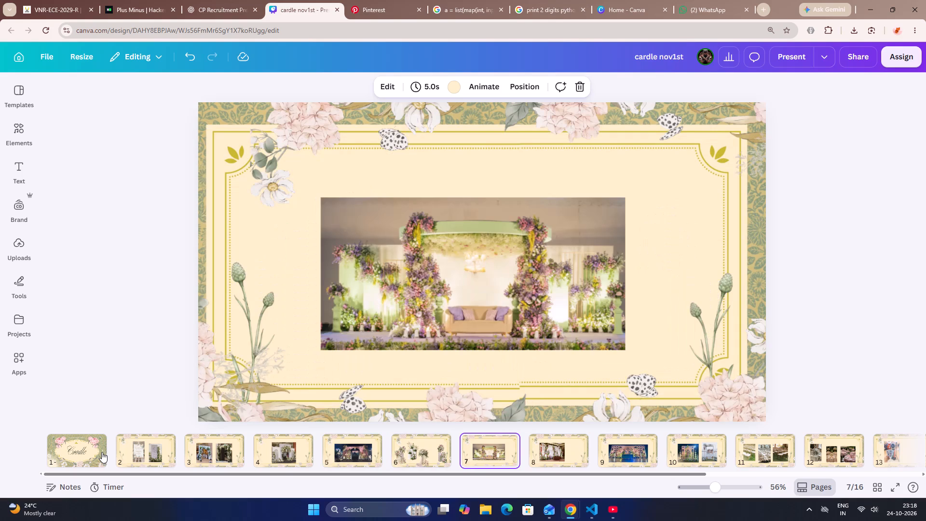
key(Right)
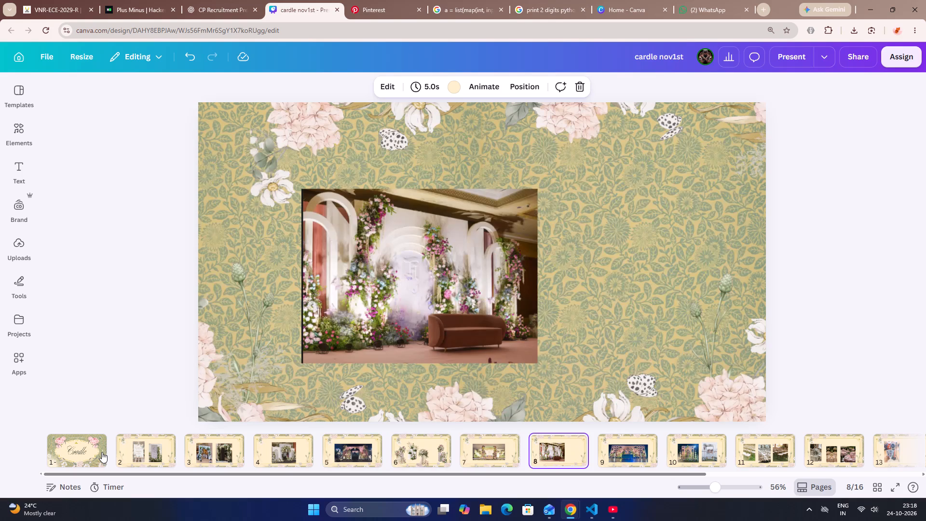
key(Right)
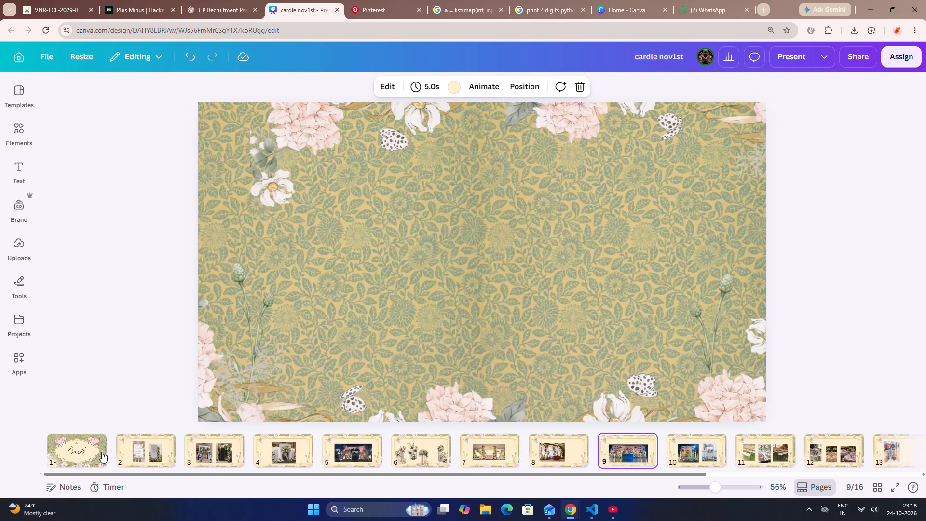
key(Right)
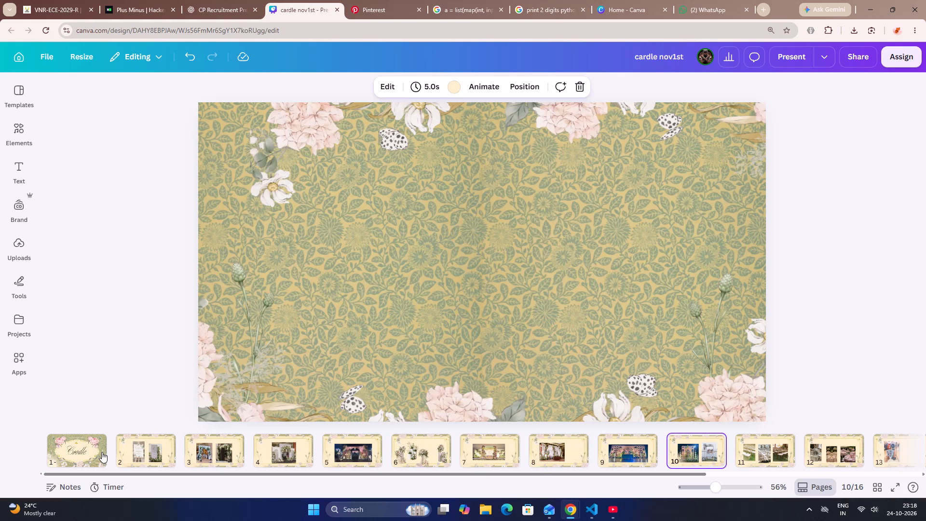
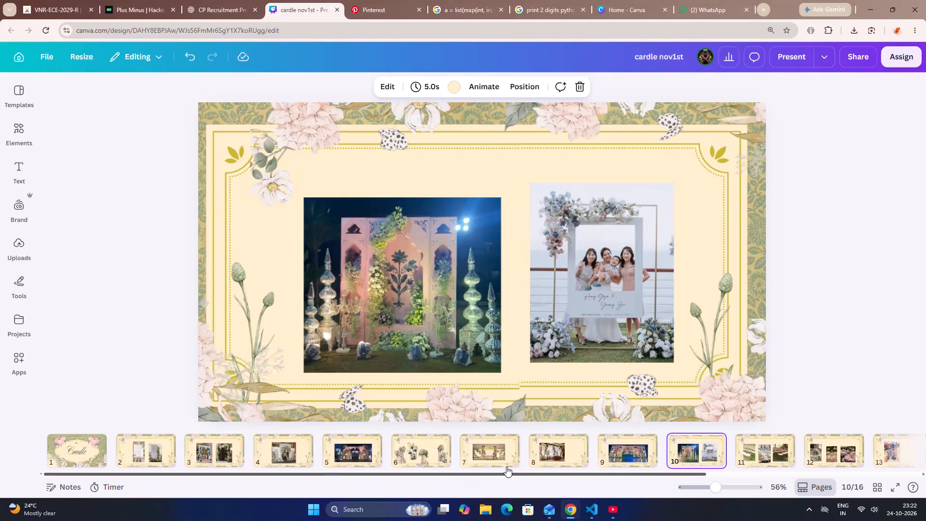
Review the remaining pages from page 11 through the closing Thank you page, and go back through all pages to page 1.
click(783, 456)
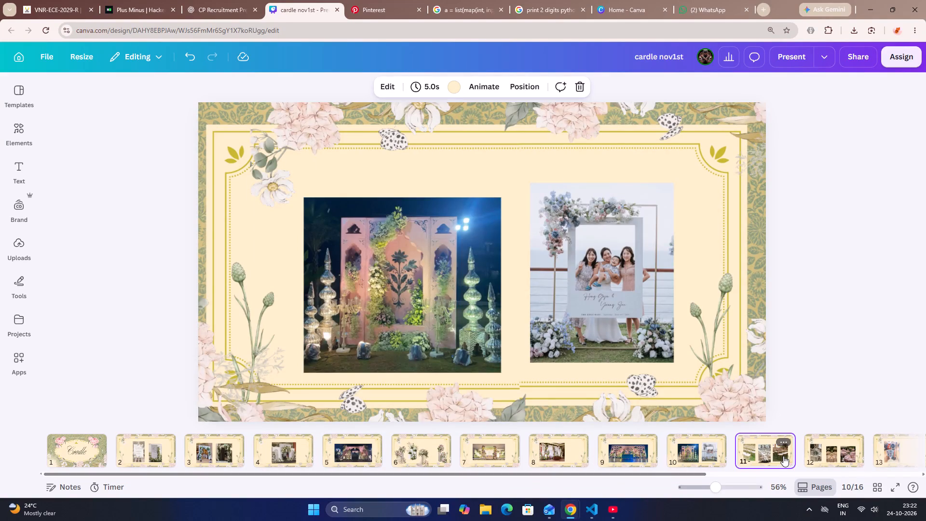
key(Right)
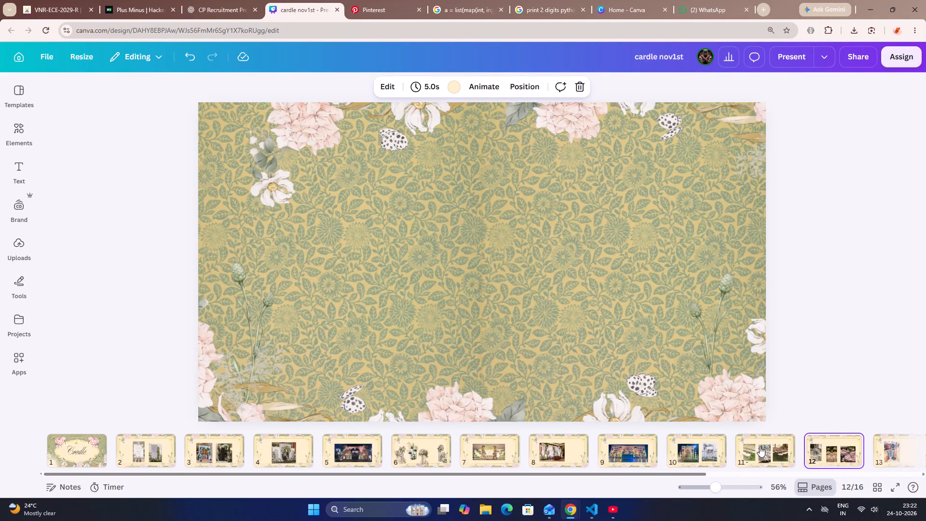
key(Right)
key(Right)
key(Right)
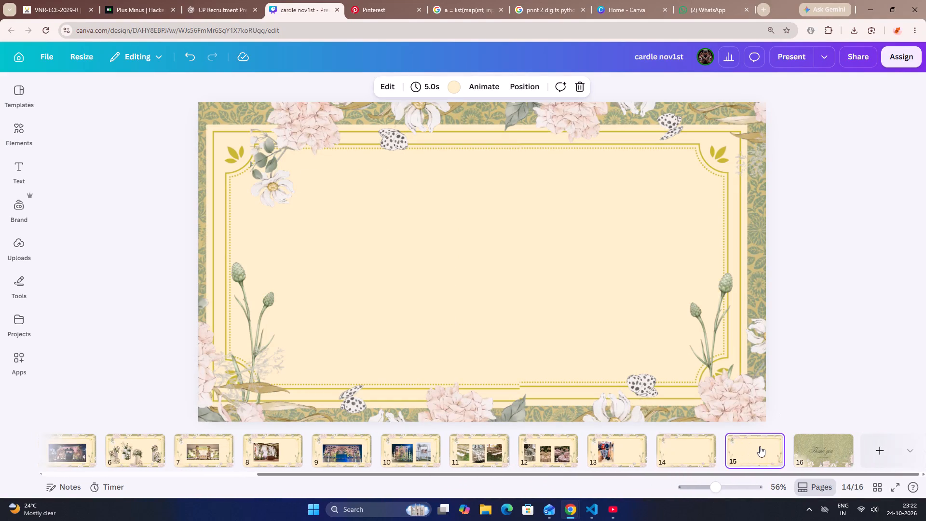
key(Right)
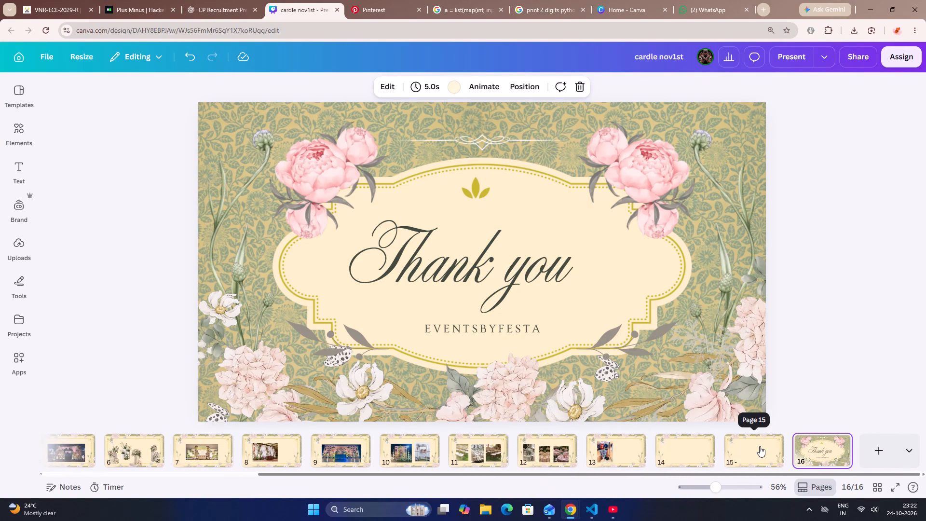
key(Left)
key(Left)
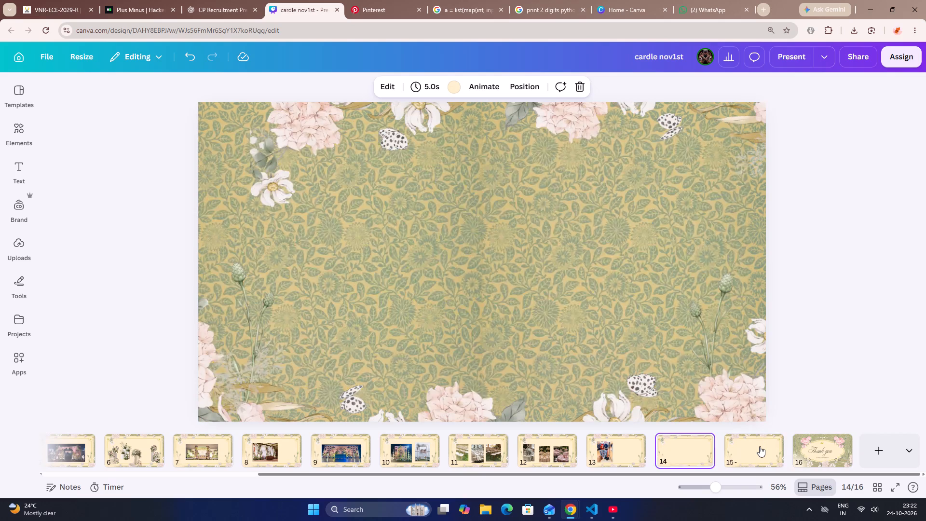
key(Left)
key(Left)
key(Left)
key(Left)
key(Left)
key(Left)
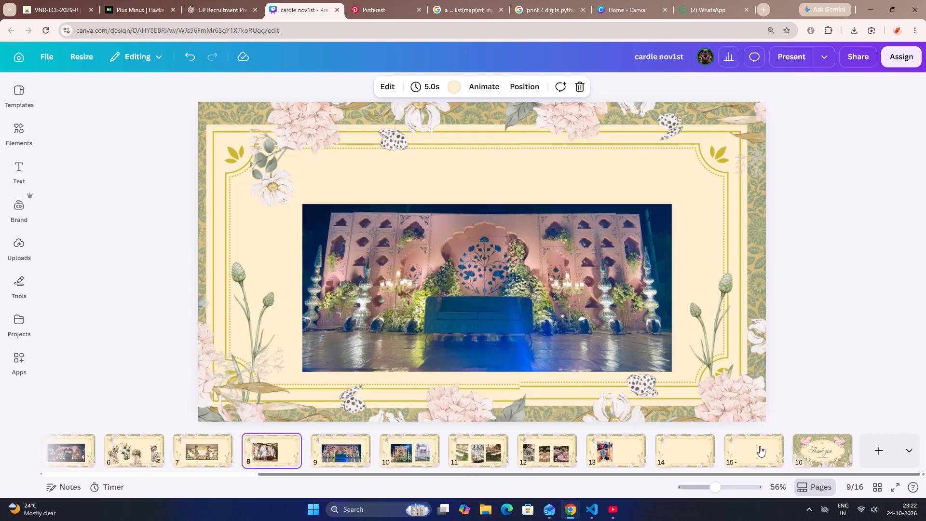
key(Left)
key(Left)
key(Left)
key(Left)
key(Left)
key(Left)
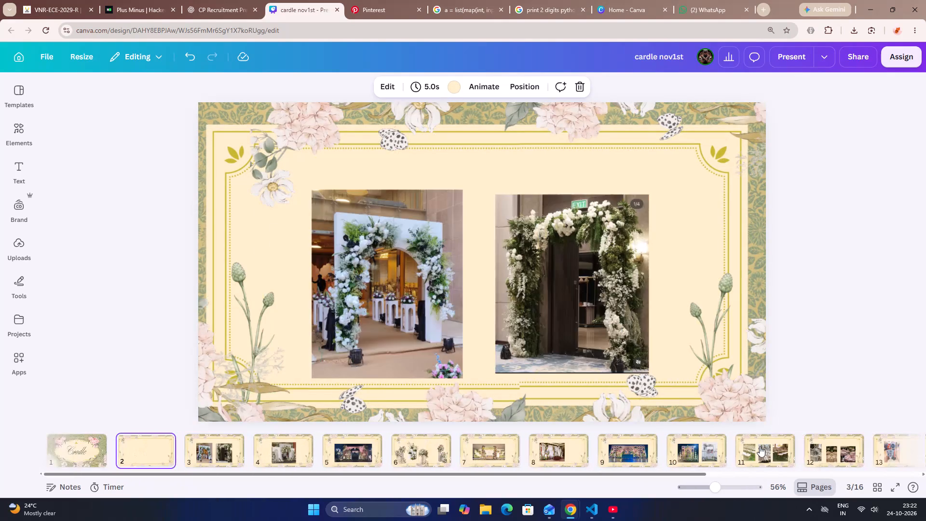
key(Left)
key(Left)
key(Left)
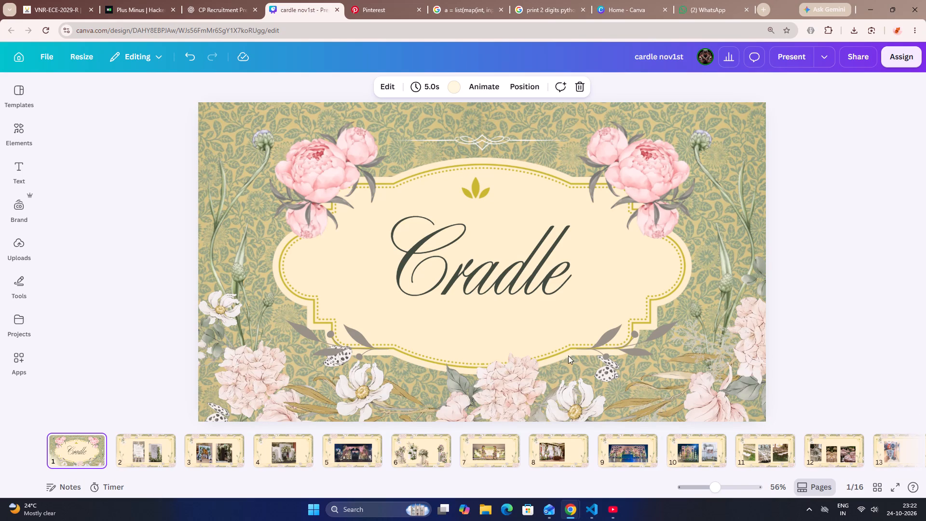
Add a text box reading "ceremony" at font size 69 to the Cradle title page.
click(545, 284)
click(458, 383)
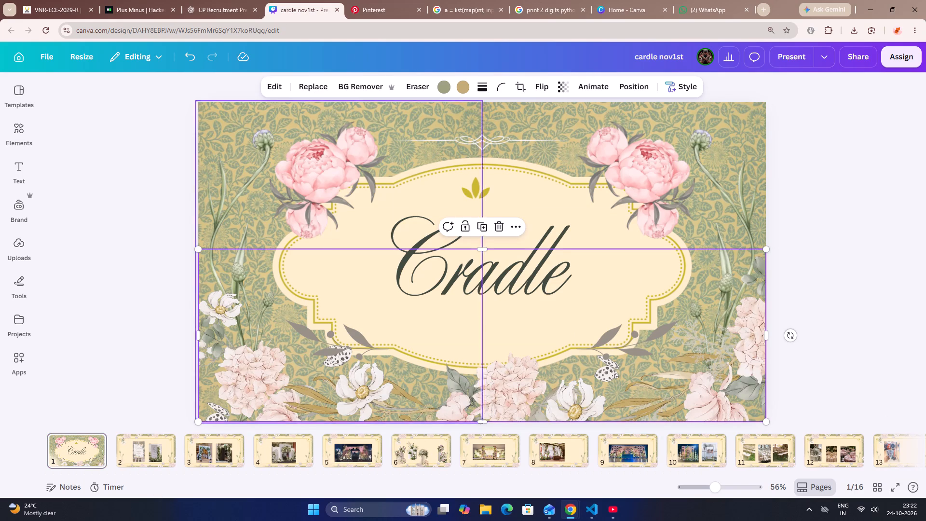
click(25, 176)
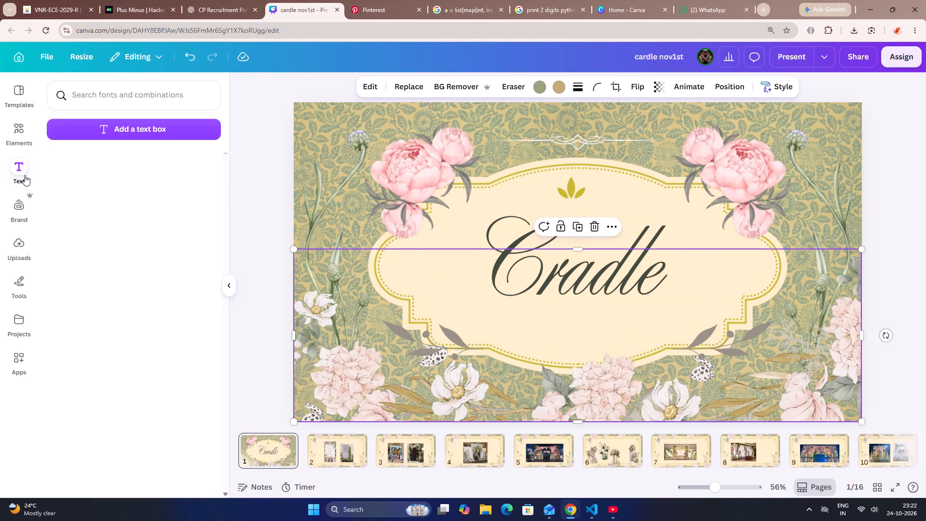
click(72, 136)
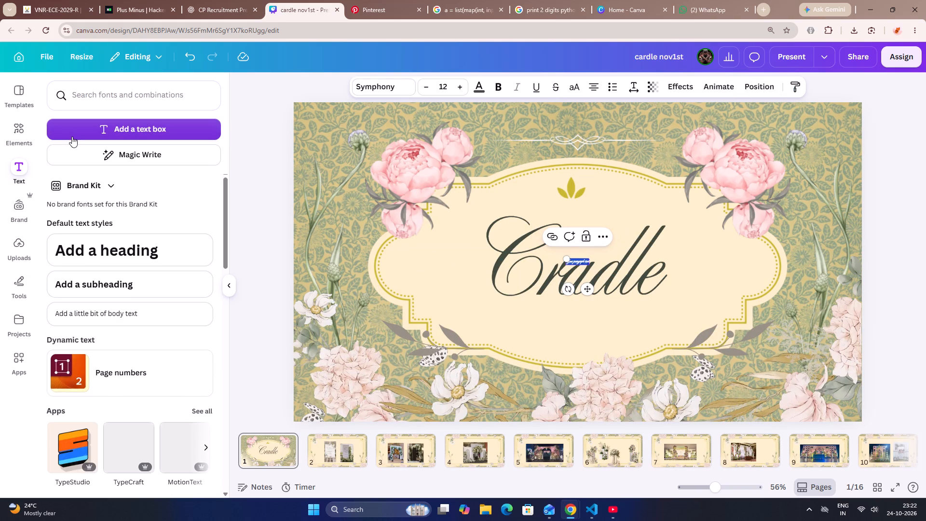
key(BackSpace)
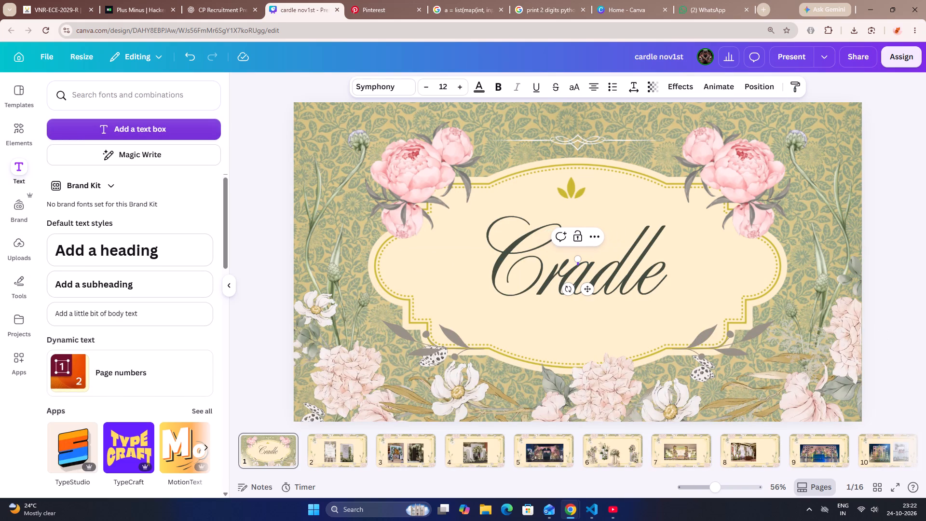
click(465, 88)
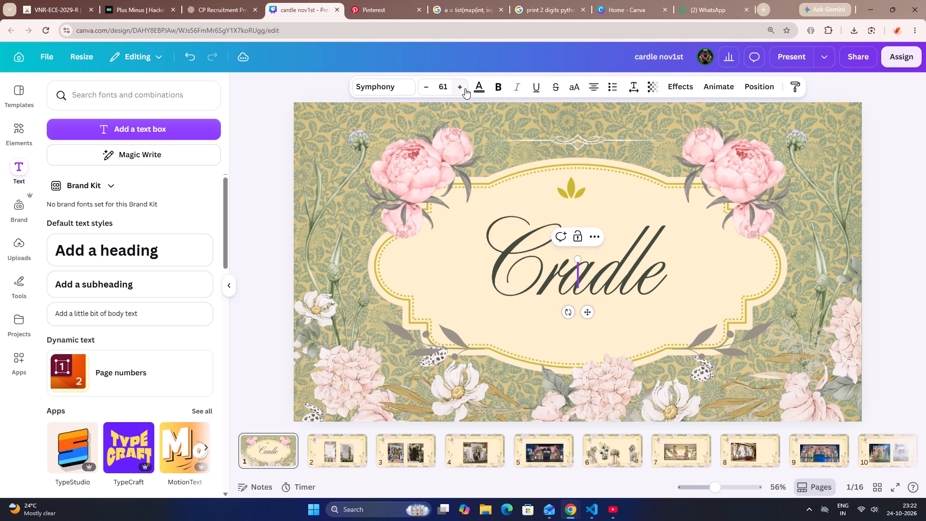
key(c)
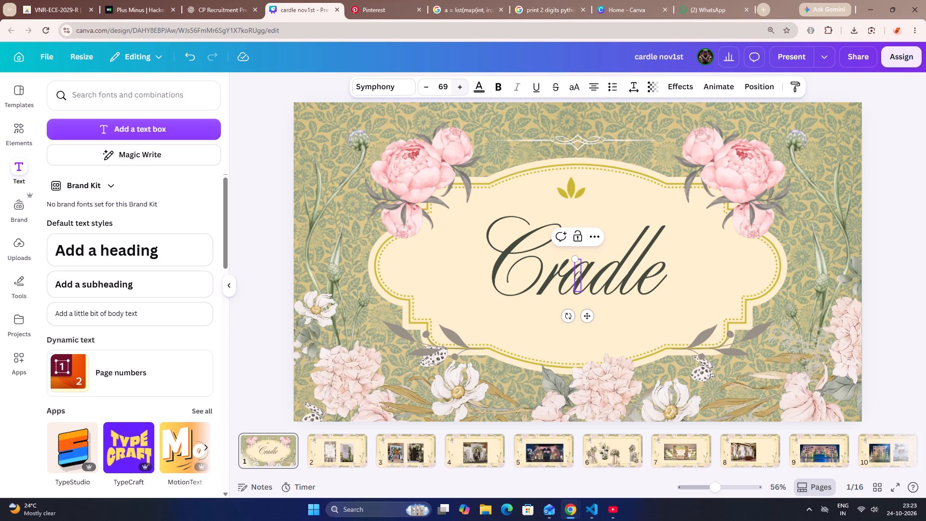
text(ere)
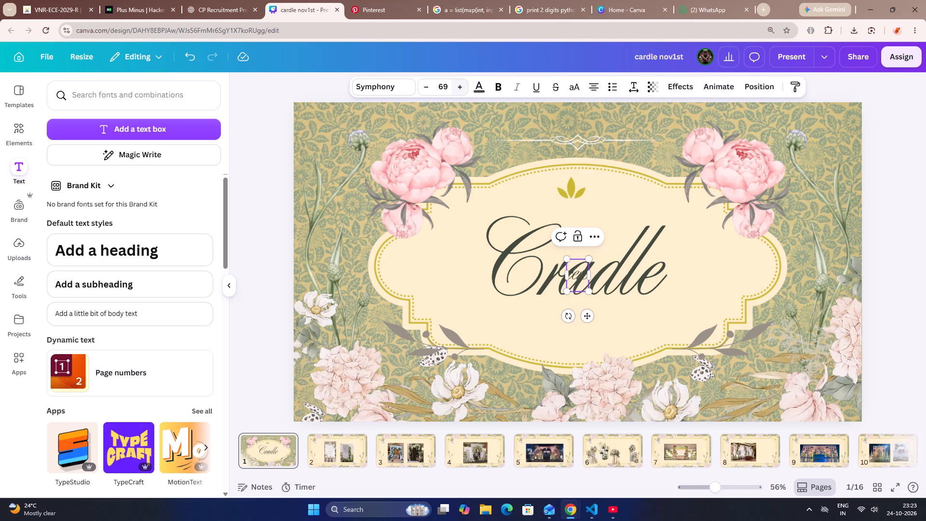
text(mony)
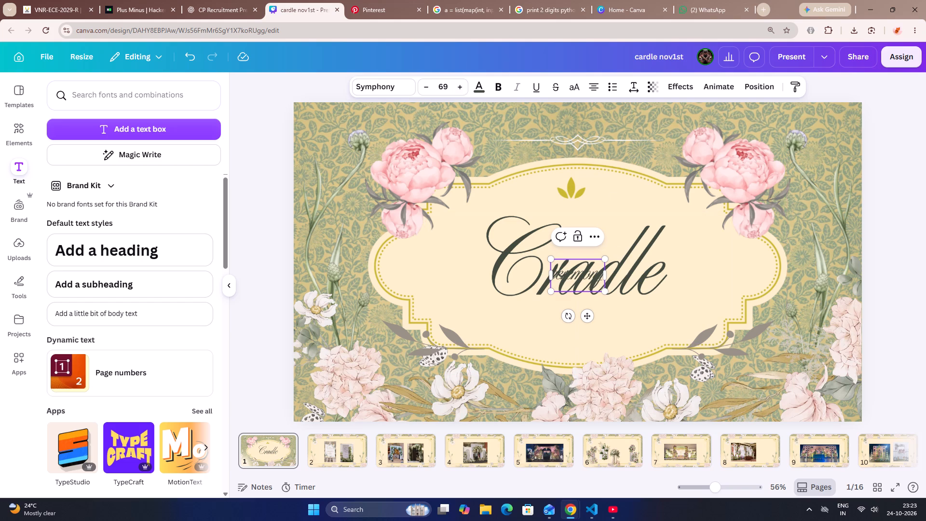
Fit the "ceremony" text on one line at size 105, trying Libre Baskerville before setting its font to Ovo.
drag(552, 259, 366, 243)
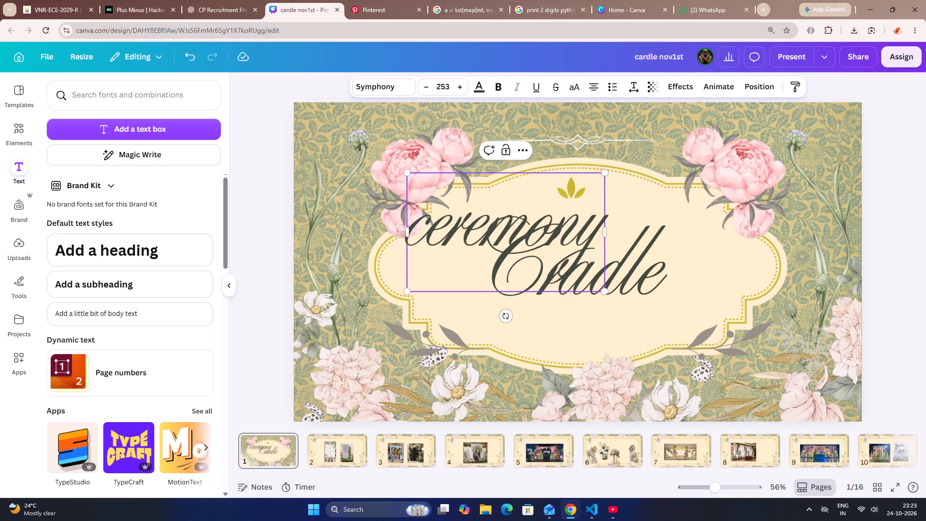
click(381, 88)
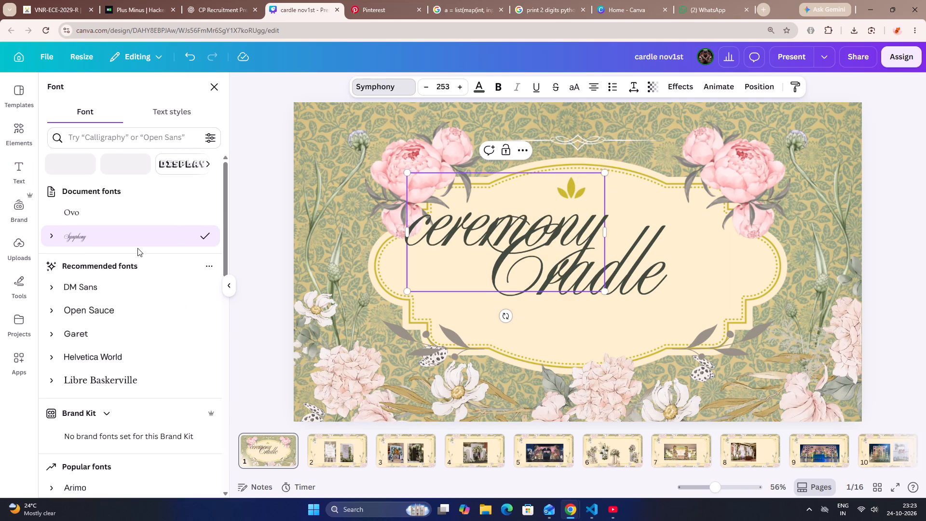
click(136, 379)
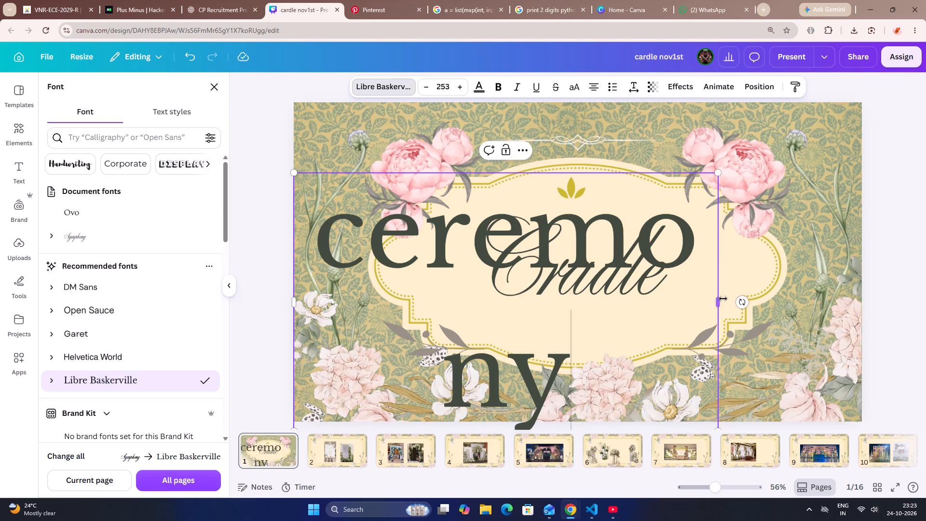
drag(719, 298, 887, 193)
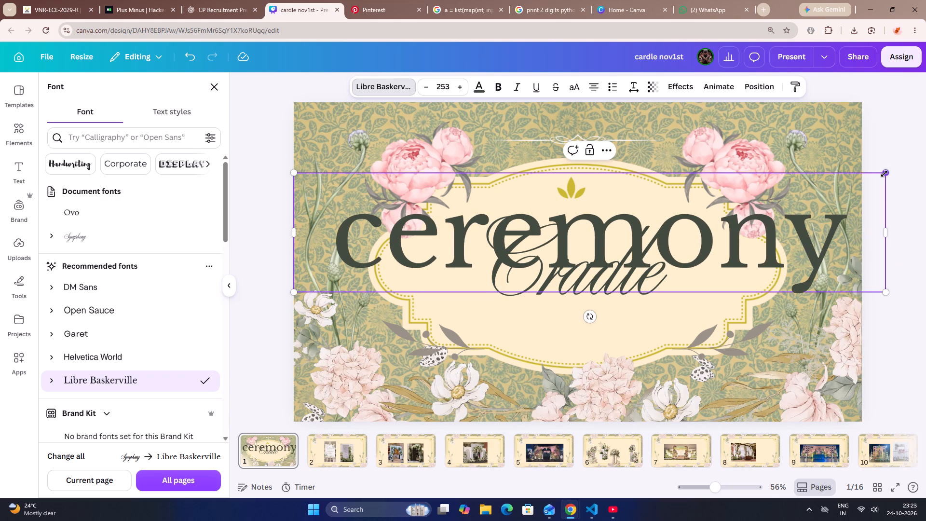
drag(884, 174, 563, 359)
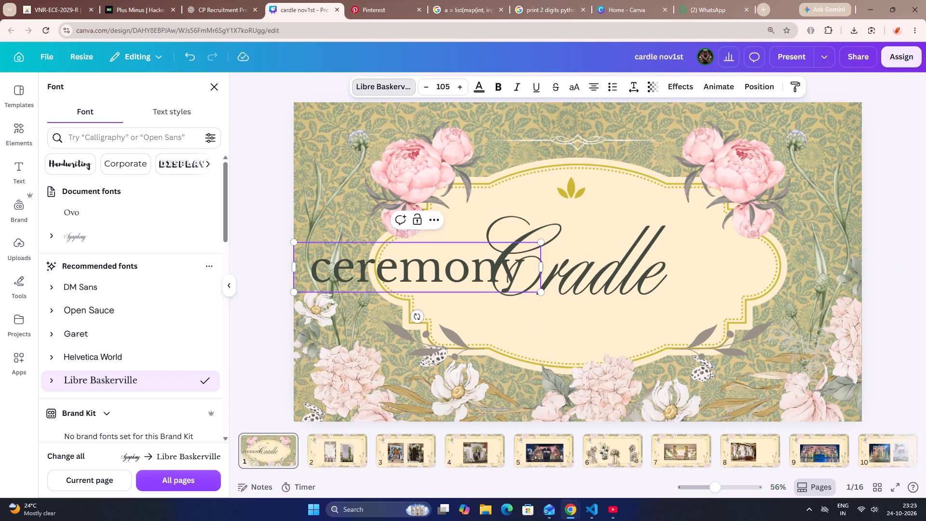
scroll(132, 367, down, 3)
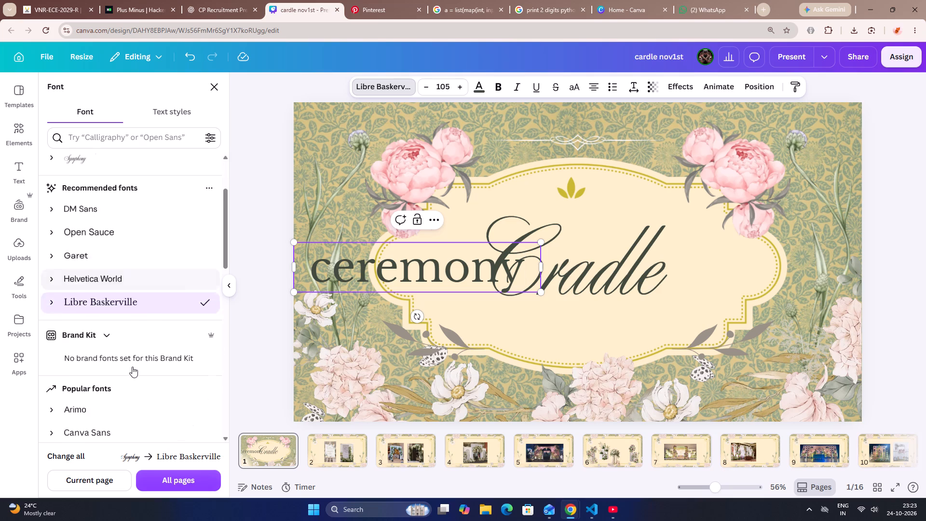
scroll(133, 364, up, 7)
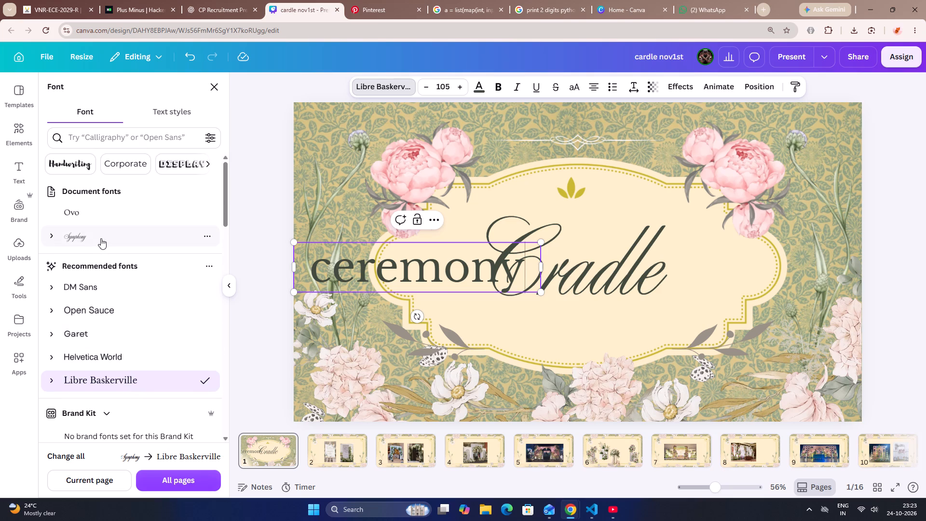
click(101, 236)
click(101, 216)
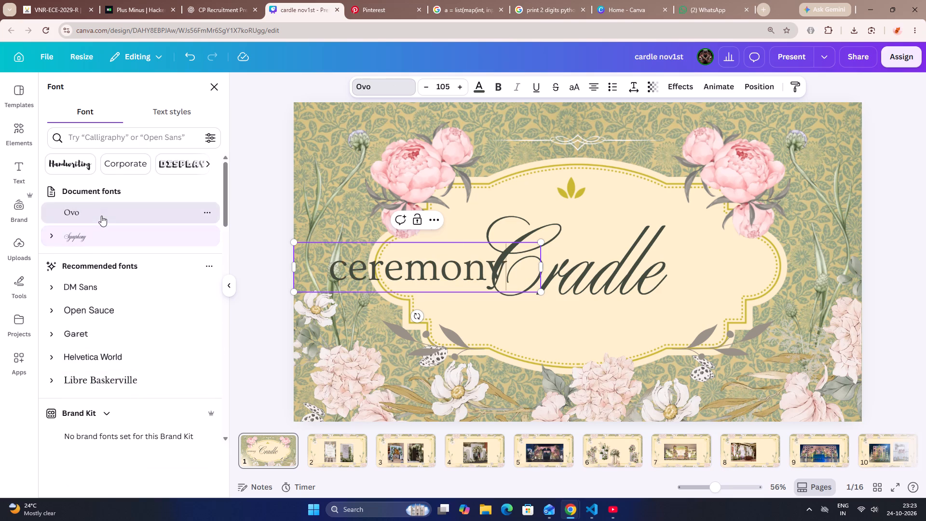
Raise the Cradle title within the cream frame and place the "ceremony" text directly beneath it.
drag(443, 272, 460, 293)
click(481, 301)
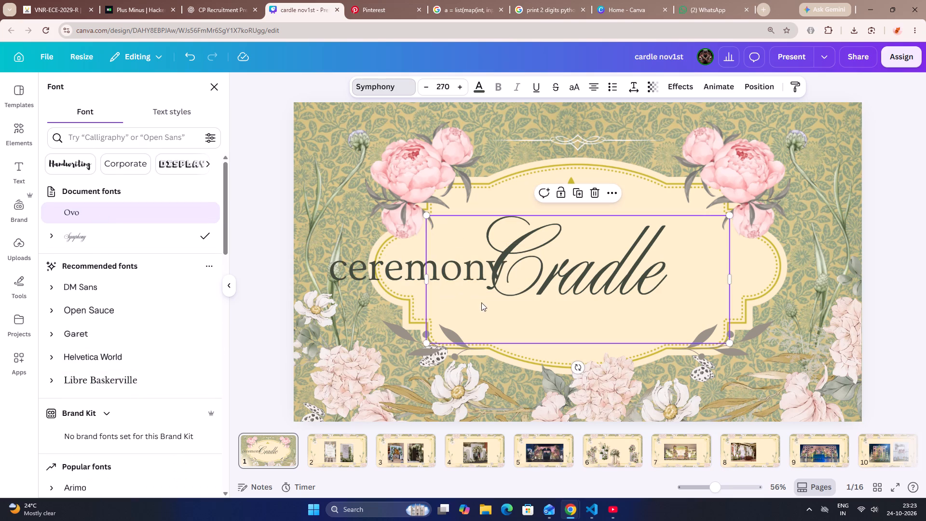
drag(427, 264, 412, 234)
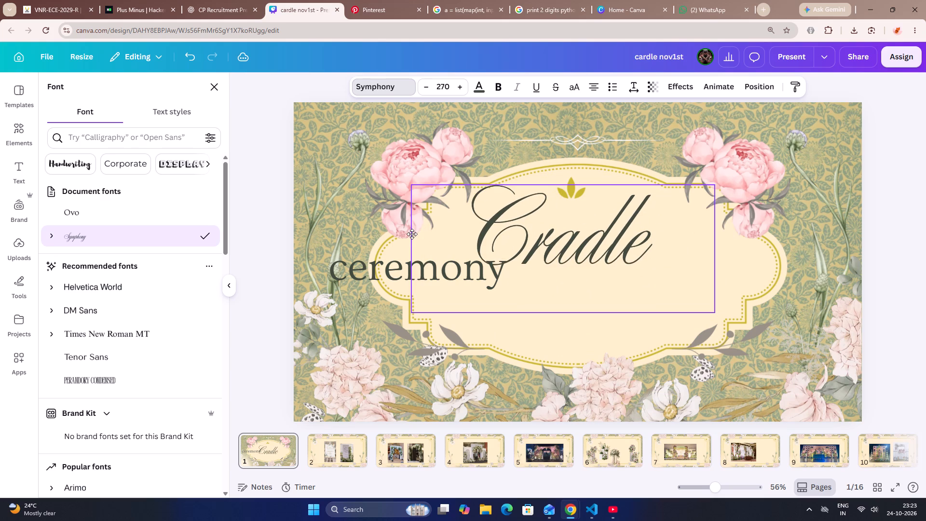
drag(412, 234, 411, 241)
drag(354, 257, 359, 276)
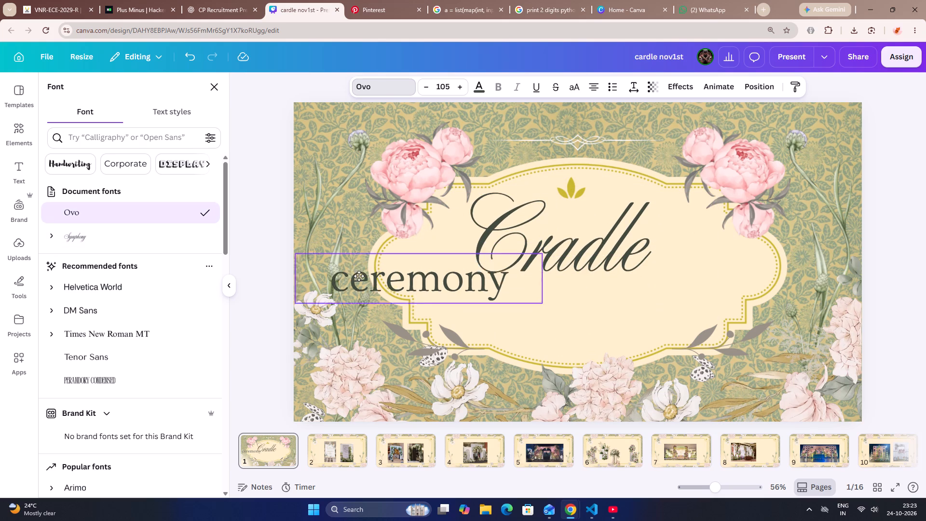
drag(359, 276, 506, 286)
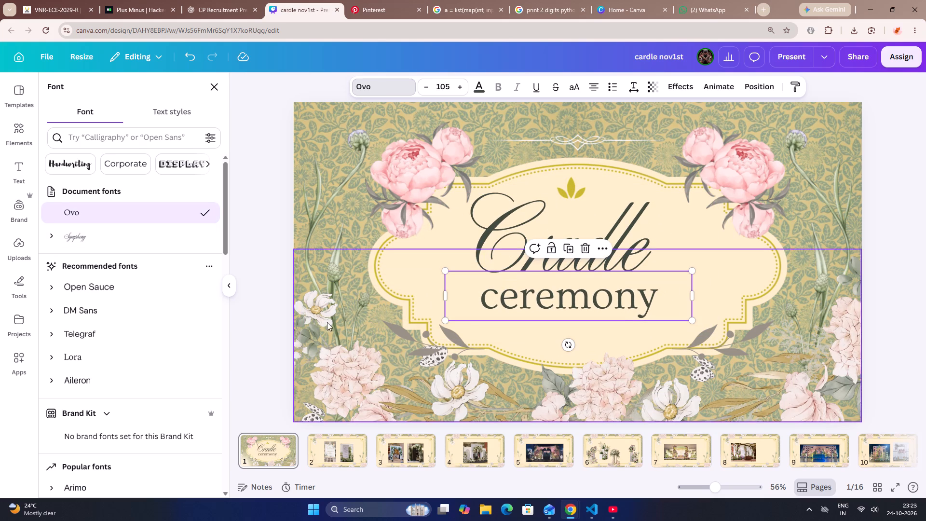
Make the "ceremony" text uppercase, nudge it slightly down and right, and change its font to Lora.
click(568, 88)
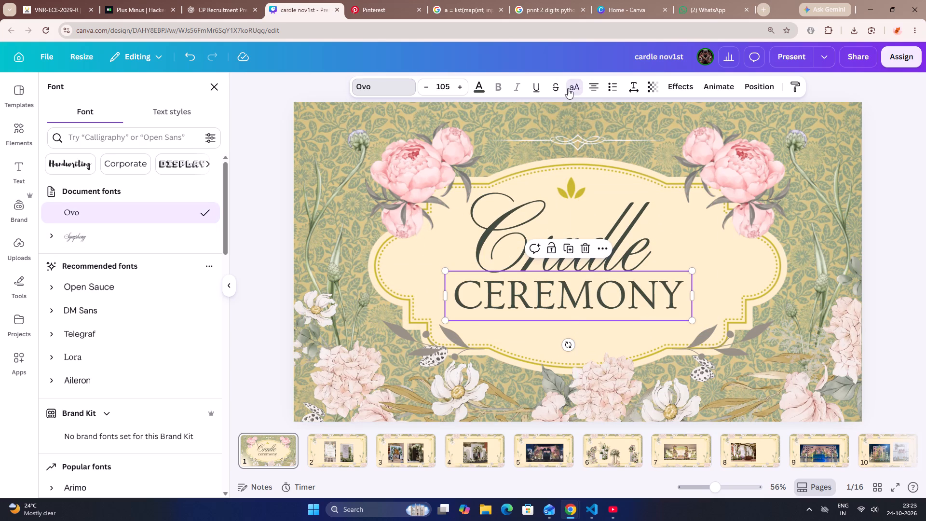
drag(614, 302, 625, 306)
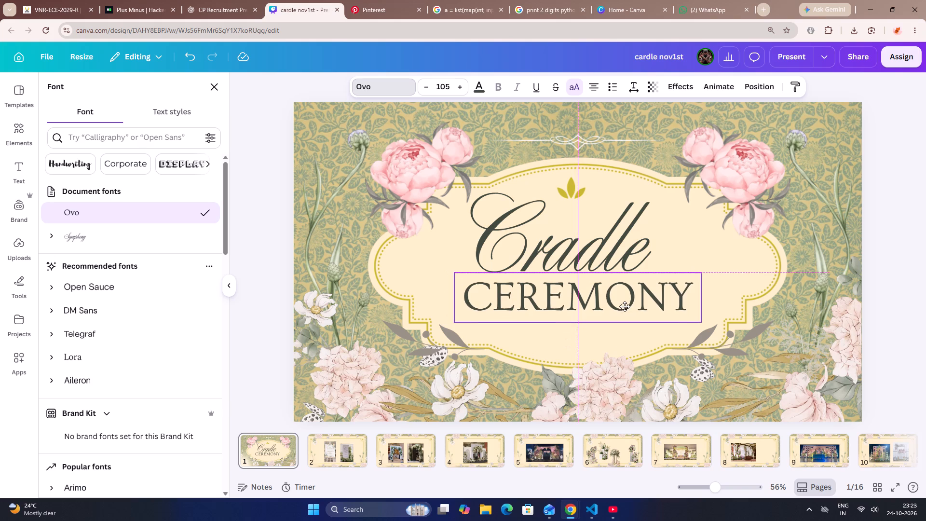
drag(625, 306, 628, 309)
scroll(104, 346, down, 3)
click(90, 214)
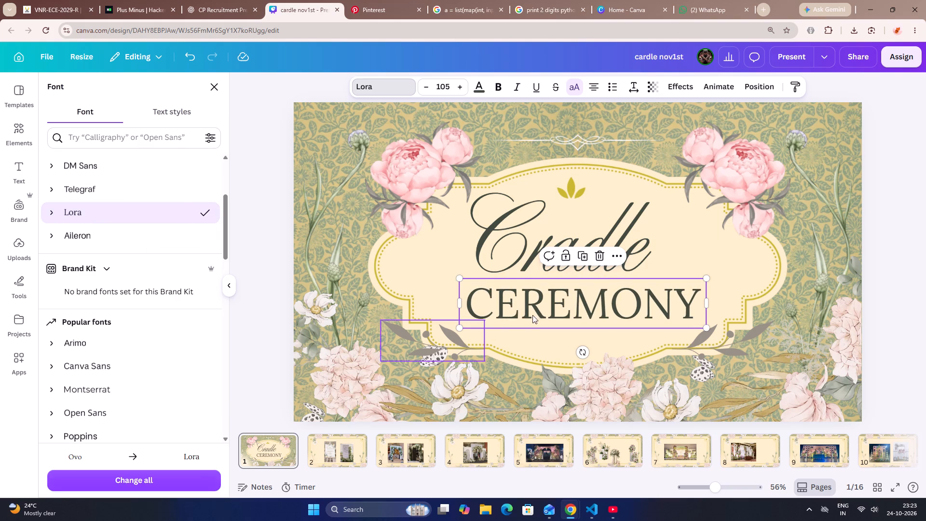
Offset Cradle toward the frame's left and place CEREMONY, reduced to size 89.2, below it toward the right.
drag(524, 247, 469, 262)
click(680, 314)
drag(658, 315, 659, 332)
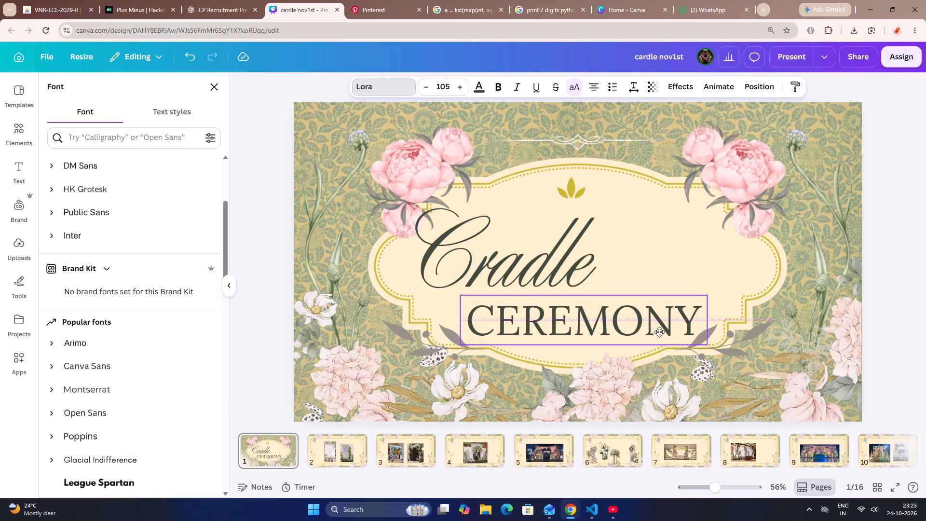
drag(659, 332, 662, 328)
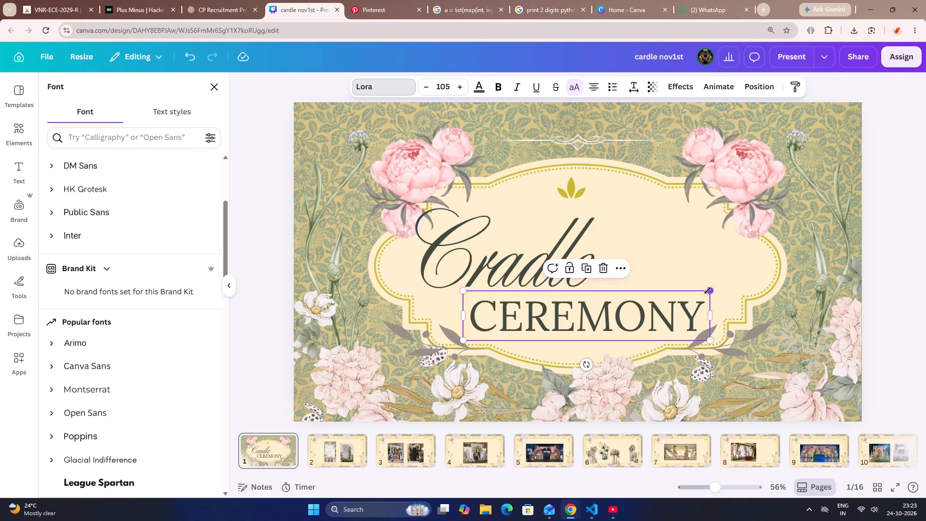
drag(708, 290, 672, 315)
drag(608, 328, 635, 327)
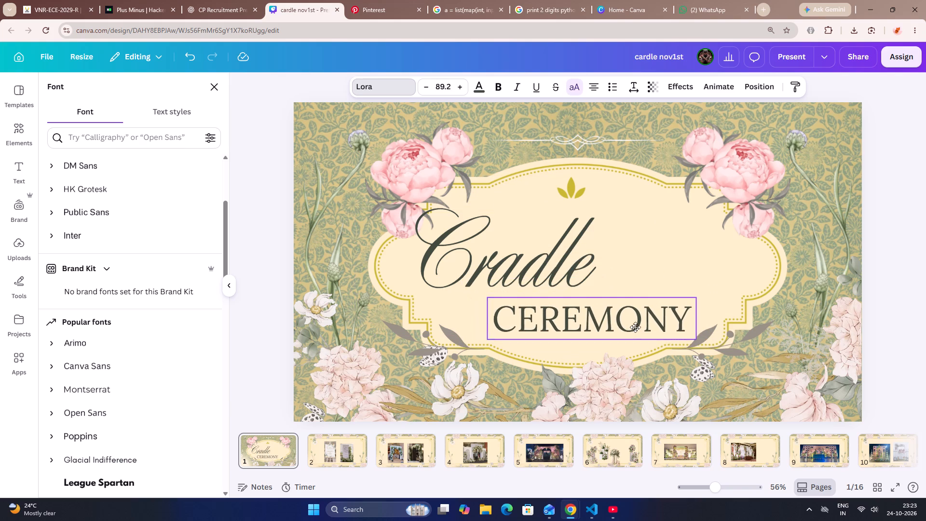
drag(635, 327, 643, 325)
drag(549, 286, 565, 281)
Shift the floral artwork along the bottom of the title page slightly left and down.
drag(369, 325, 367, 338)
drag(369, 337, 362, 343)
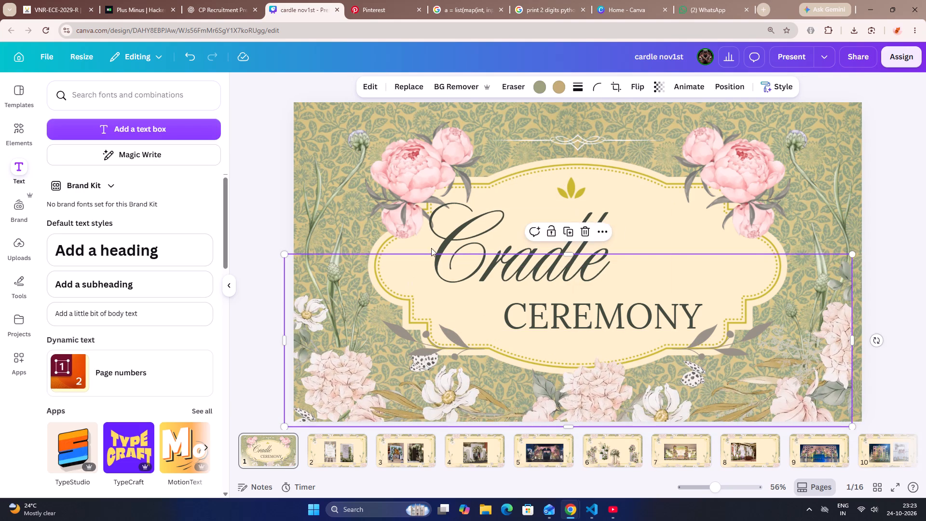
Enlarge the Cradle title to size 305 and adjust its position above CEREMONY within the cream frame.
click(441, 236)
drag(368, 202, 368, 202)
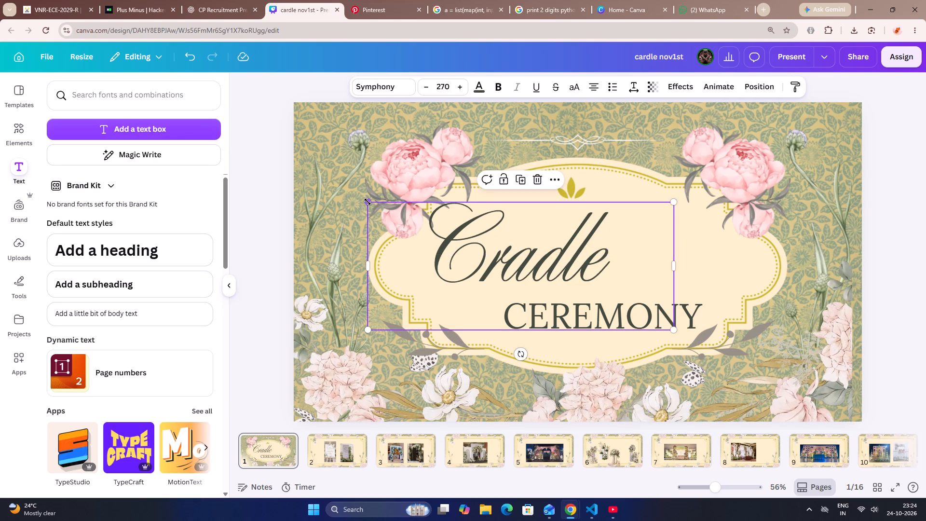
drag(368, 202, 297, 190)
drag(478, 232, 499, 252)
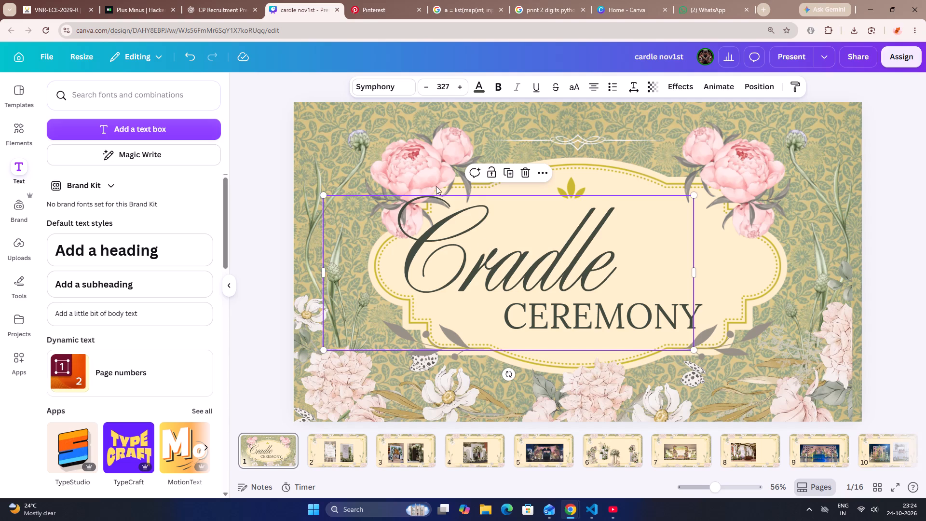
drag(323, 195, 343, 215)
click(821, 232)
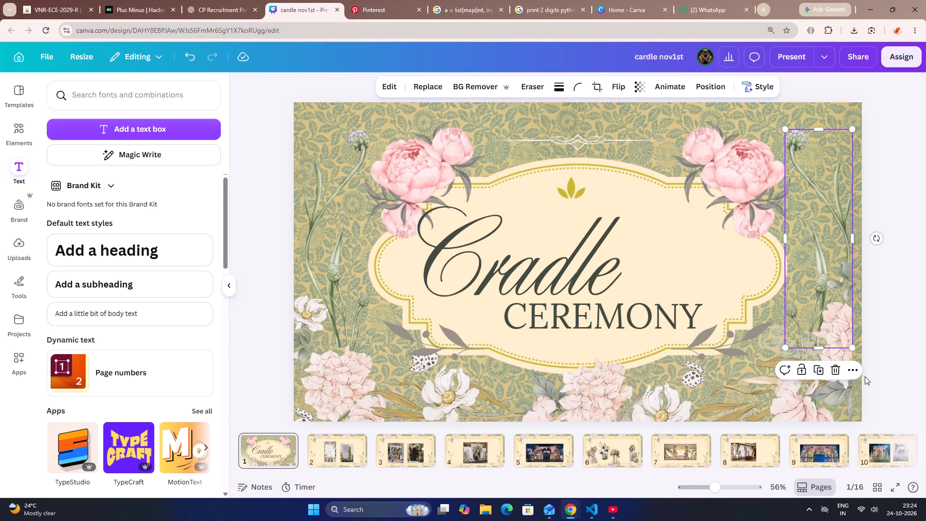
click(842, 382)
Recolour the CEREMONY text, trying gold, light pink and bright pink before settling on vivid indigo.
click(626, 330)
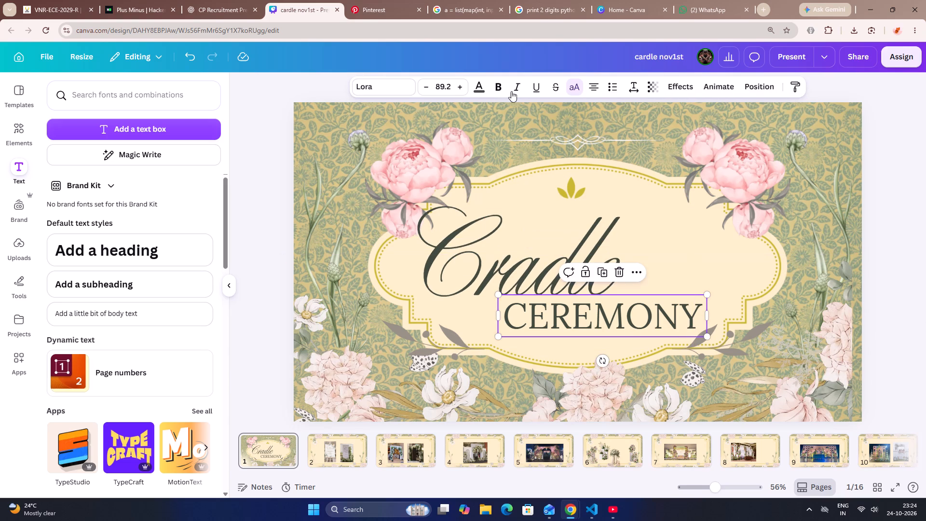
click(472, 86)
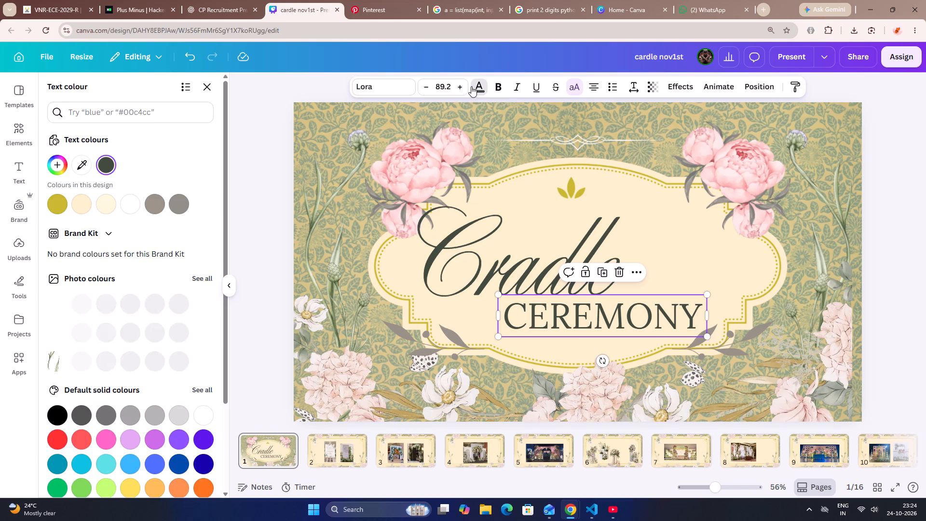
click(57, 205)
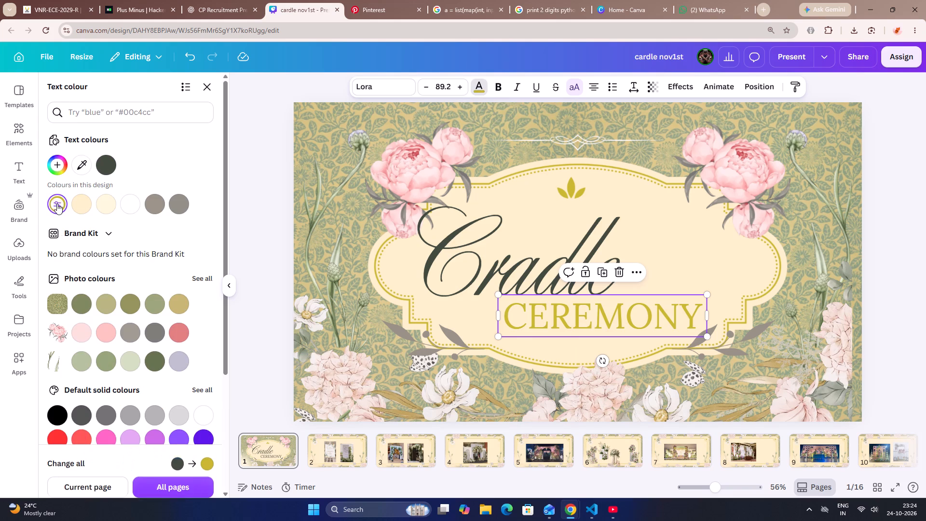
click(104, 332)
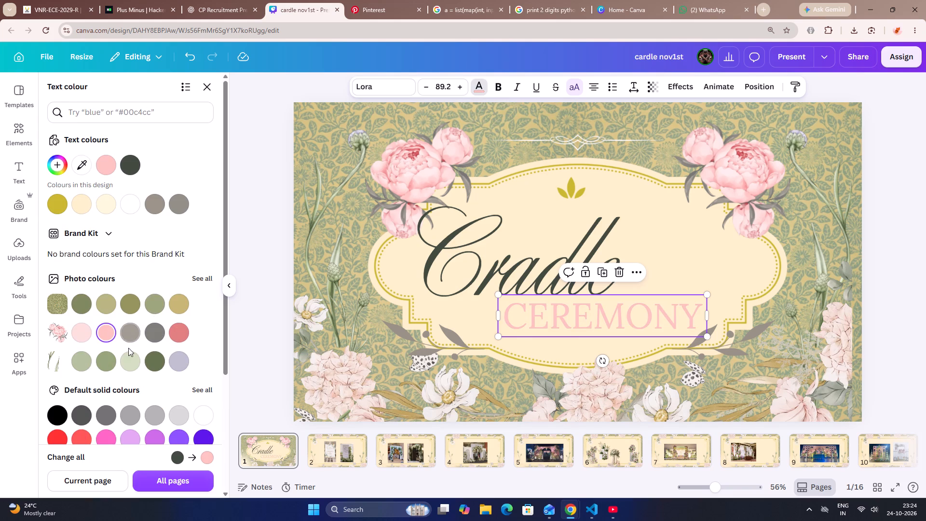
scroll(128, 348, down, 3)
click(109, 291)
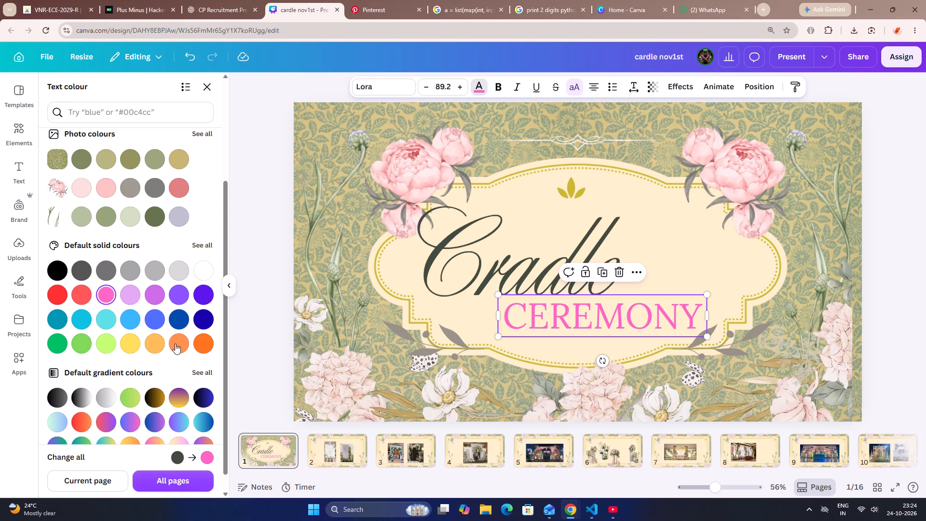
click(199, 319)
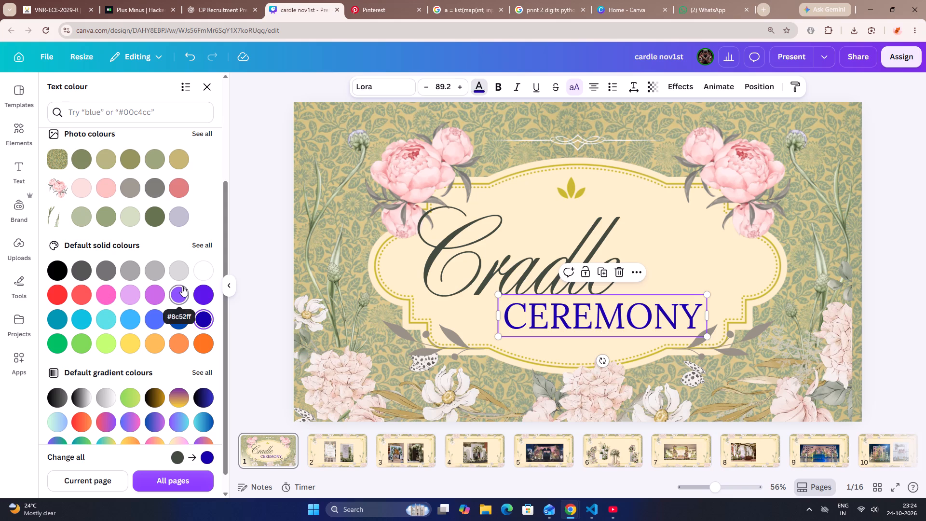
Move the bottom floral artwork slightly right and down, and enlarge it slightly so it extends past both page sides.
drag(795, 383, 807, 384)
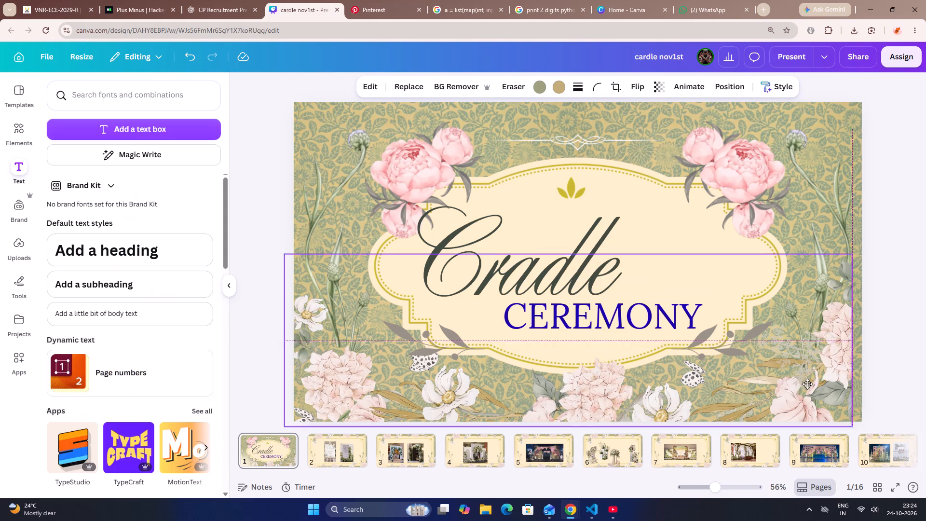
drag(807, 384, 810, 404)
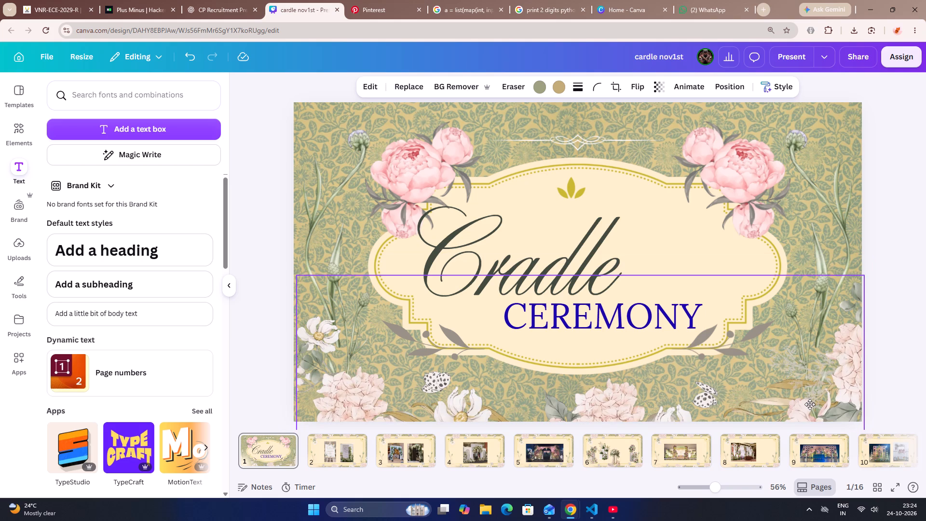
drag(810, 404, 808, 407)
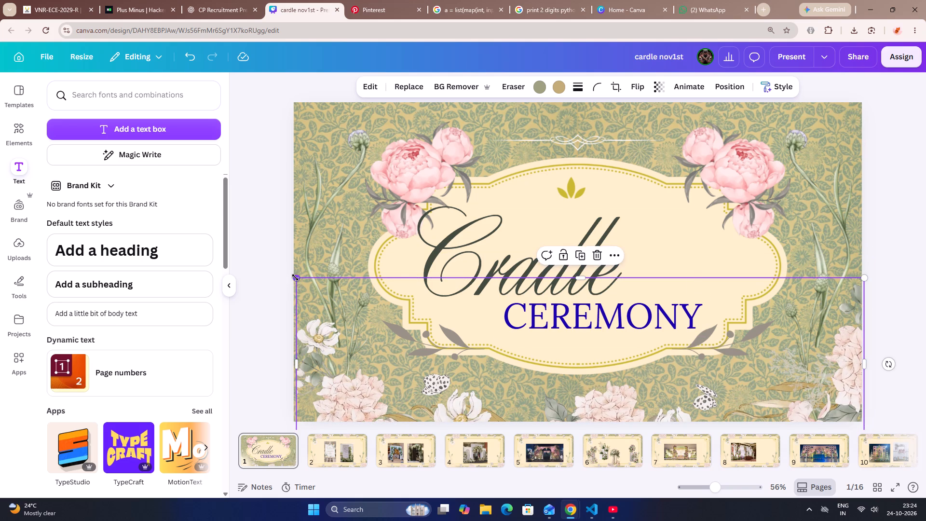
drag(295, 277, 287, 277)
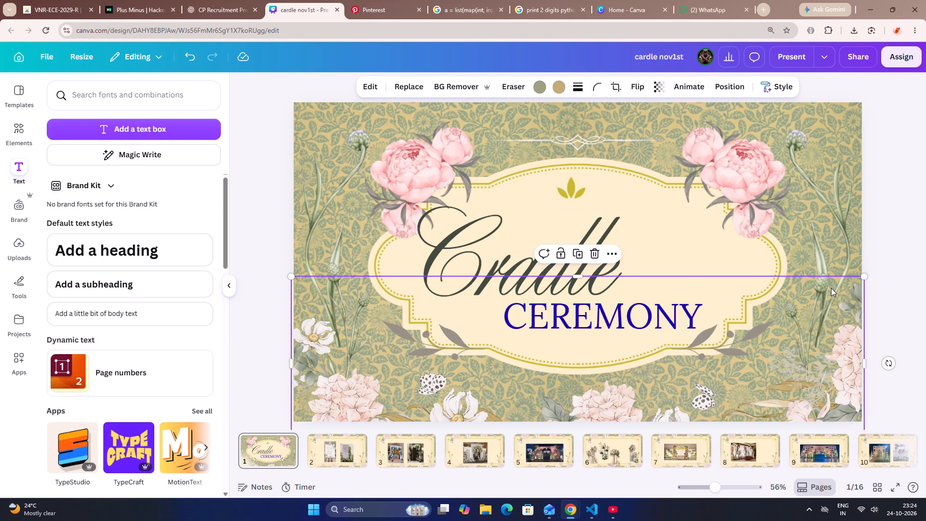
drag(862, 277, 872, 274)
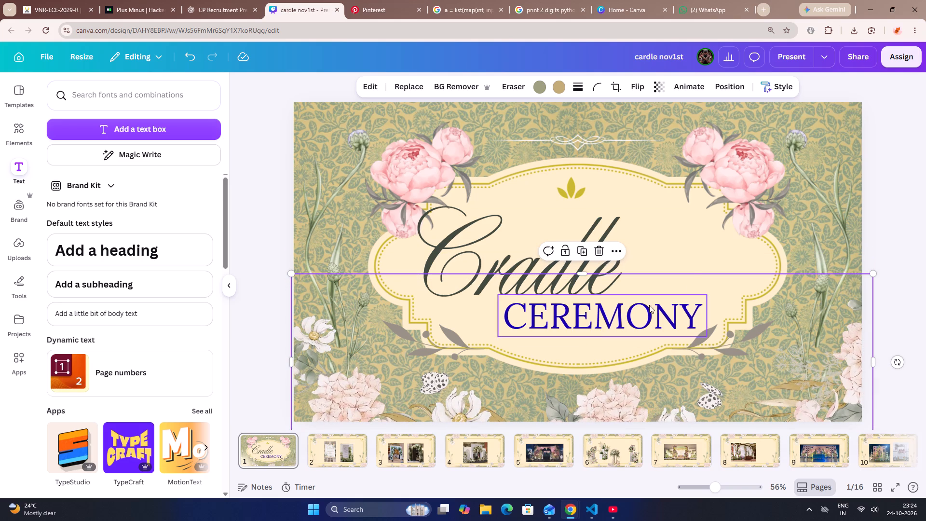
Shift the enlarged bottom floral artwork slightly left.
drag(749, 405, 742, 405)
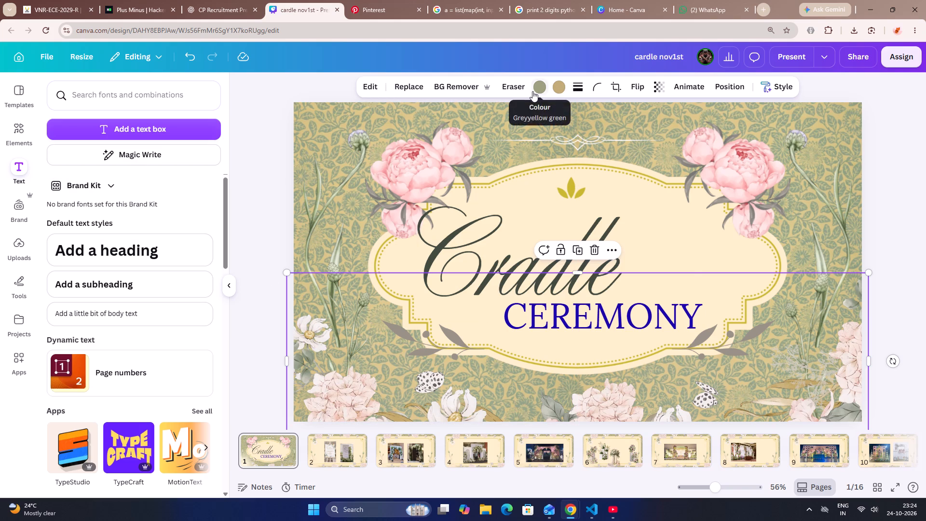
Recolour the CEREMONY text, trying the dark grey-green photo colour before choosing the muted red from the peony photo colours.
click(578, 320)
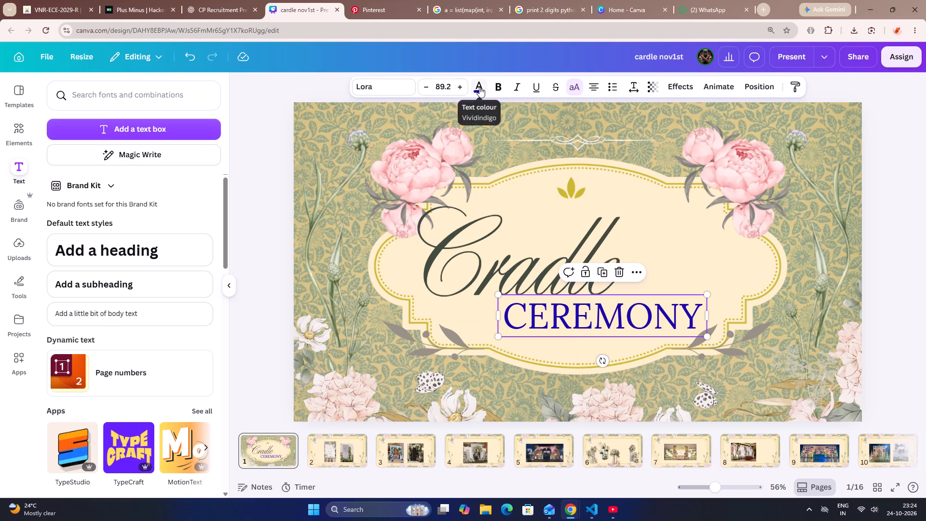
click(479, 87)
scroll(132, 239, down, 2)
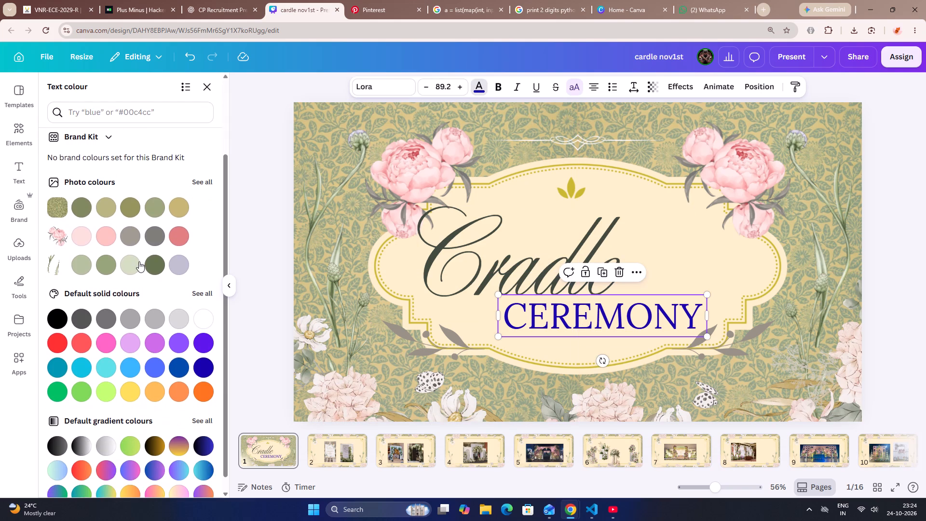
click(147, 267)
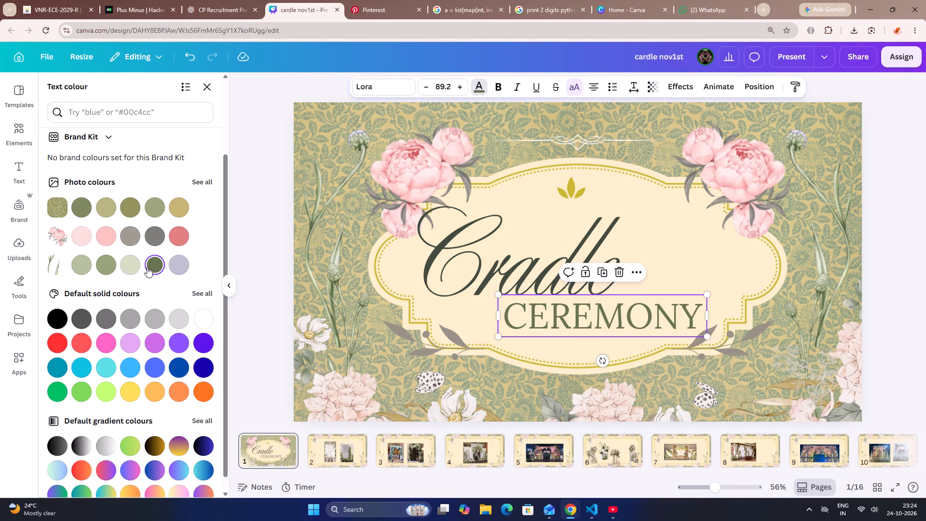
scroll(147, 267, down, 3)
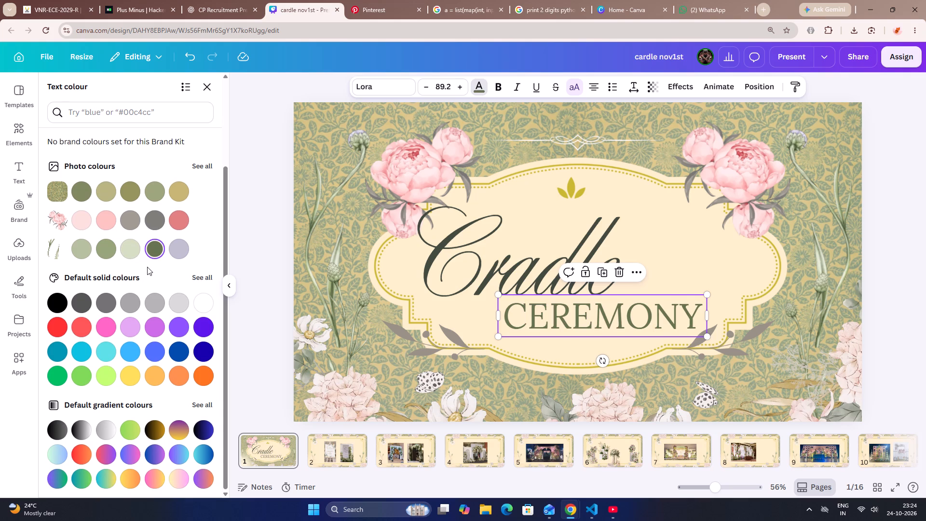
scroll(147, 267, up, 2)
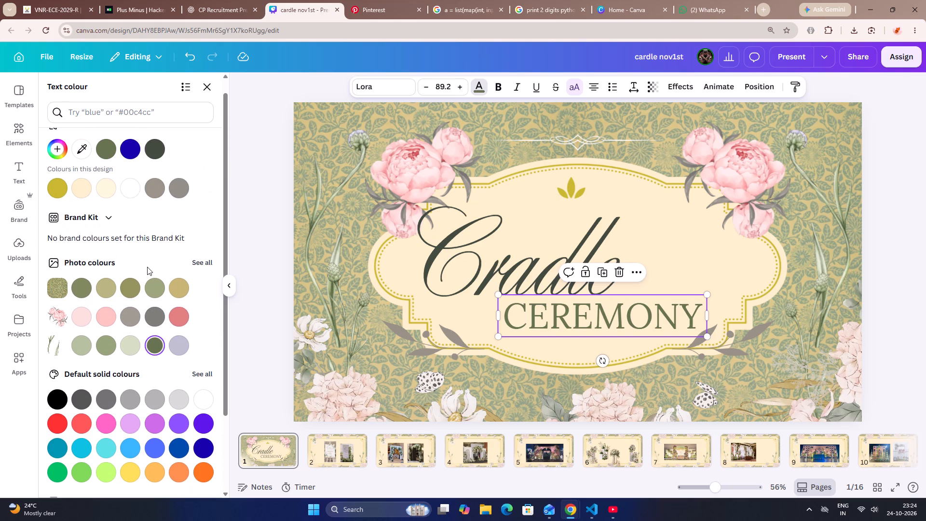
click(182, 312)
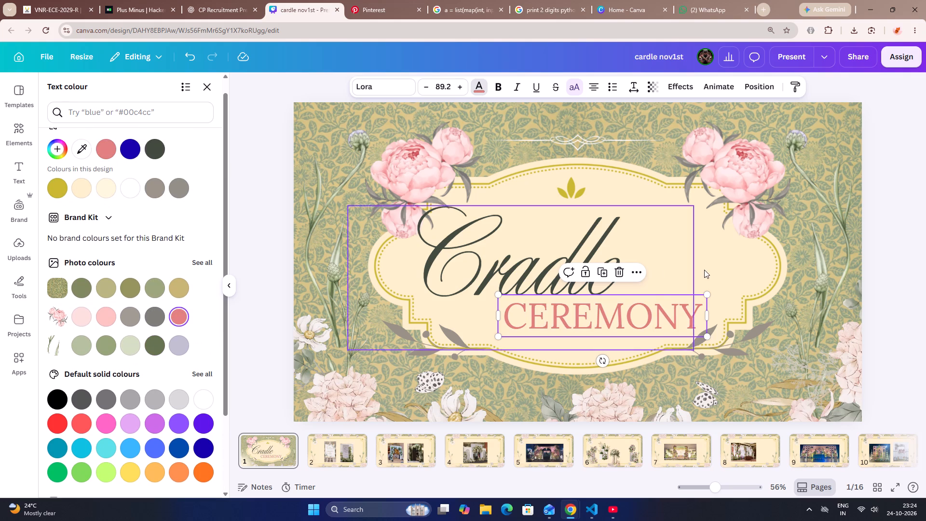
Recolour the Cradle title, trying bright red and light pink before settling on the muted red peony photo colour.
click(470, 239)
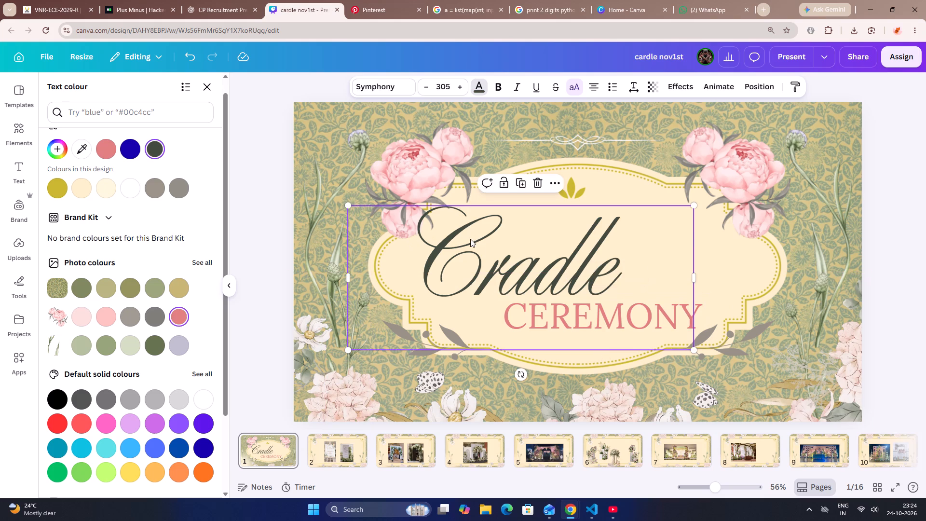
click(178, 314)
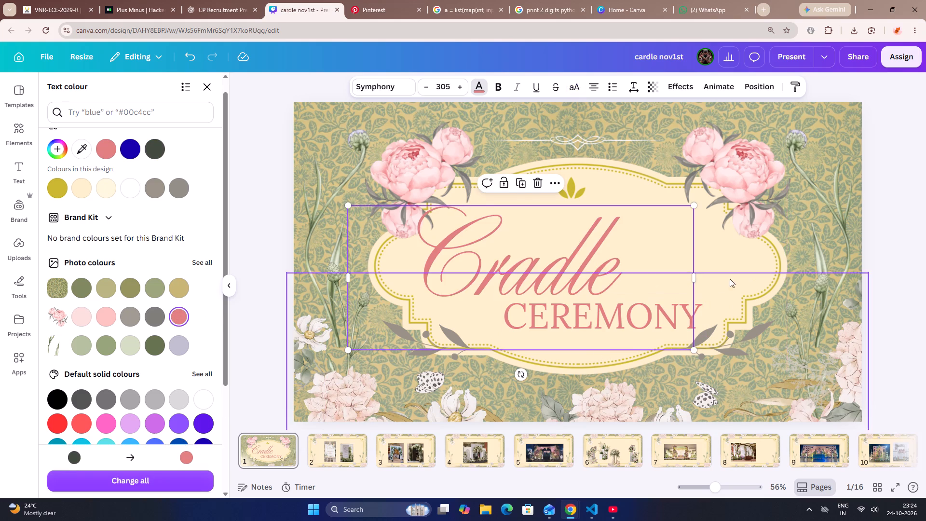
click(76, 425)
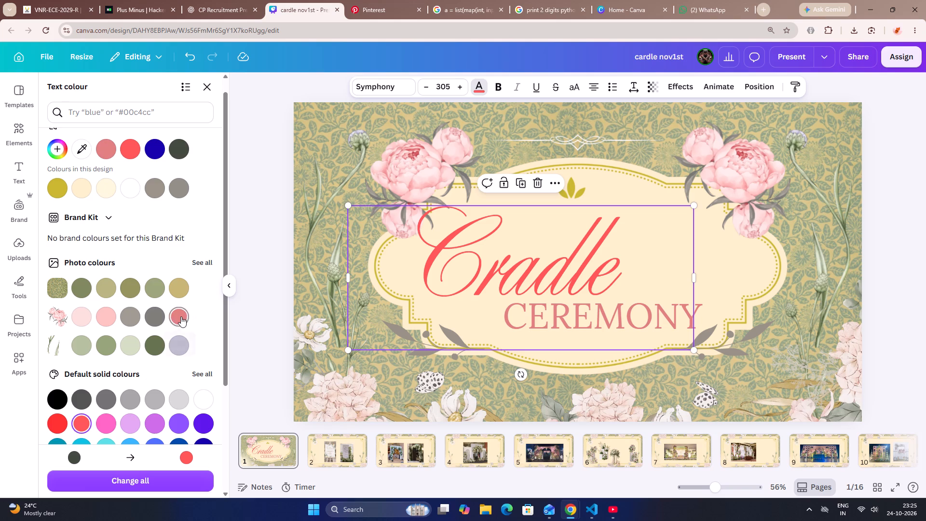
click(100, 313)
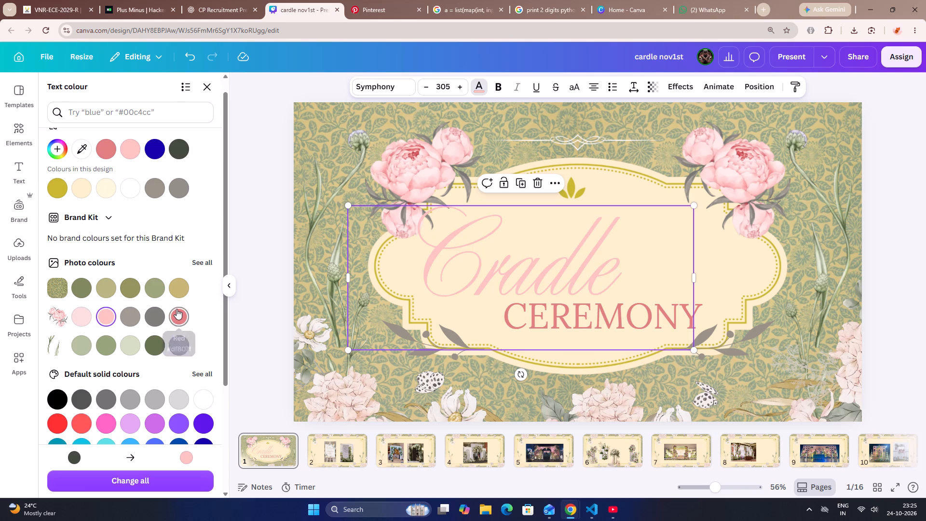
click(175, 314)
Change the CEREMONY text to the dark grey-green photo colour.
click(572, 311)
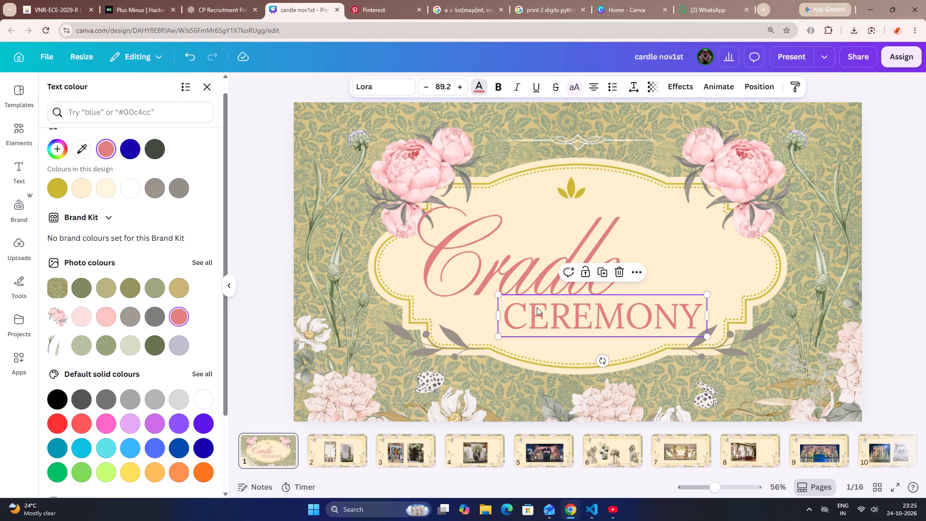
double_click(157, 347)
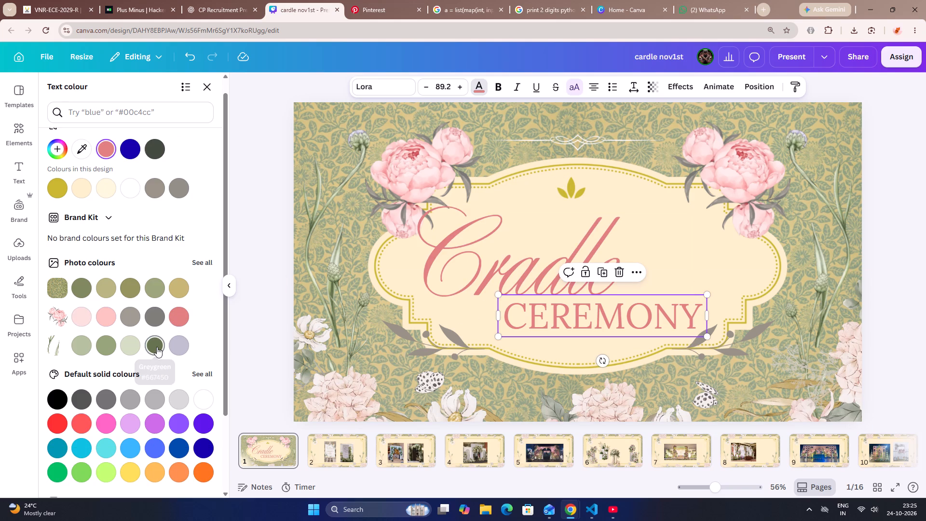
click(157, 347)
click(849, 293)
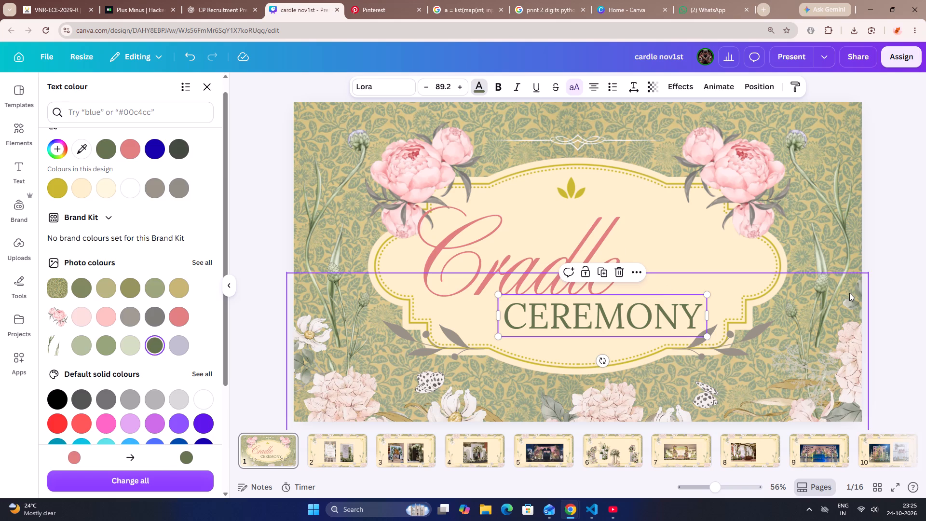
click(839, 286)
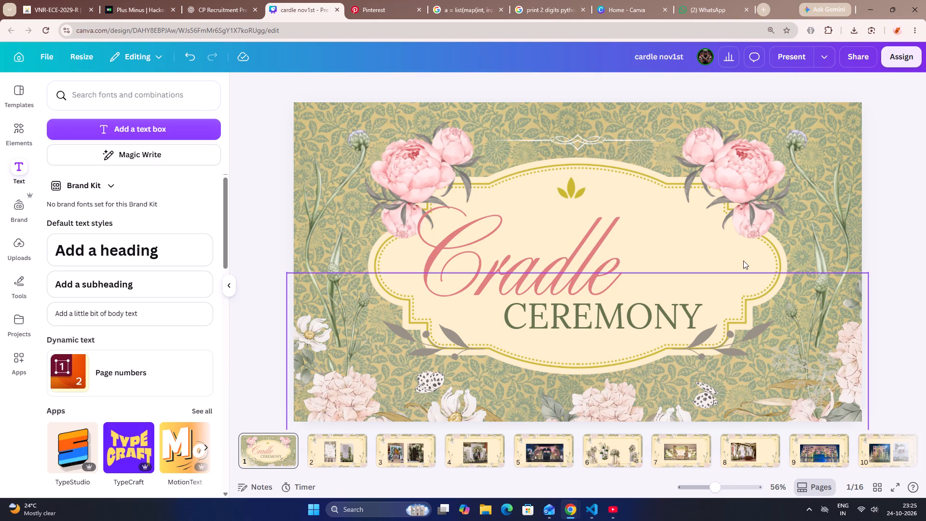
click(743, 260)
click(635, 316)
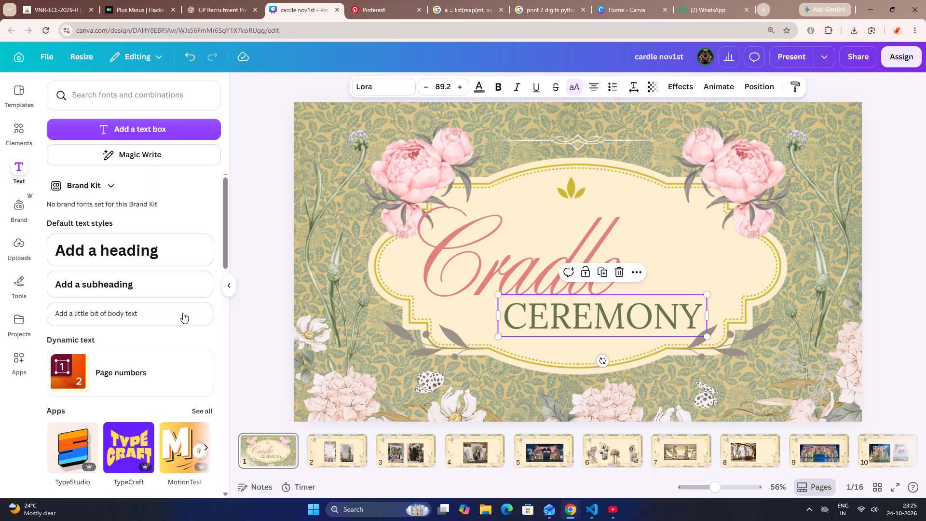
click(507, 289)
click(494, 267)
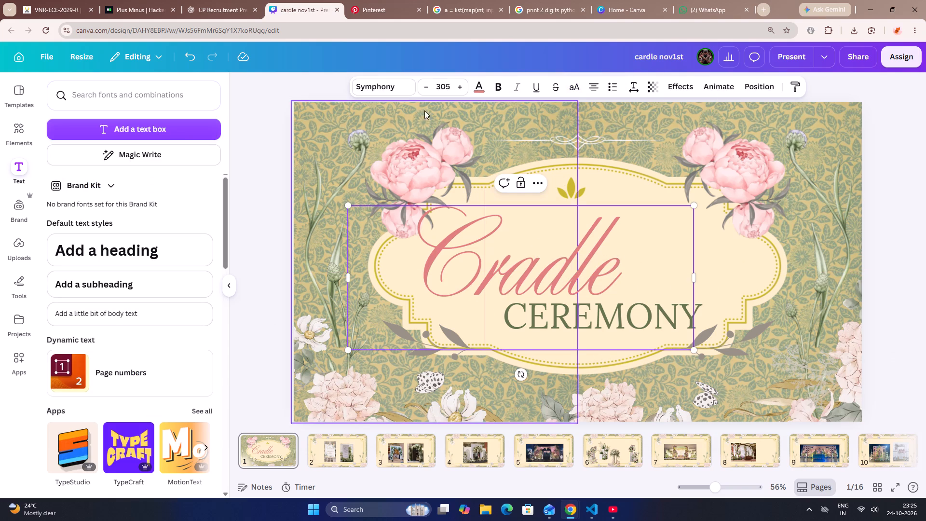
Undo the recent Cradle and CEREMONY colour changes and the latest bottom floral artwork adjustments, then redo one change.
triple_click(180, 56)
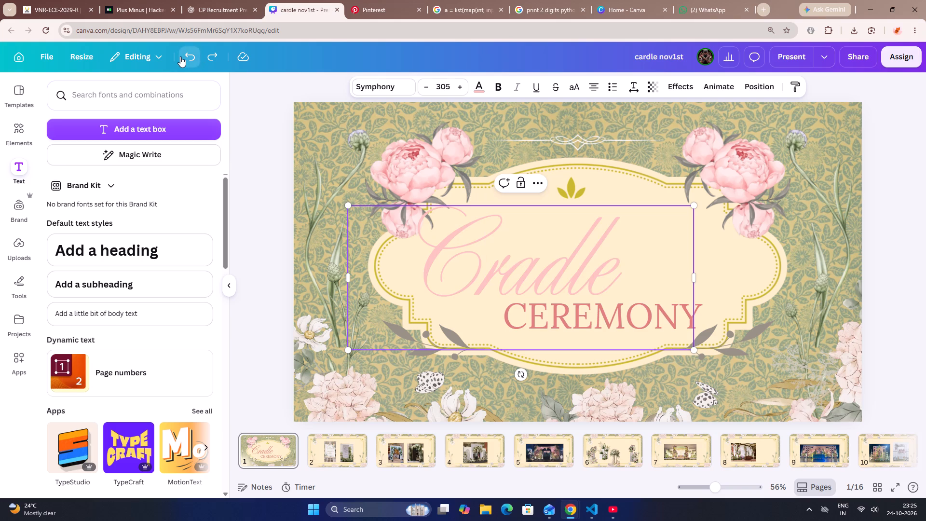
triple_click(180, 56)
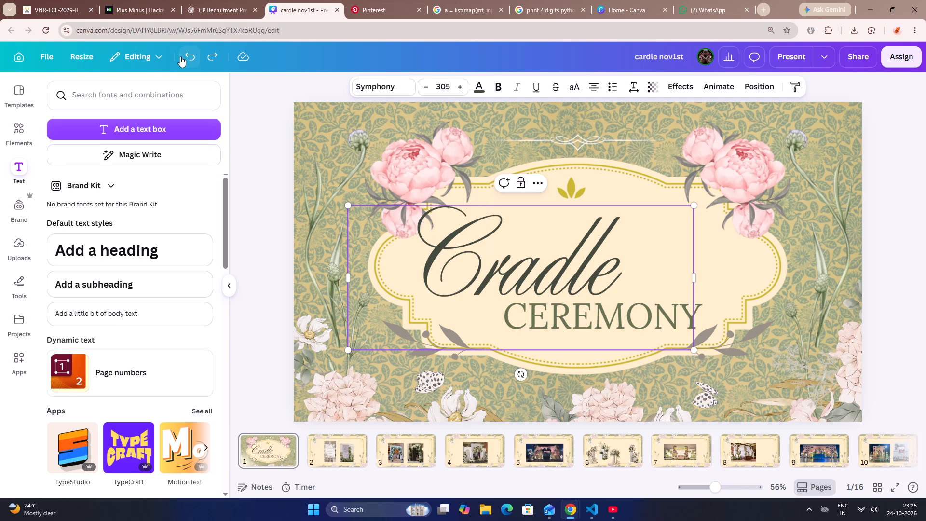
click(180, 56)
click(180, 56)
click(180, 56)
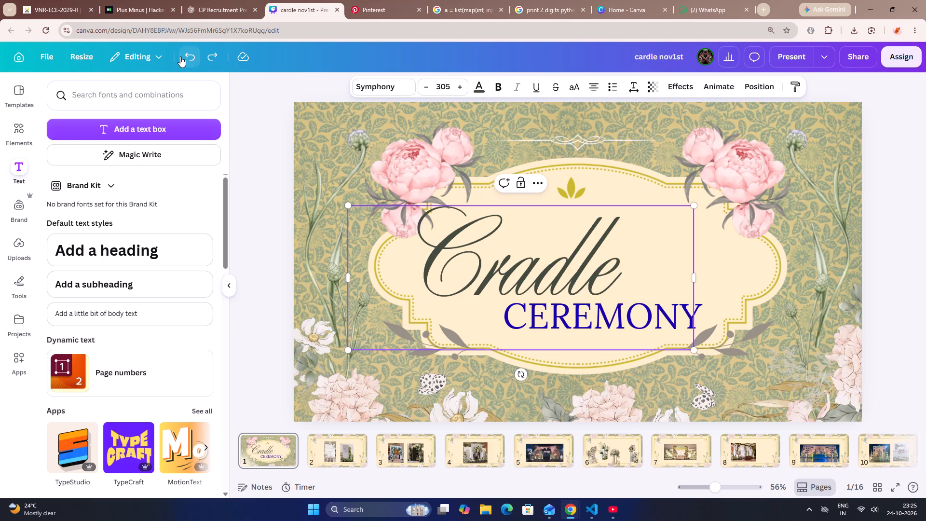
click(204, 52)
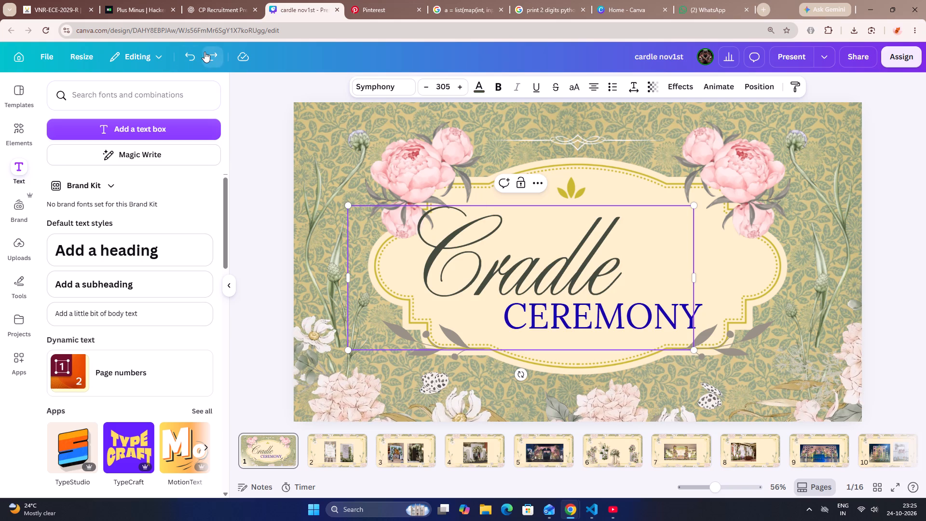
Recolour the CEREMONY text with the dark grey-green used for the Cradle title.
click(545, 274)
click(476, 89)
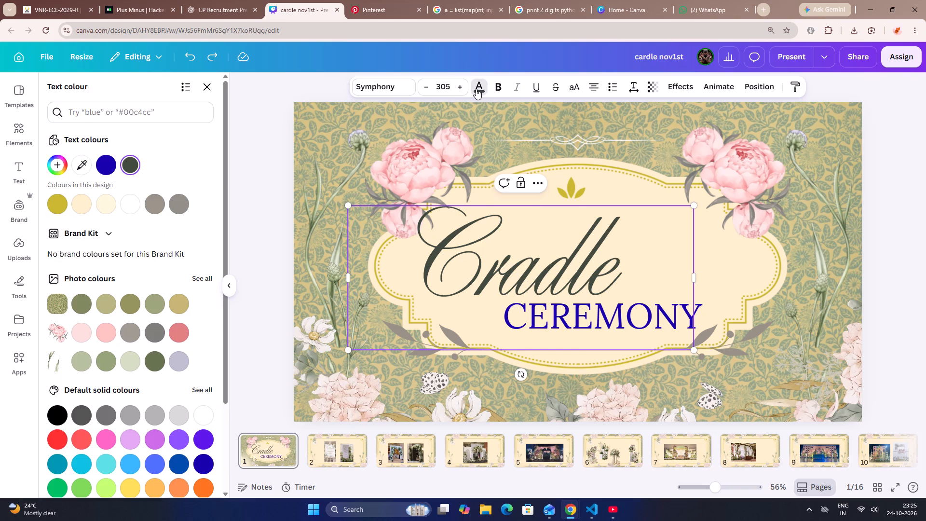
click(761, 280)
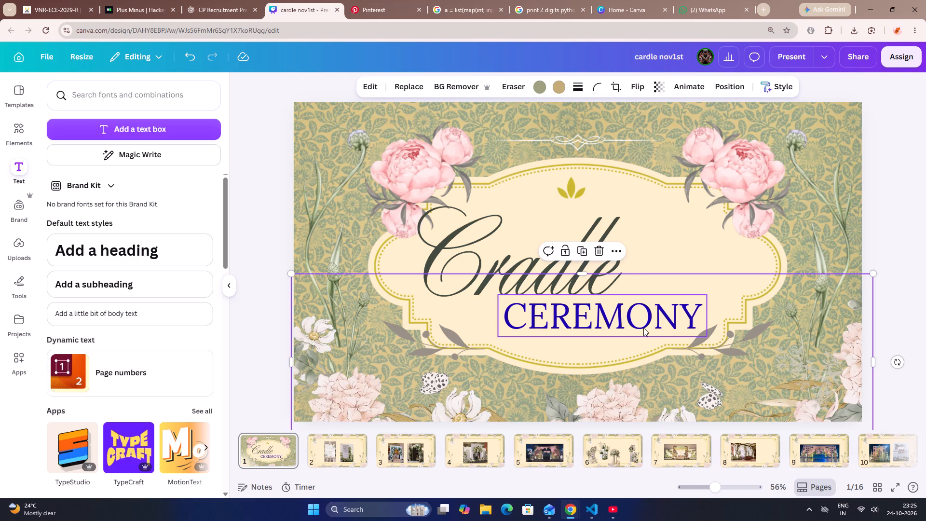
click(643, 328)
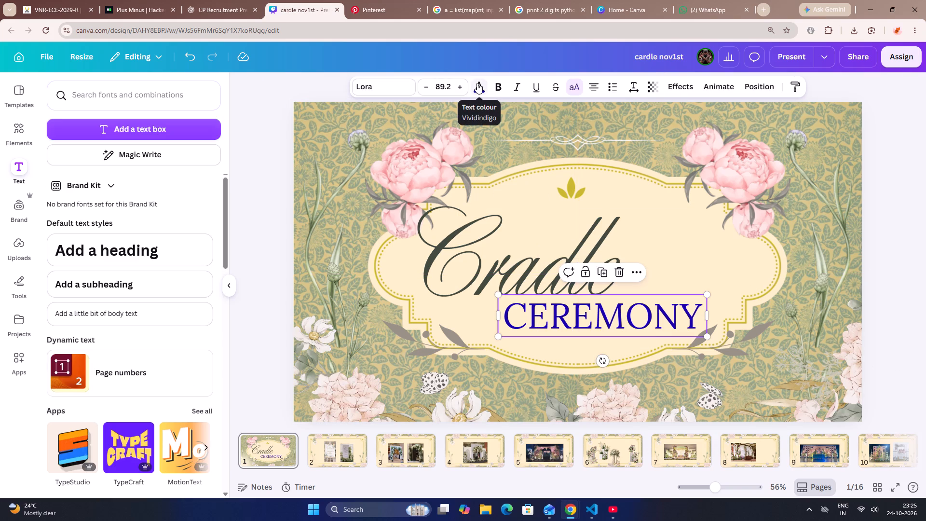
click(477, 85)
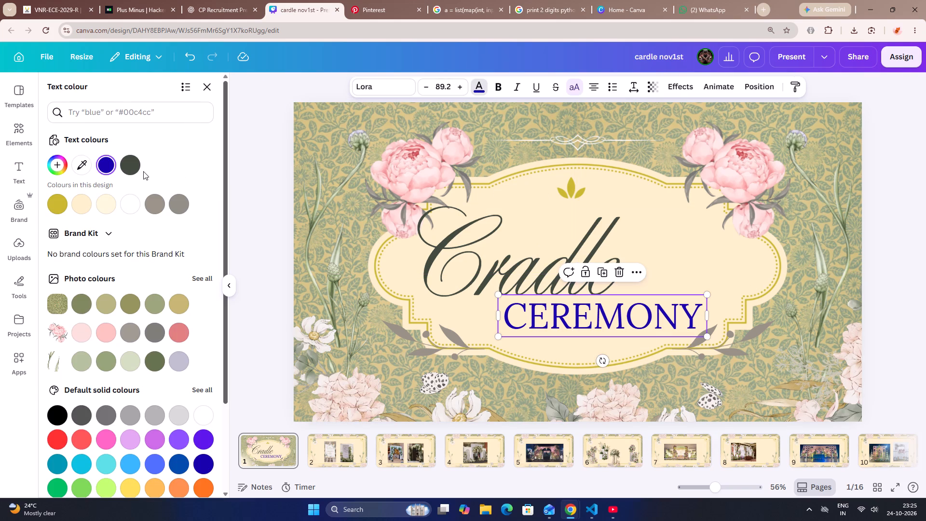
click(124, 162)
click(278, 223)
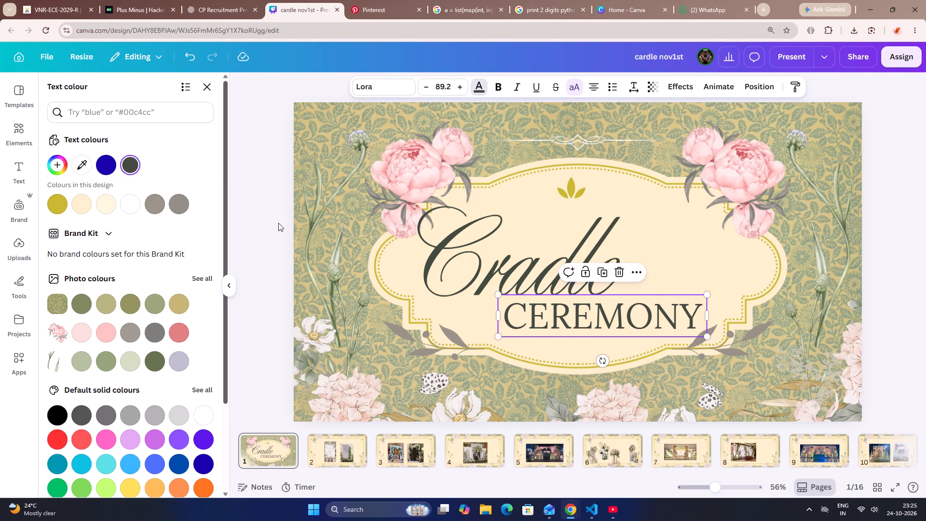
click(383, 315)
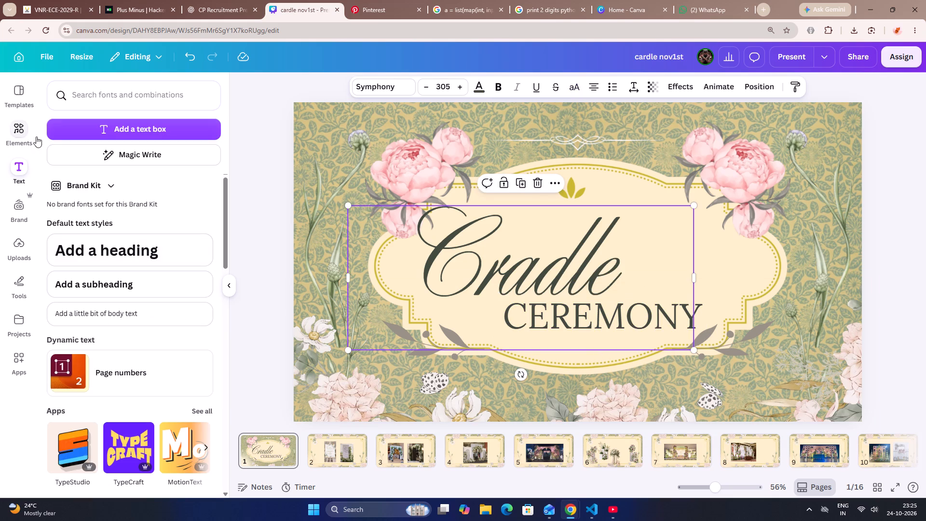
Search the elements for "baby girl" graphics and add the pink baby pram to the title page.
click(23, 132)
click(89, 99)
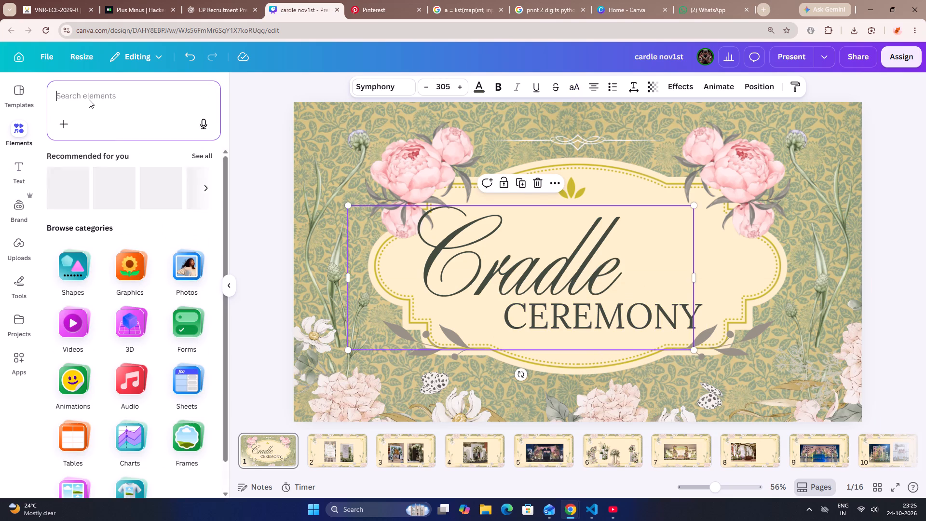
text(baby)
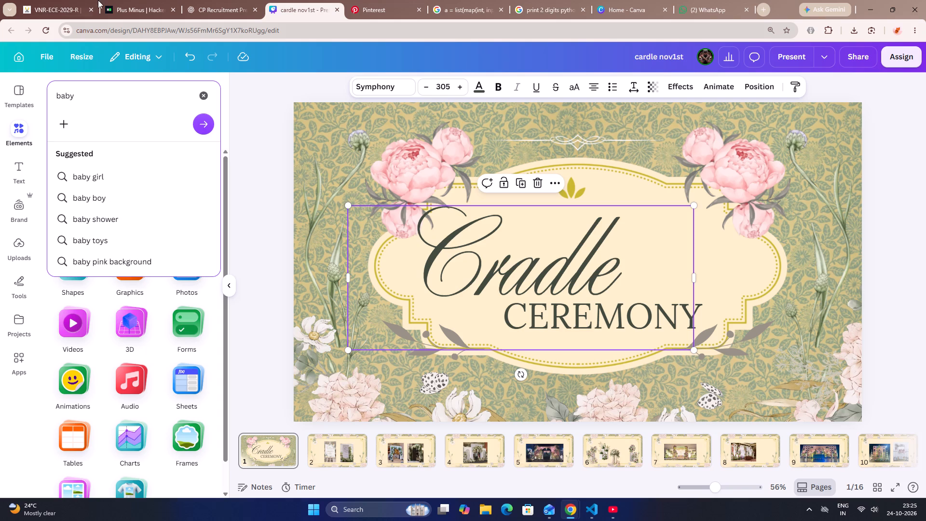
click(141, 170)
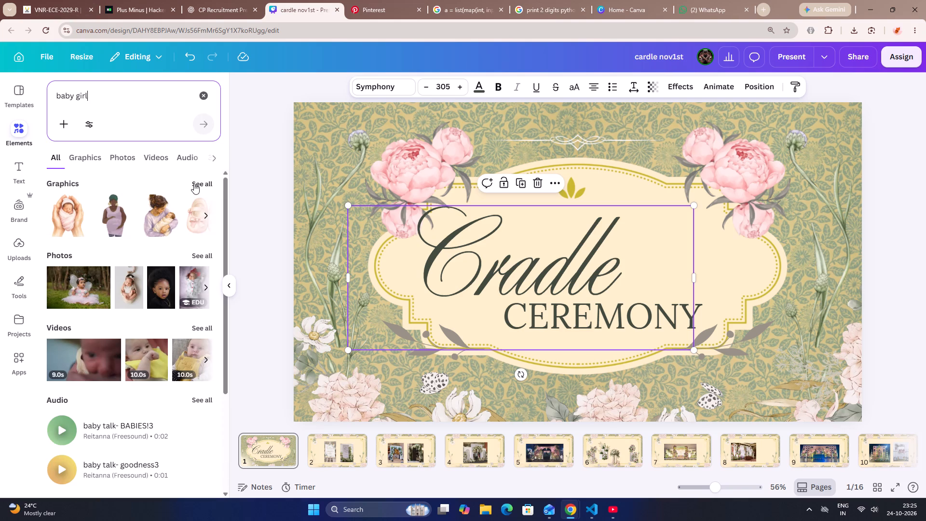
click(194, 183)
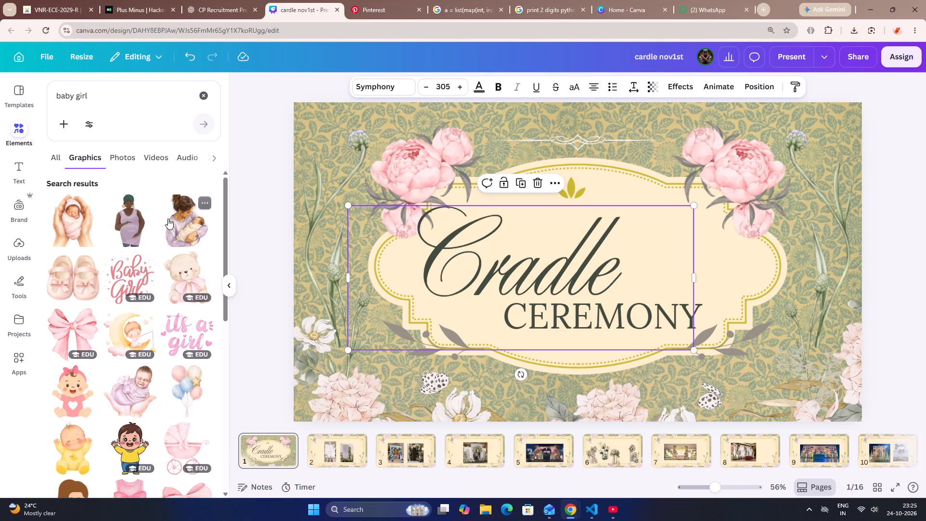
scroll(168, 220, down, 3)
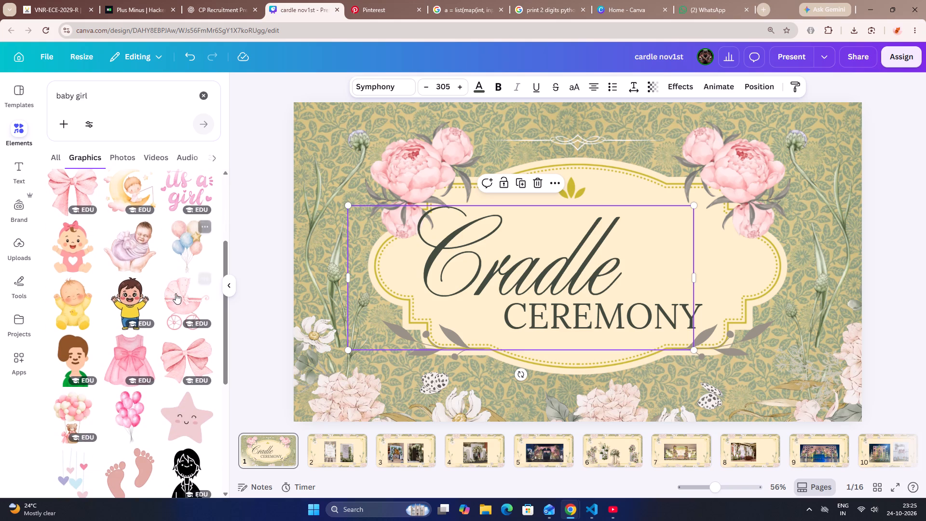
click(177, 300)
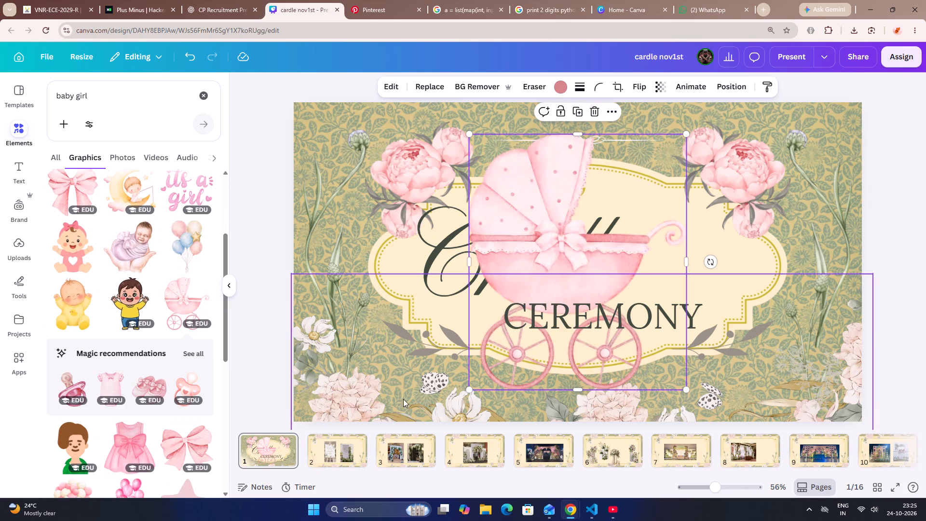
Shrink the pink pram and place it over the flowers in the page's bottom-left corner.
drag(468, 387, 642, 268)
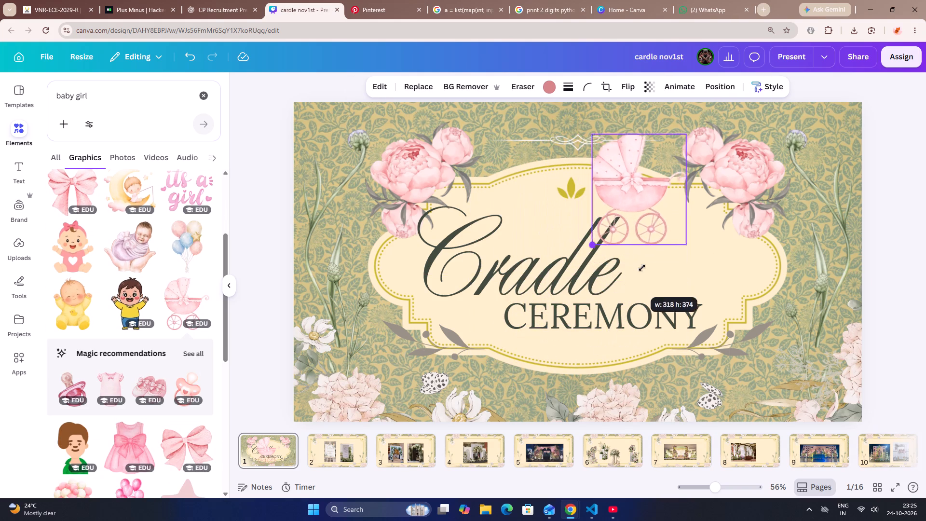
drag(642, 268, 645, 264)
drag(631, 162, 668, 199)
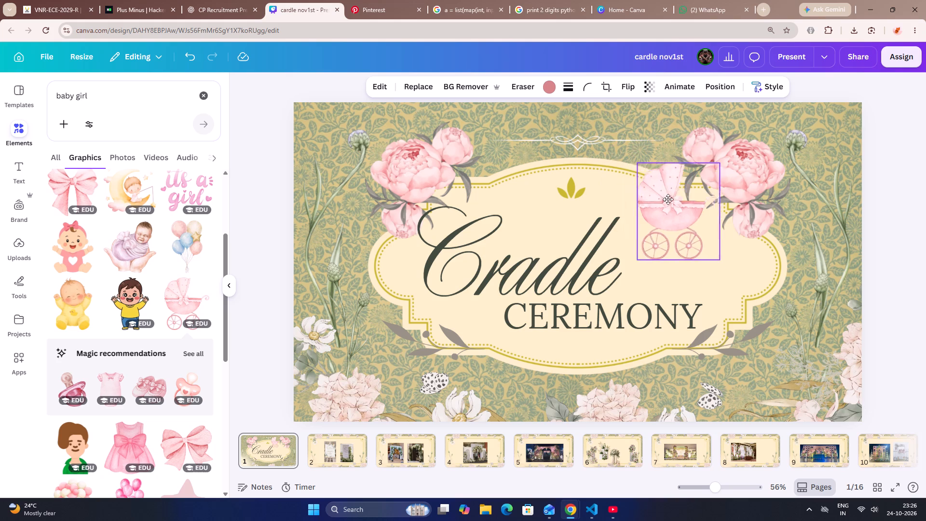
drag(668, 199, 346, 353)
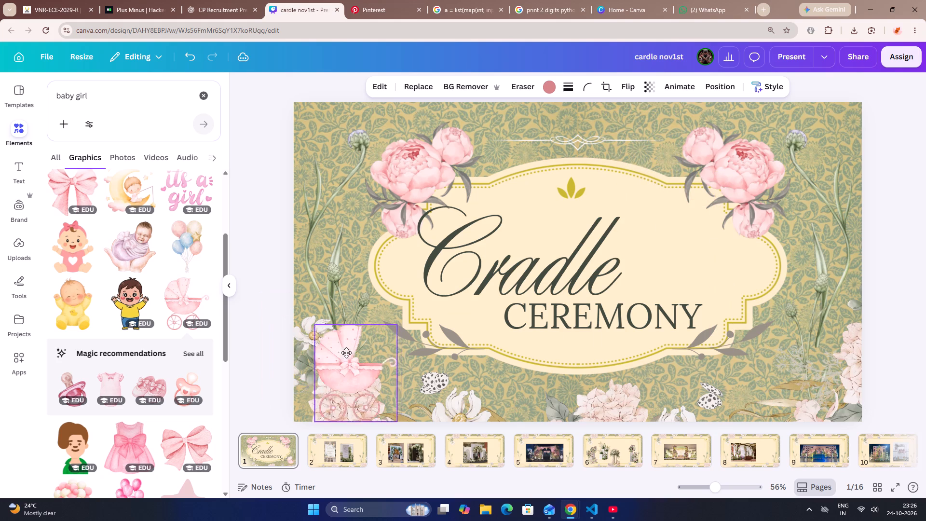
drag(346, 353, 343, 343)
Add the pink watercolour bow from the baby girl graphics and shrink it to a small accent.
scroll(147, 411, down, 2)
click(187, 344)
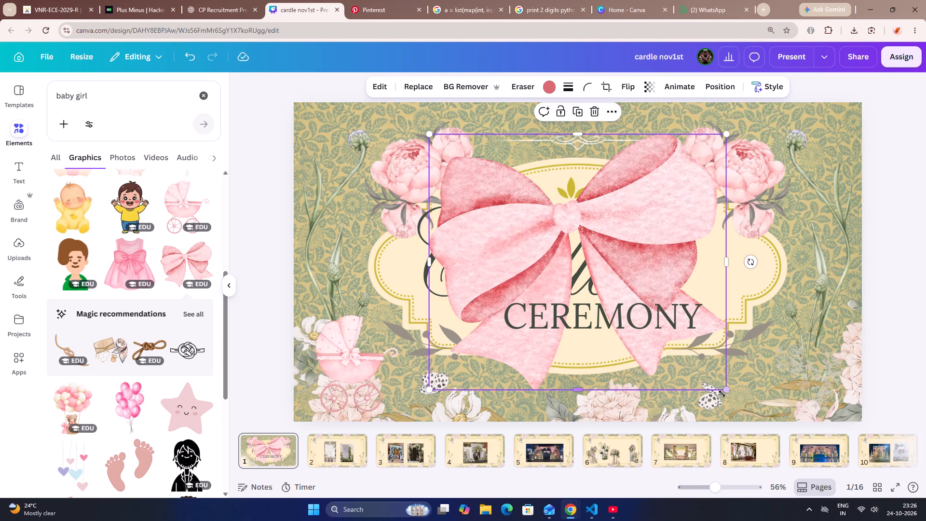
drag(726, 391, 535, 230)
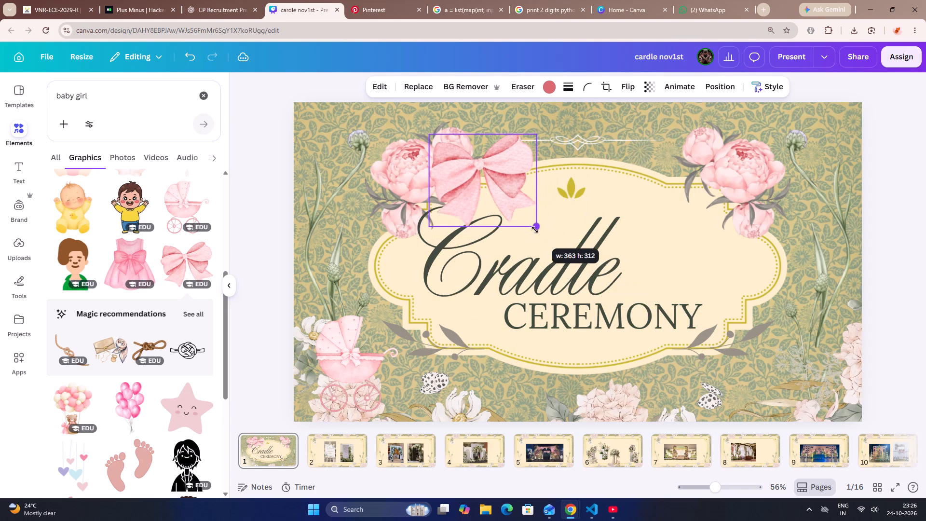
drag(535, 230, 503, 206)
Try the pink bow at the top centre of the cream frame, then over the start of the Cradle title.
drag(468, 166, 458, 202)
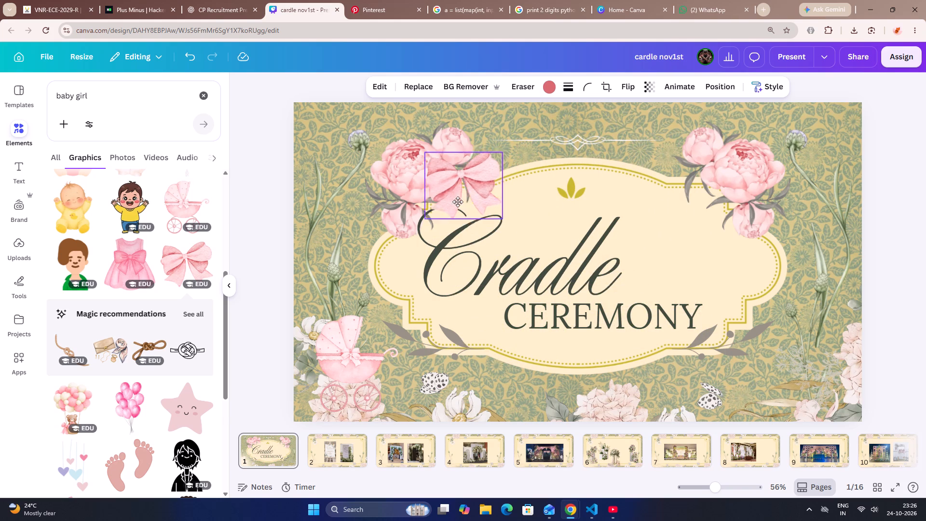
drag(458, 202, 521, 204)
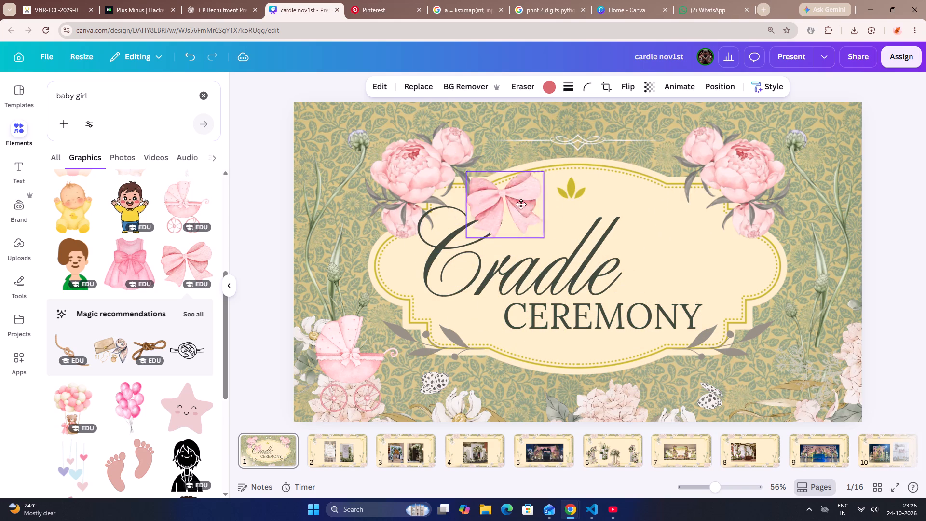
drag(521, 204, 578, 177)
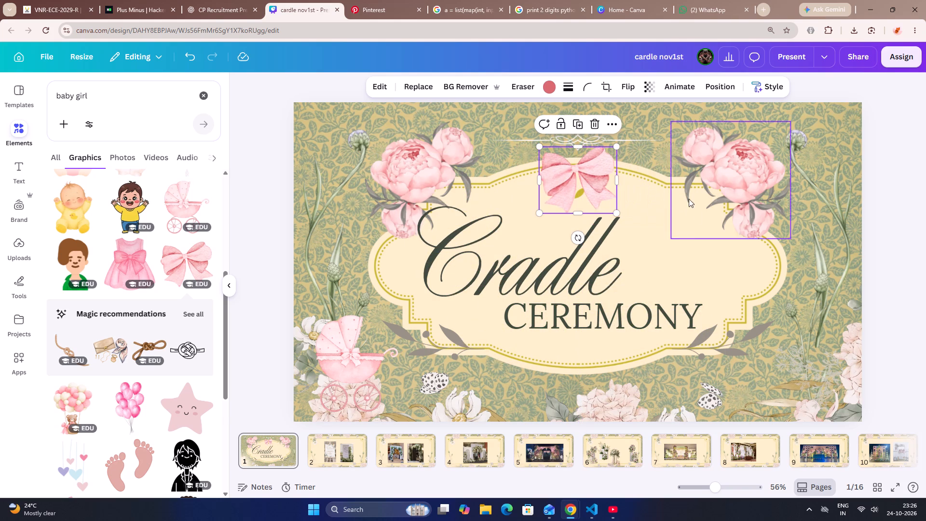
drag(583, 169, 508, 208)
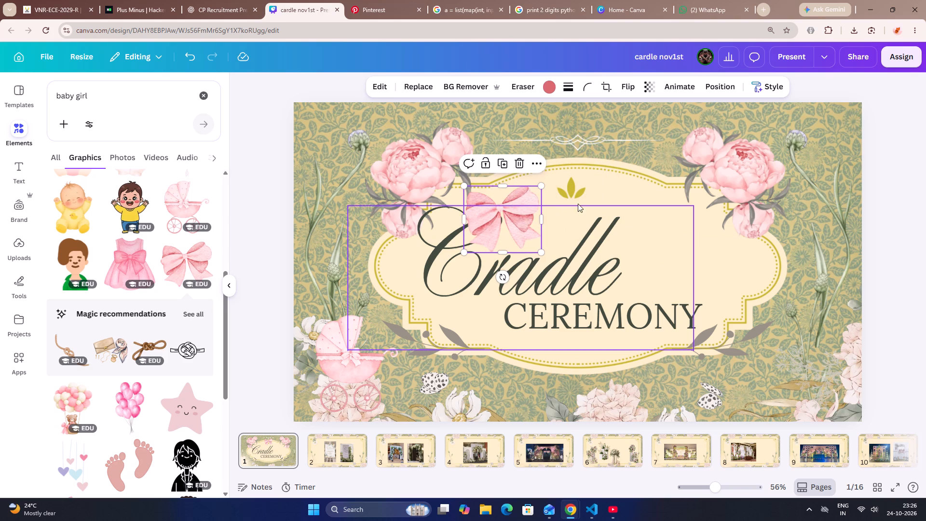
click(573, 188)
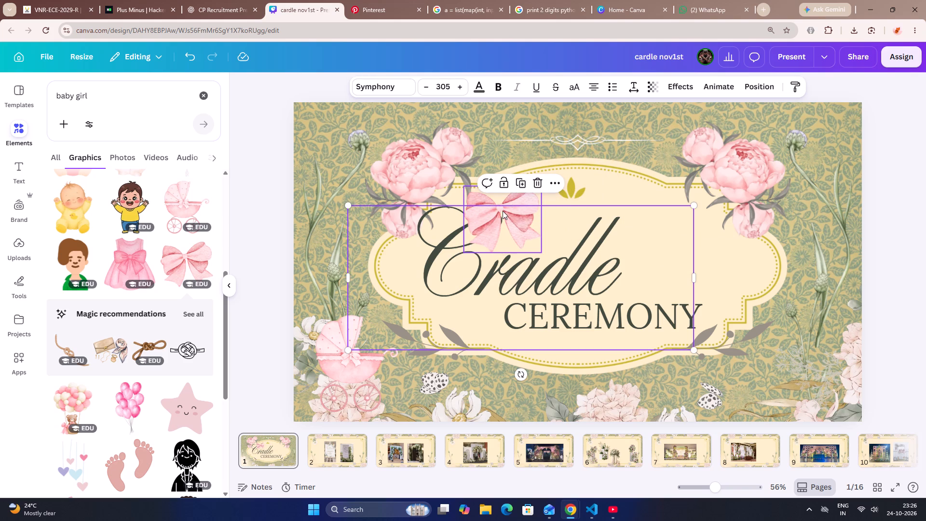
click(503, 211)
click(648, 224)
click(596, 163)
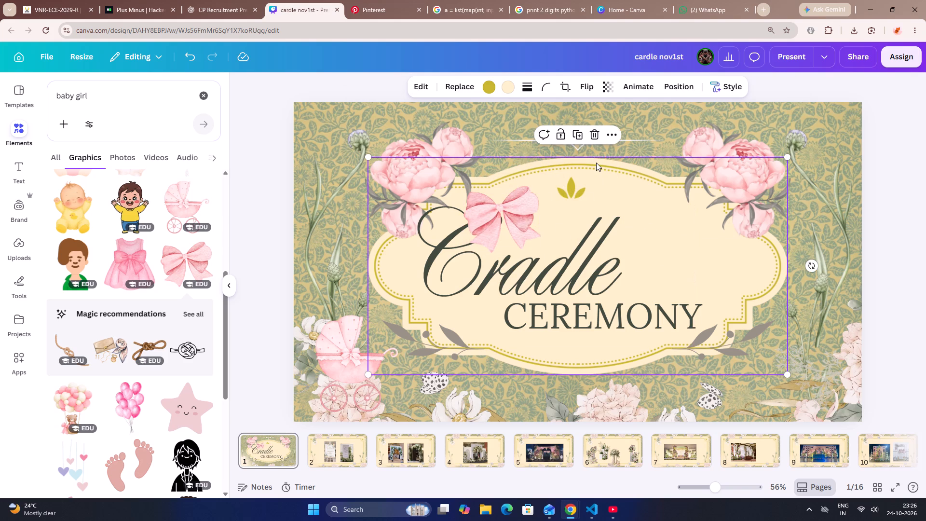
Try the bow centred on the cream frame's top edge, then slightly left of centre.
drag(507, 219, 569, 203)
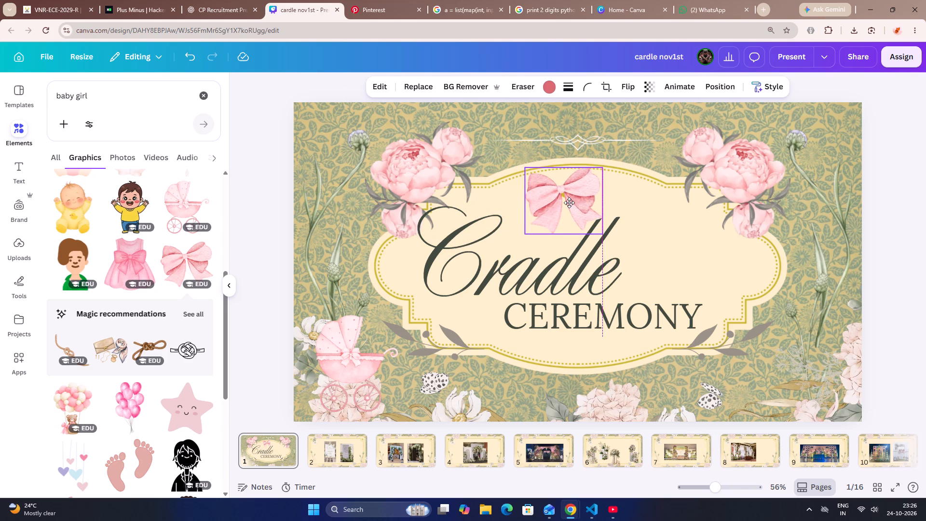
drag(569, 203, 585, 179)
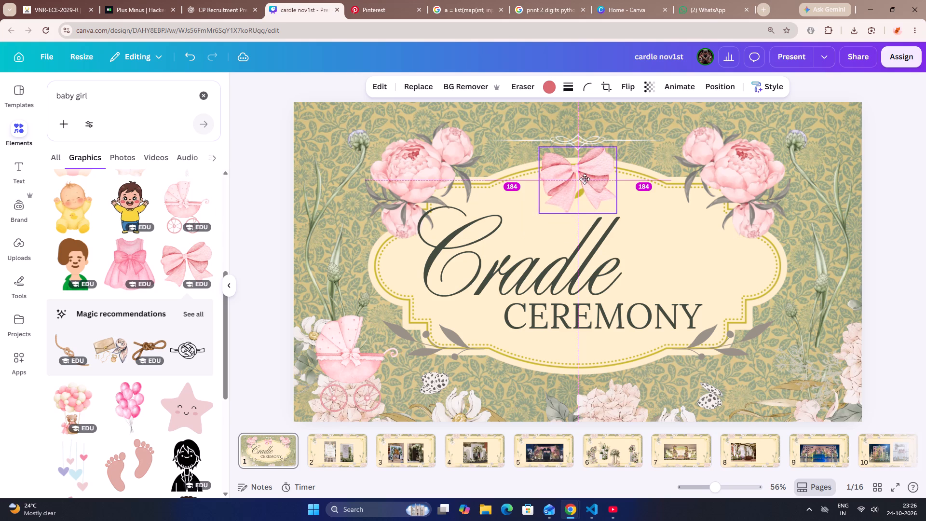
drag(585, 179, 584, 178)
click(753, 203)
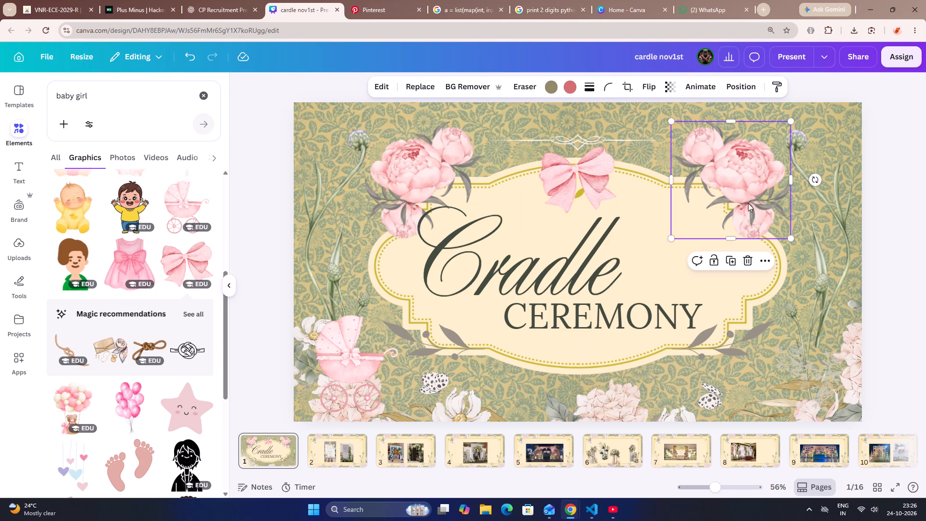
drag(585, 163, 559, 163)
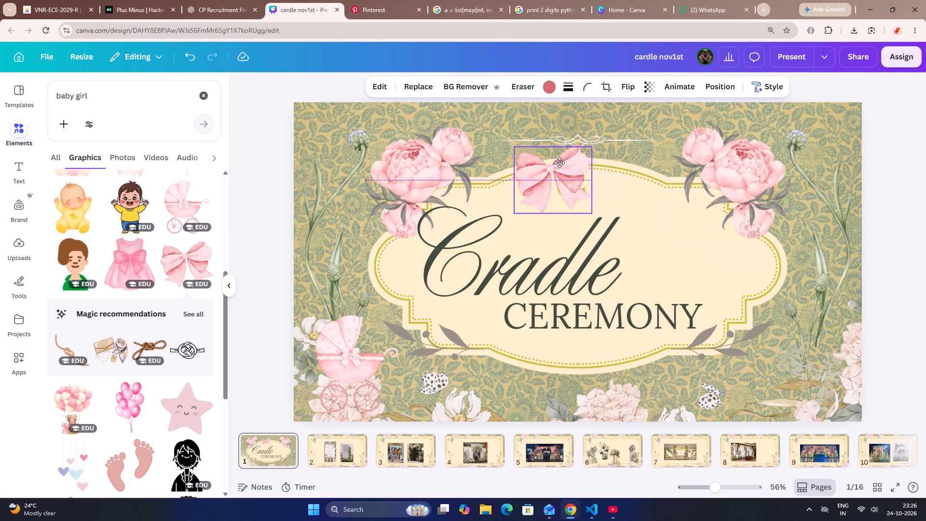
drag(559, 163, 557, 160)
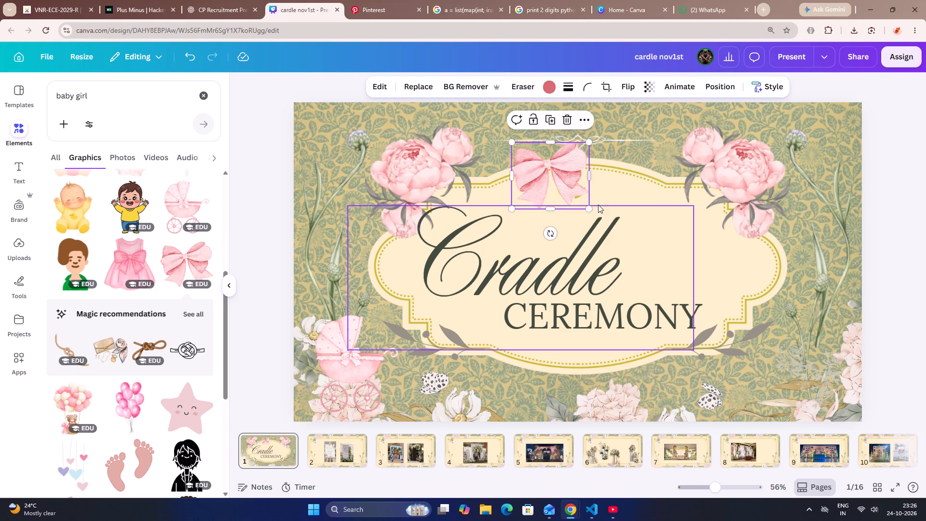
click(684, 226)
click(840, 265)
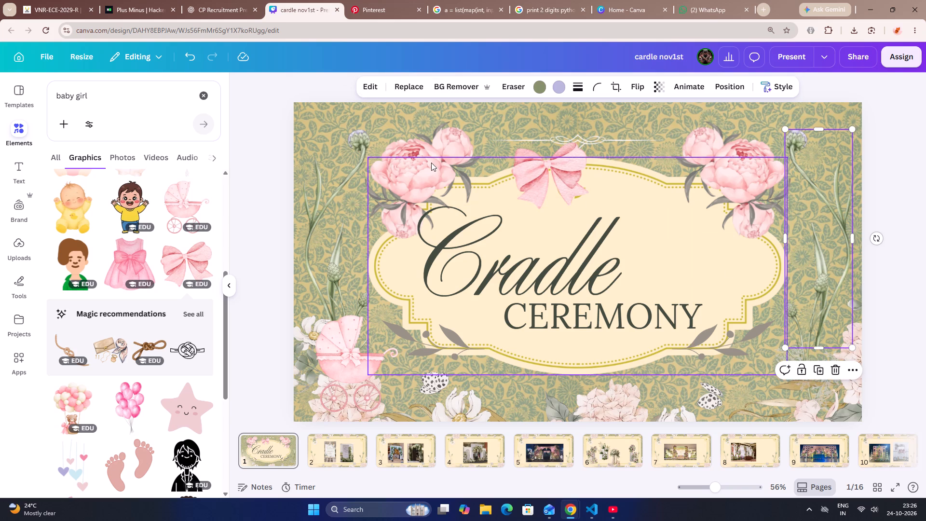
Move the peony cluster at the cream frame's upper-left corner outward to the page's left edge.
drag(431, 162, 309, 195)
Move the pink bow to the cream frame's upper-left corner and shrink it above the start of the Cradle title.
drag(560, 179, 445, 182)
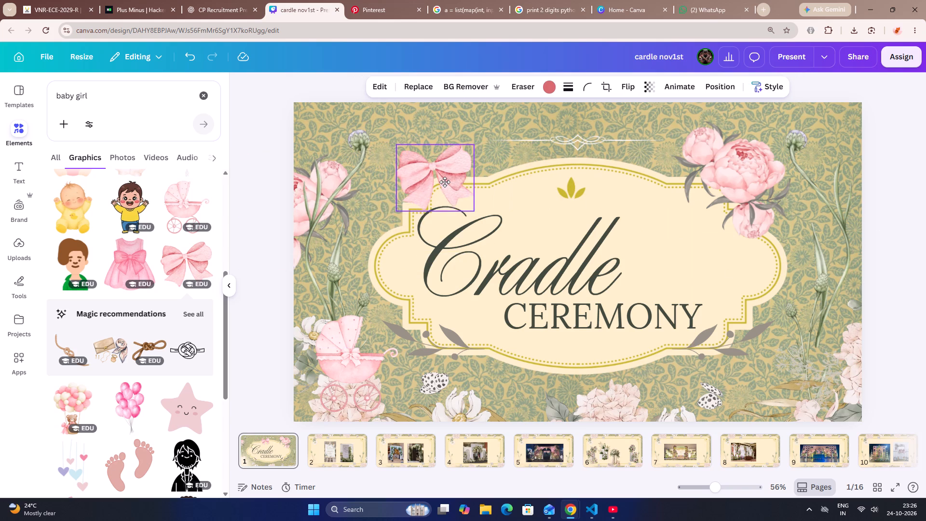
drag(445, 182, 447, 199)
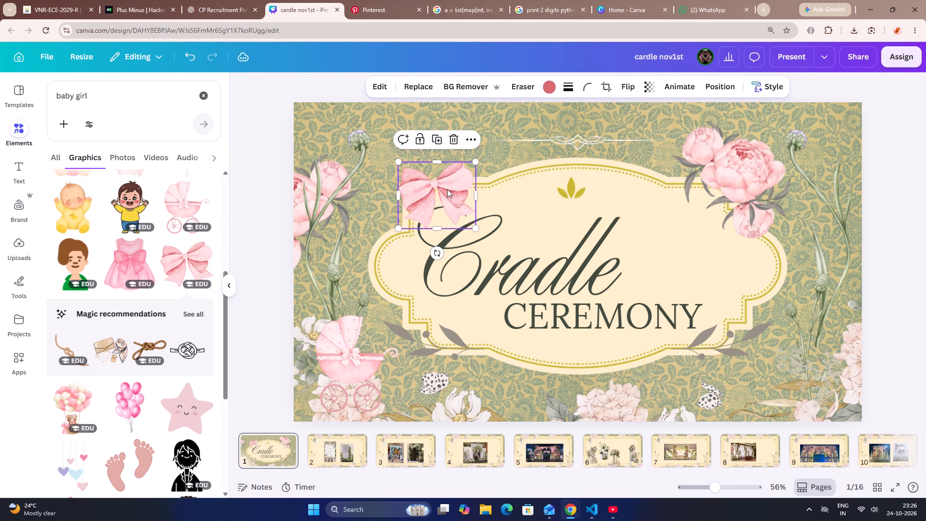
drag(477, 231, 476, 226)
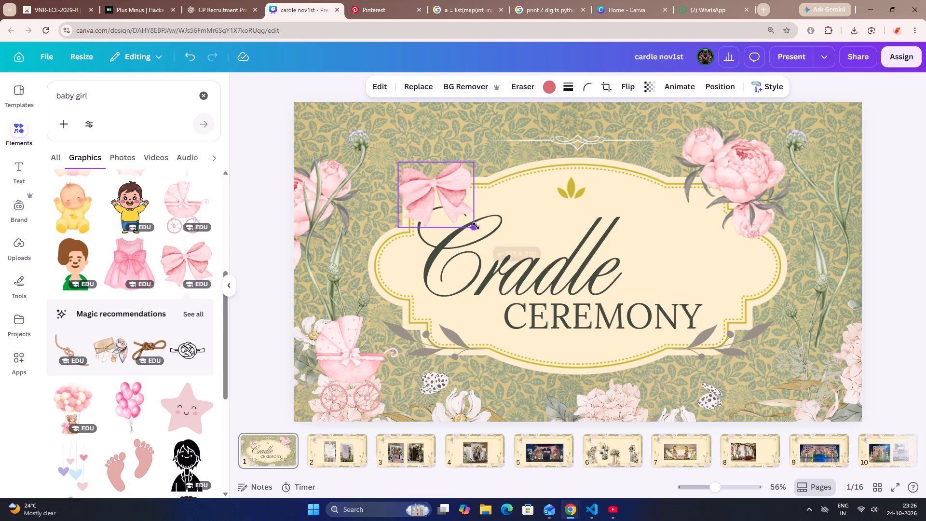
drag(476, 226, 465, 204)
click(440, 183)
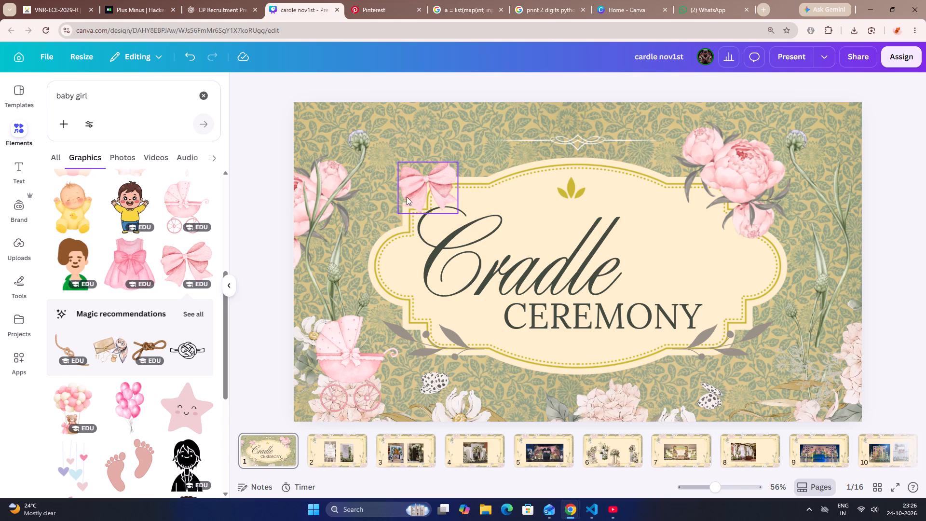
click(422, 188)
Tilt the pink bow to about -16° and nudge it down towards the C of Cradle.
drag(431, 240, 447, 240)
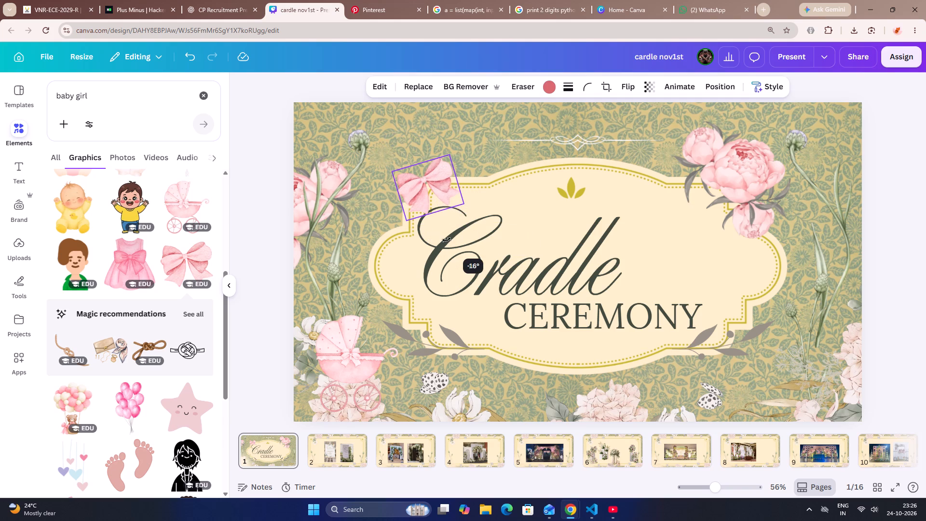
drag(447, 240, 447, 239)
drag(434, 181, 434, 186)
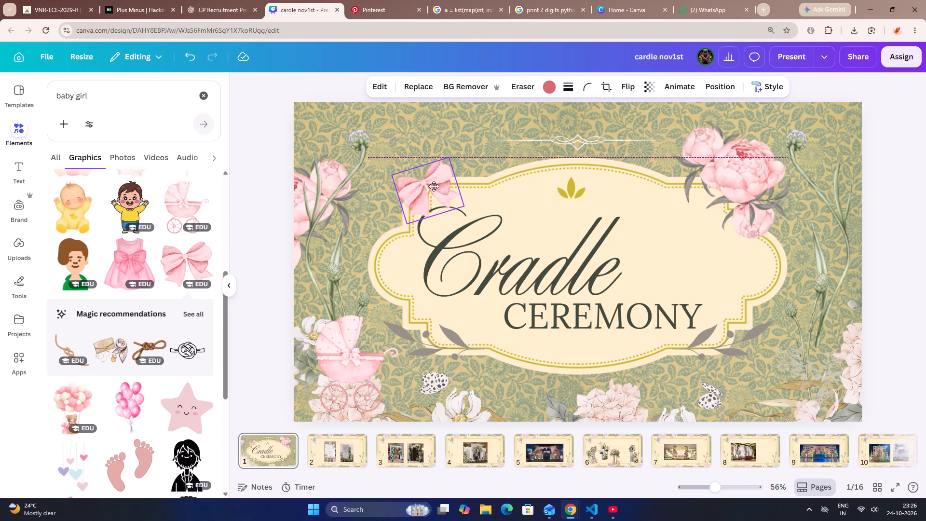
drag(434, 186, 434, 189)
Move the tilted bow along to the cream frame's top edge, beside the gold leaf motif.
click(494, 177)
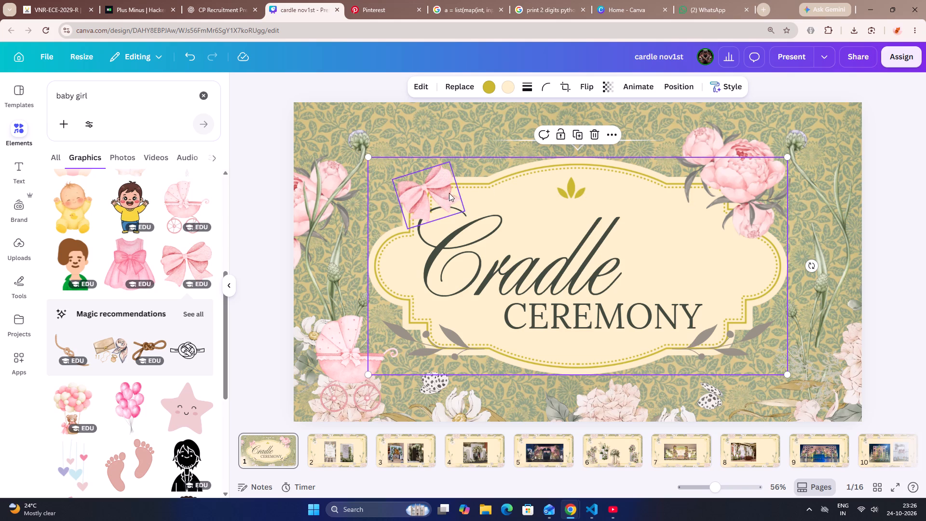
drag(433, 188, 506, 180)
Select the cream frame containing the gold leaf motif and open its image editing options.
click(590, 182)
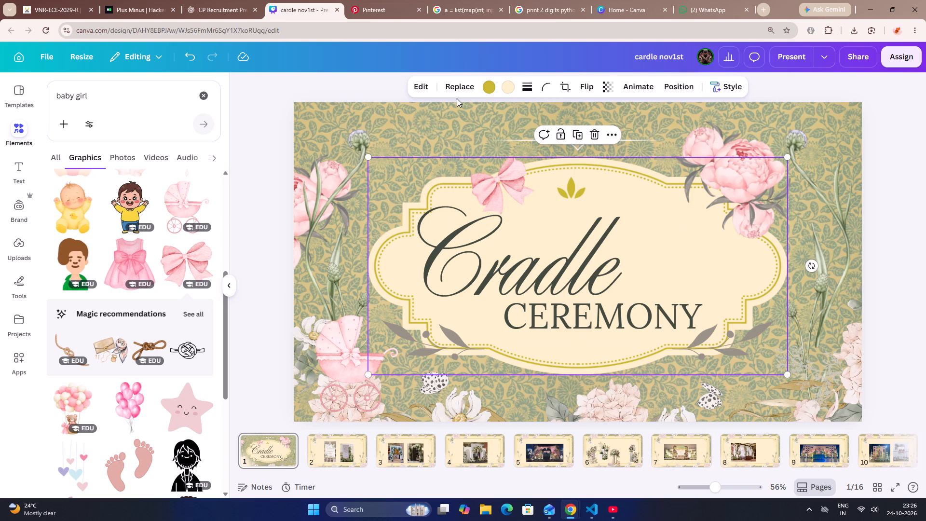
click(569, 201)
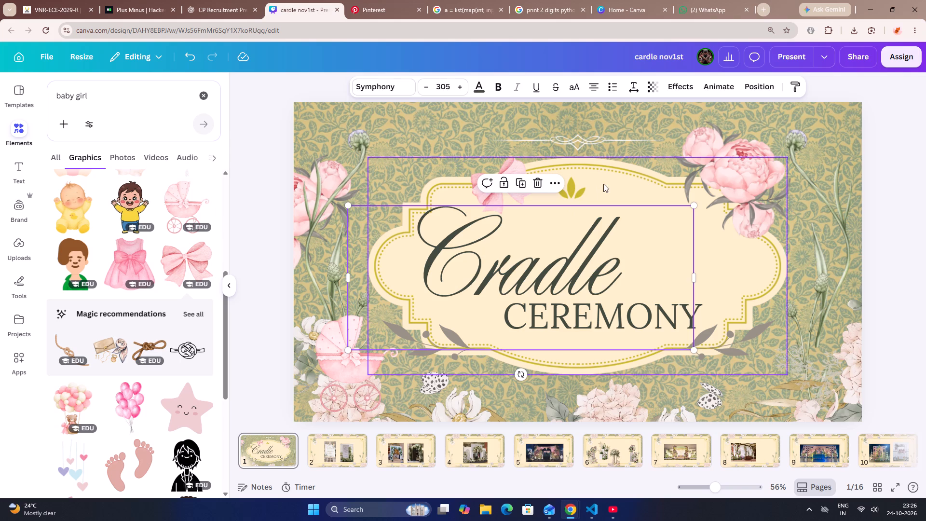
double_click(606, 183)
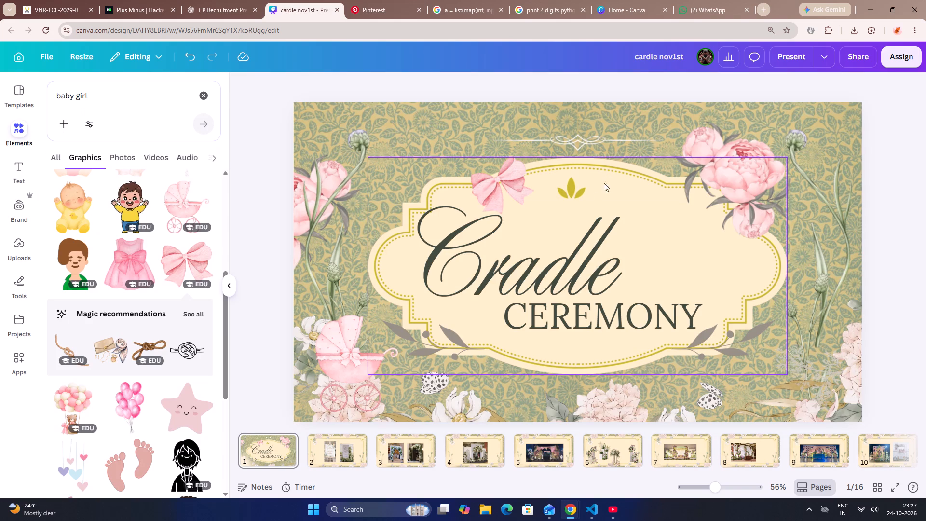
click(594, 193)
click(616, 179)
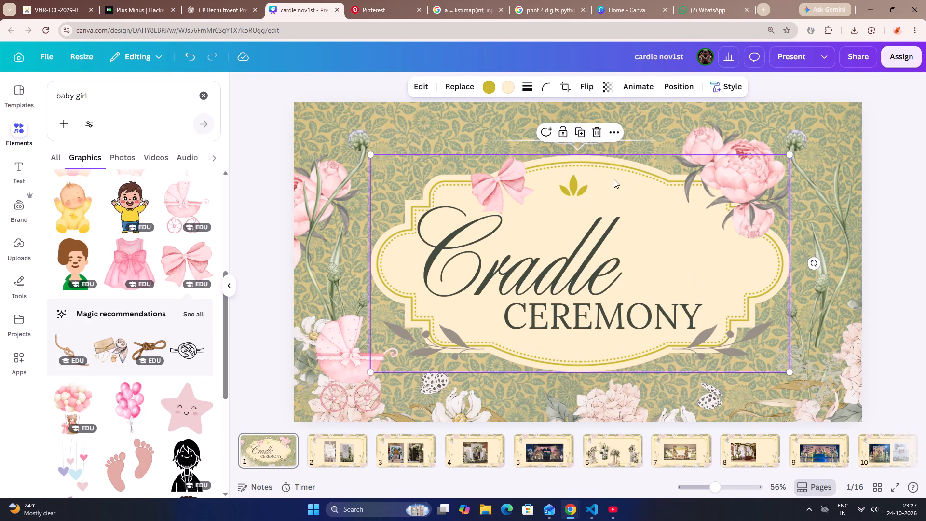
click(409, 89)
click(416, 87)
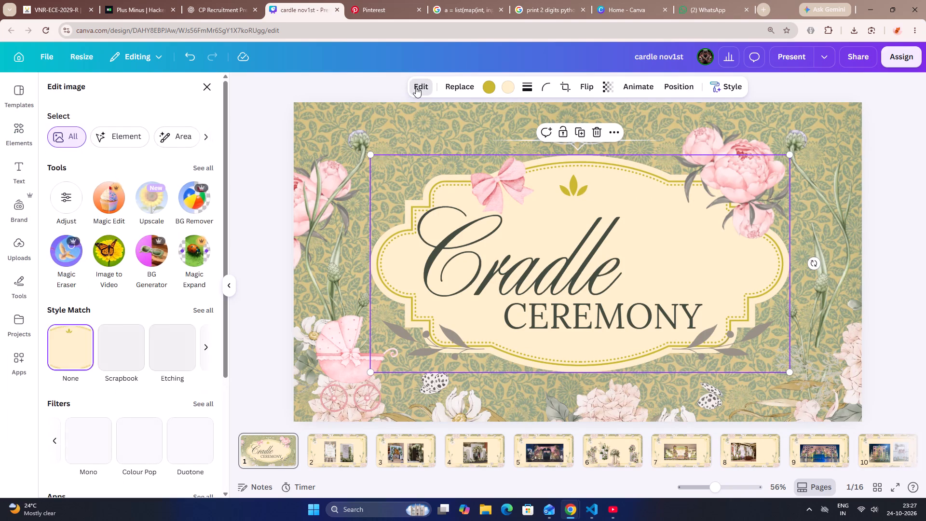
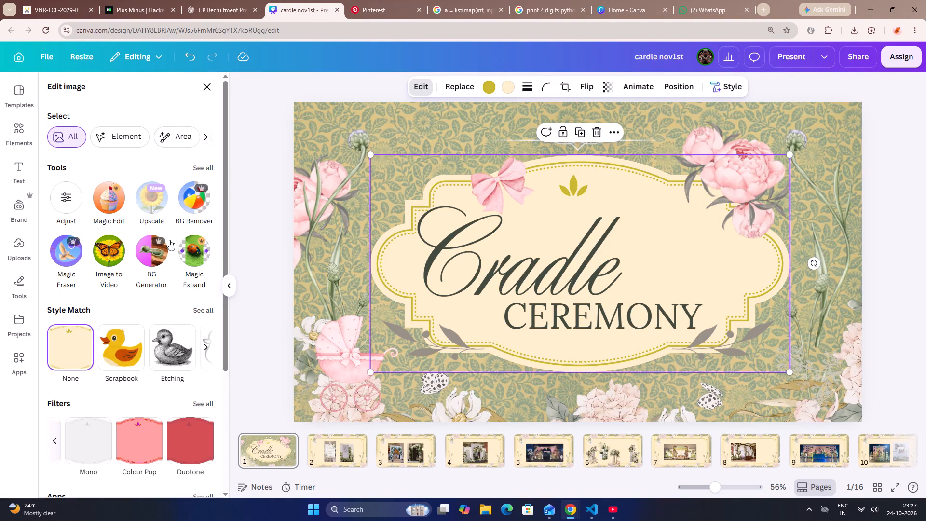
Remove the gold leaf motif from the cream frame with Magic Eraser, using an area brush of size 40.
click(67, 247)
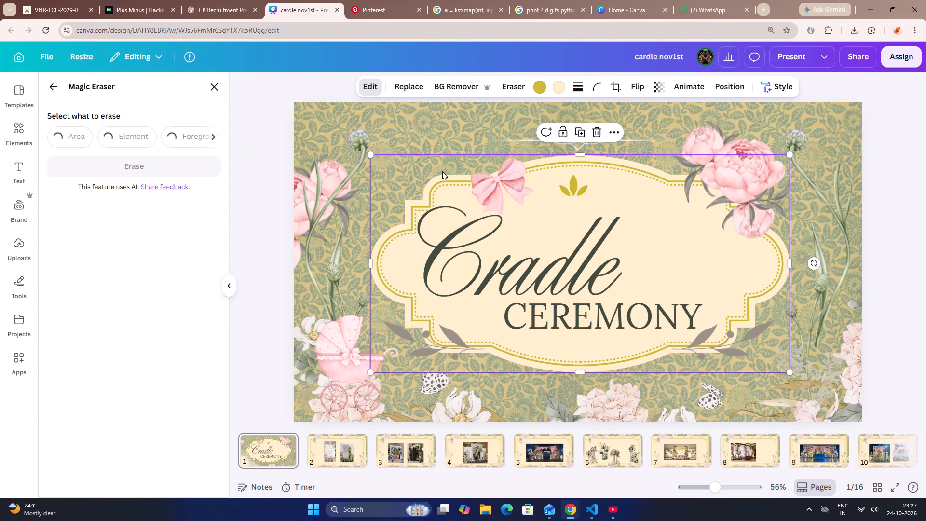
drag(570, 145, 582, 151)
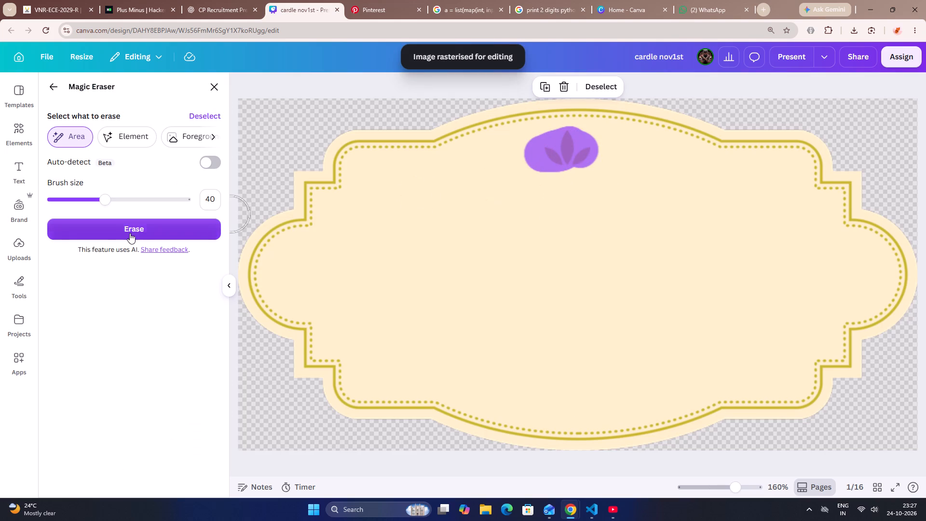
click(129, 234)
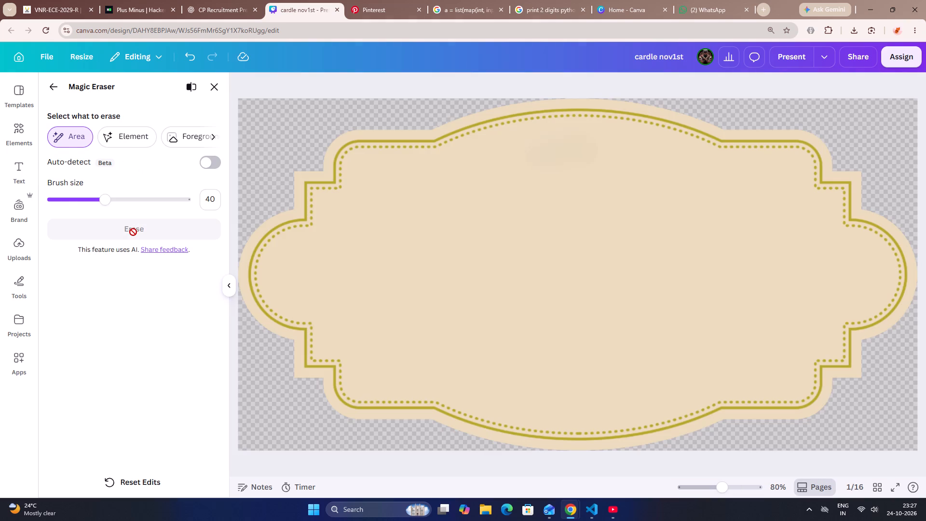
click(214, 85)
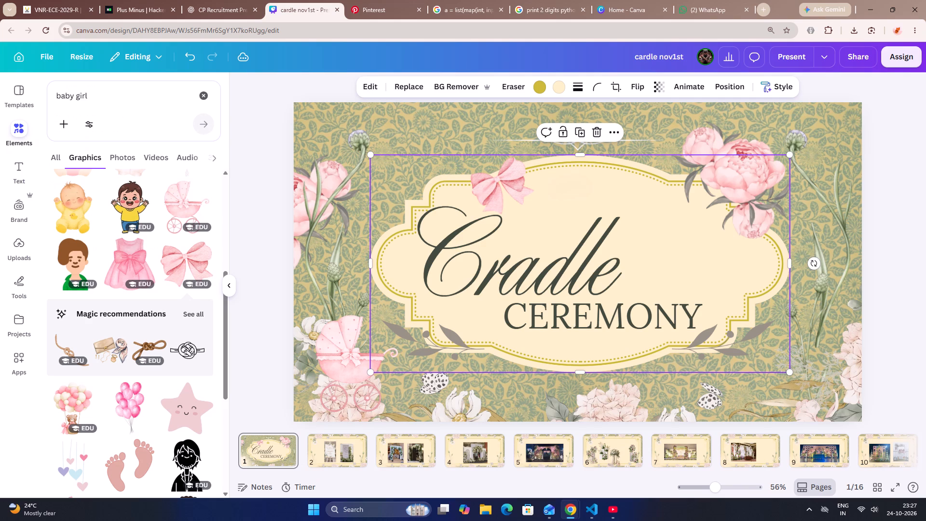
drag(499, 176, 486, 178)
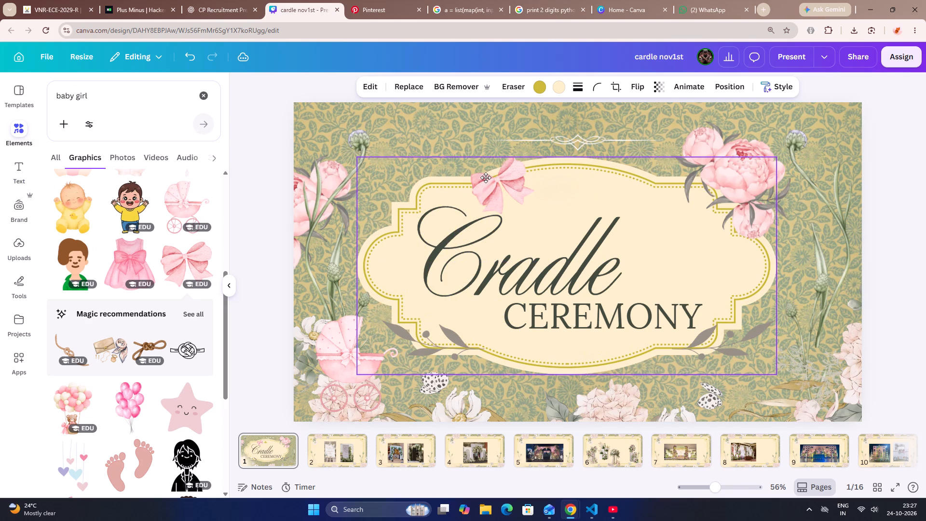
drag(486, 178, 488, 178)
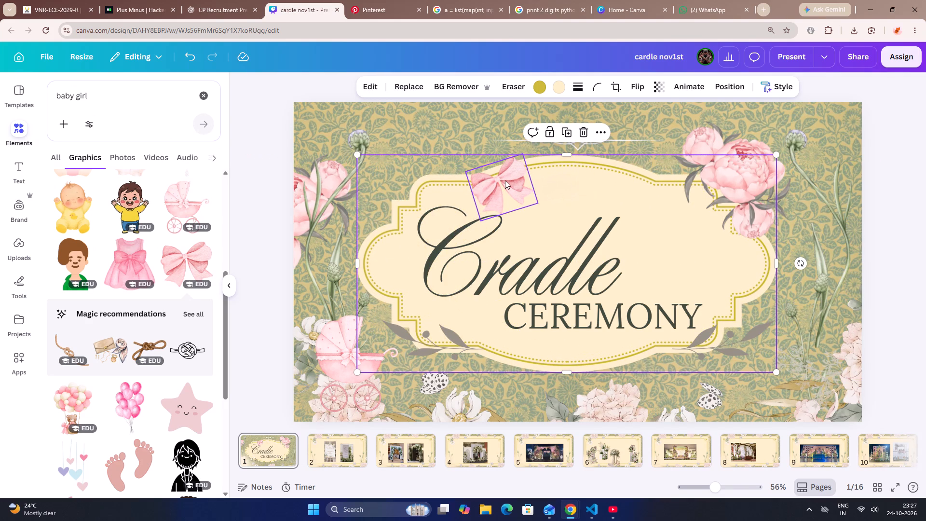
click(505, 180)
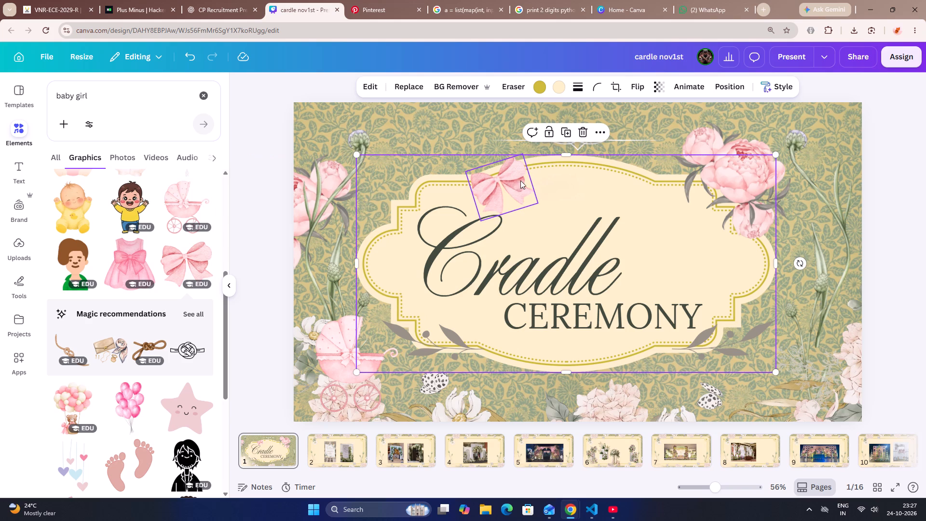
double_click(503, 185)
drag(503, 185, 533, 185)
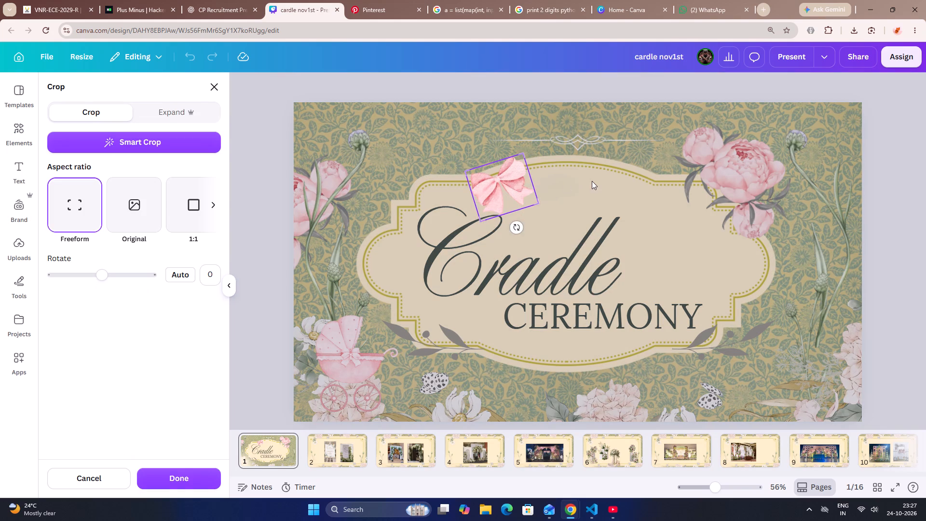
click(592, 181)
Move the pink bow to the middle of the cream frame's top edge, rotate it almost level and enlarge it slightly.
click(511, 182)
click(508, 182)
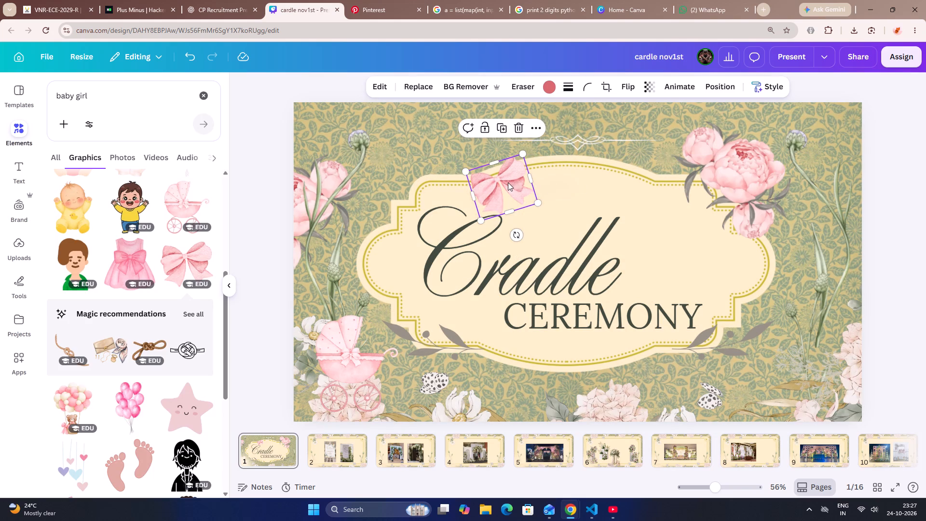
drag(508, 182, 568, 169)
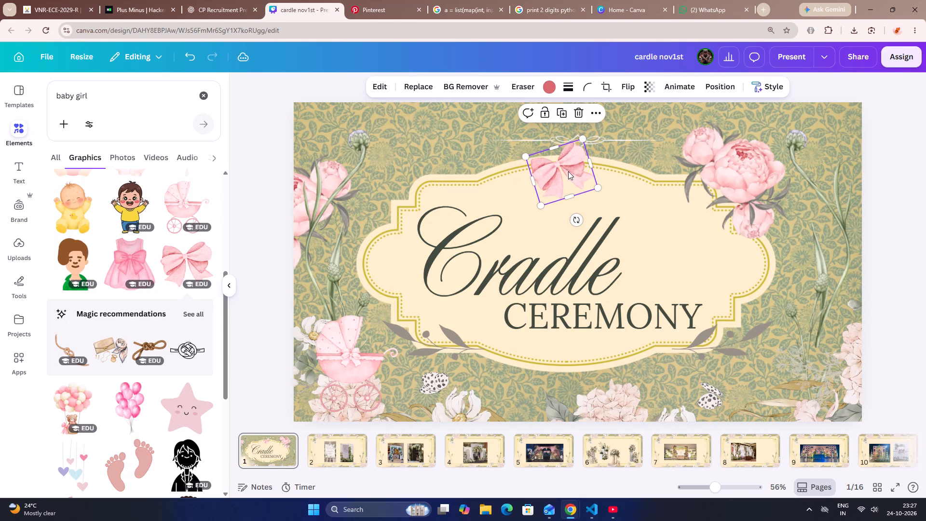
drag(574, 217, 560, 223)
click(562, 224)
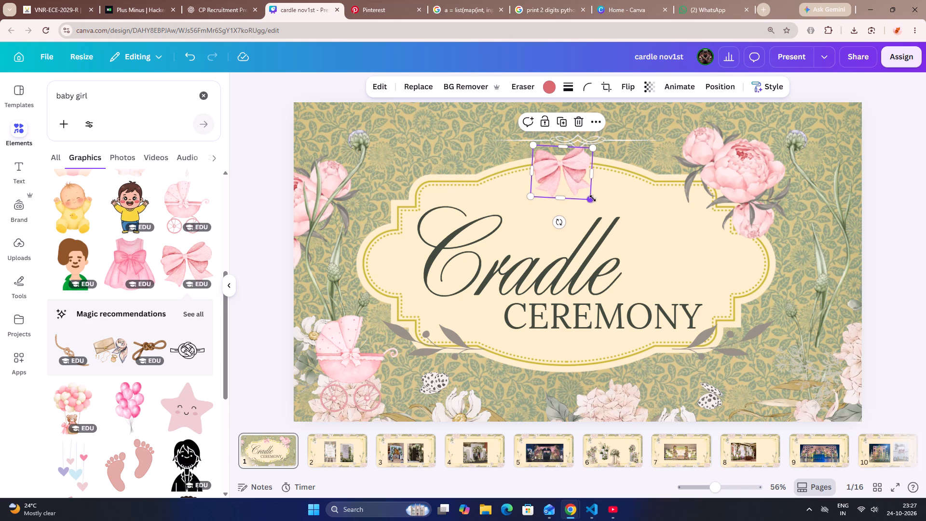
drag(593, 200, 597, 214)
click(648, 193)
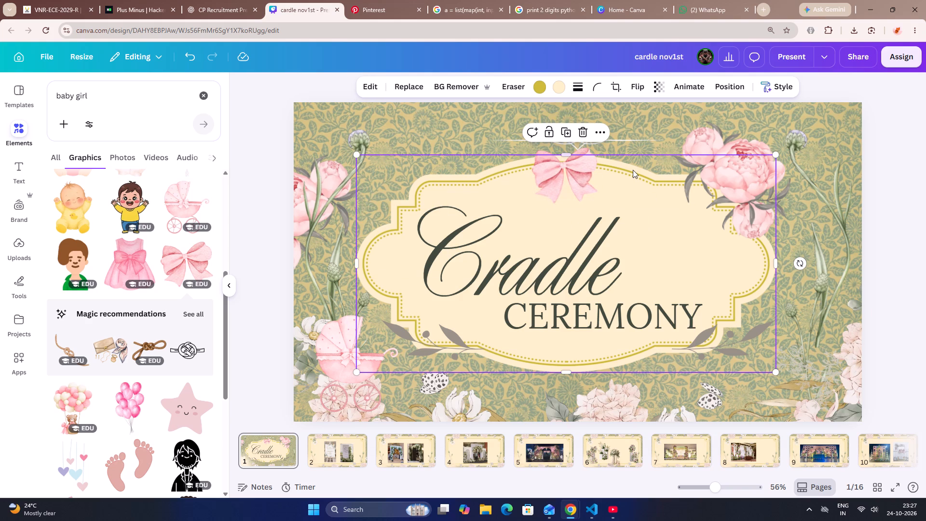
Shift the cream frame slightly right and up so it sits roughly centred on the page behind the title.
drag(559, 172, 572, 169)
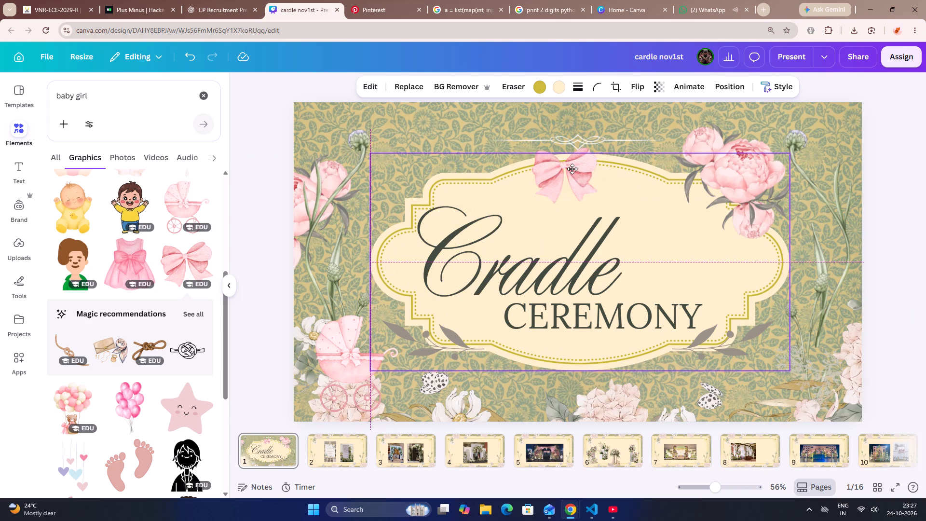
drag(572, 169, 568, 168)
Enlarge the pink bow and centre it on the cream frame's top edge, just over the white ornament line.
click(566, 168)
drag(562, 177, 697, 205)
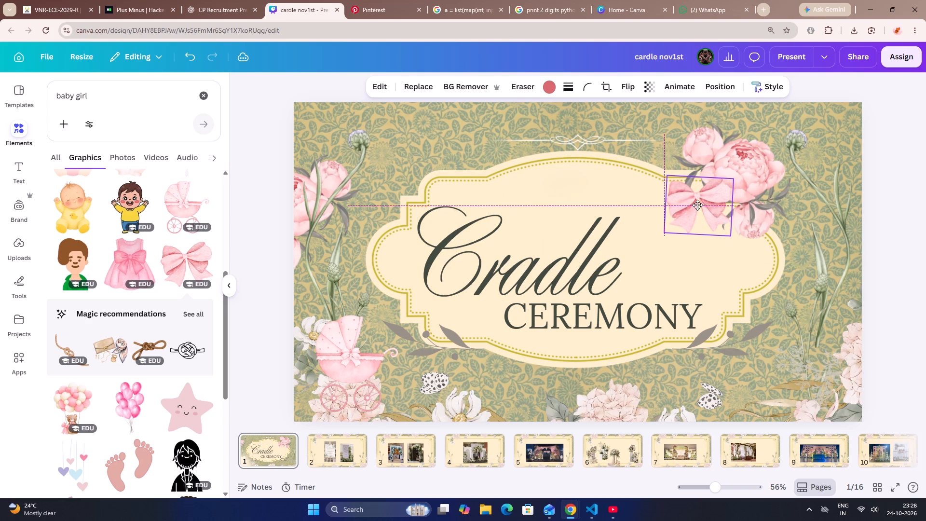
drag(697, 205, 665, 191)
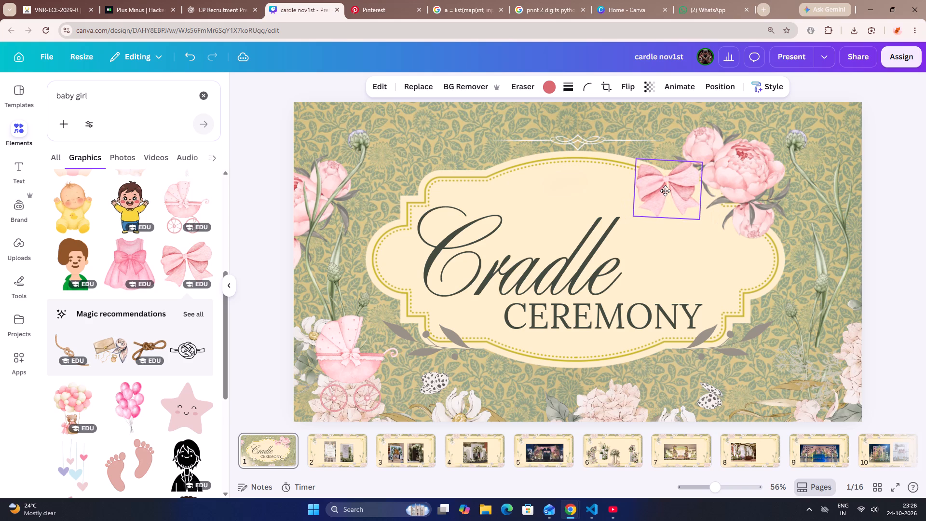
drag(665, 191, 576, 172)
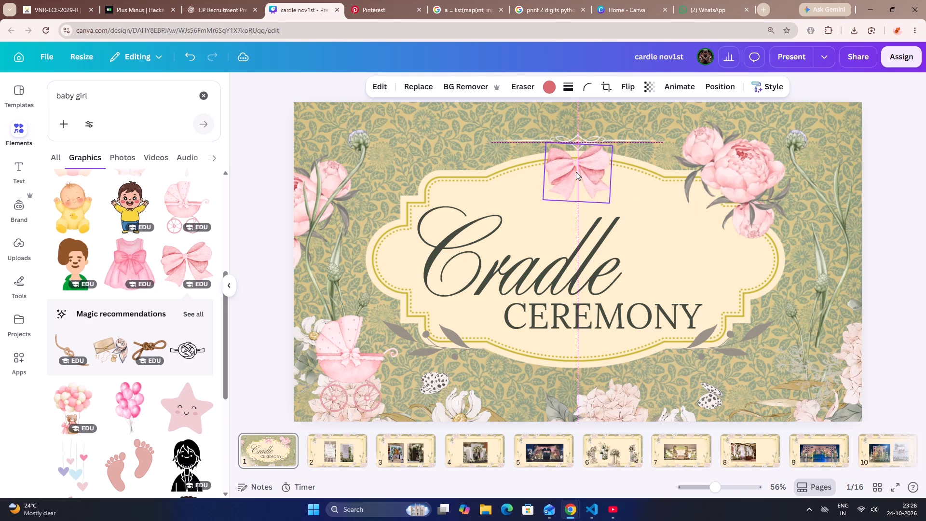
drag(540, 198, 533, 212)
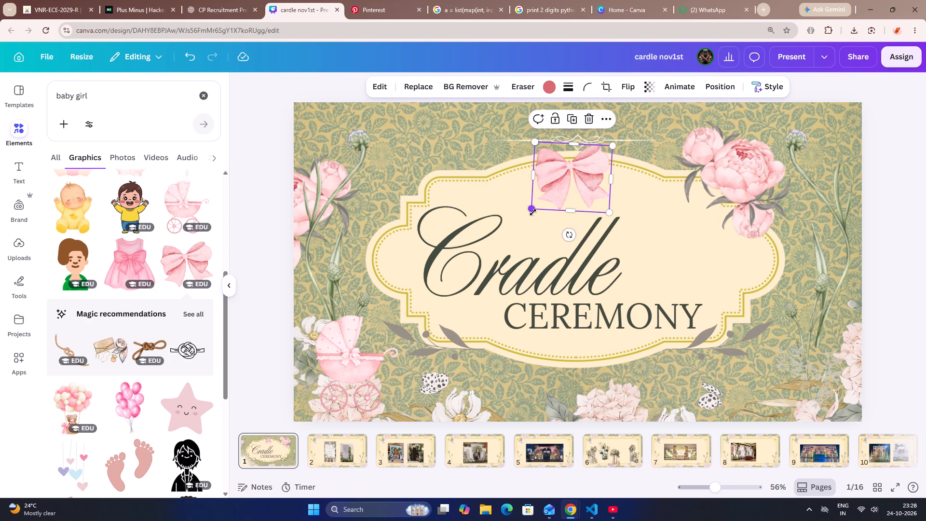
click(676, 205)
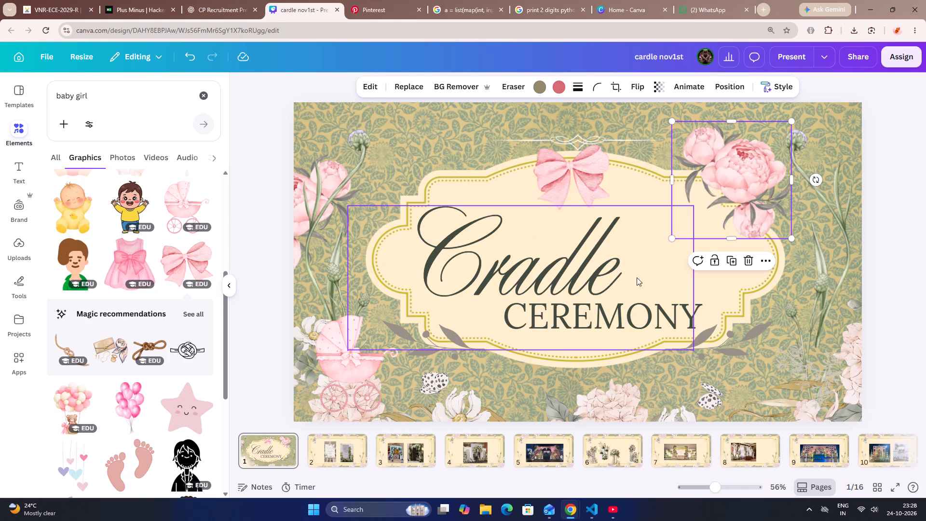
drag(588, 178, 598, 170)
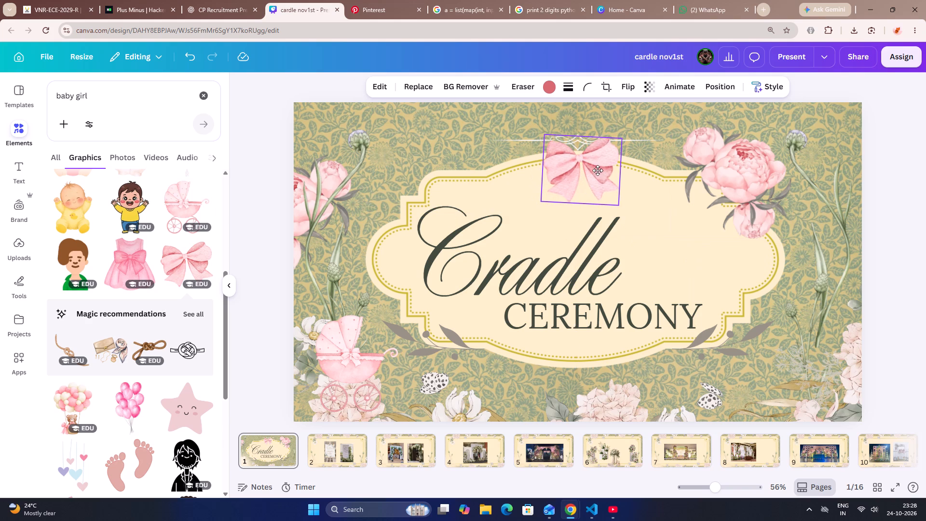
drag(598, 170, 599, 169)
click(660, 225)
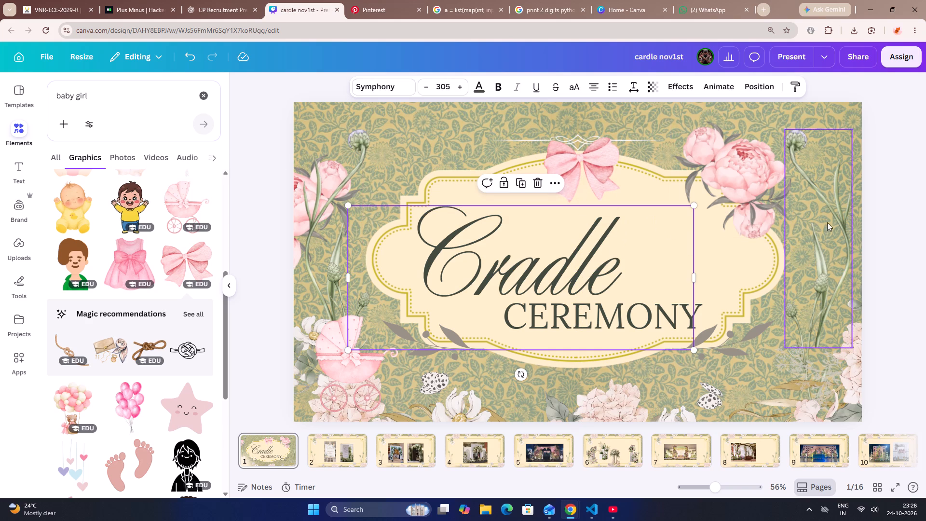
Replace the plain pink pram with the floral-patterned pink pram from the baby girl graphics.
click(836, 213)
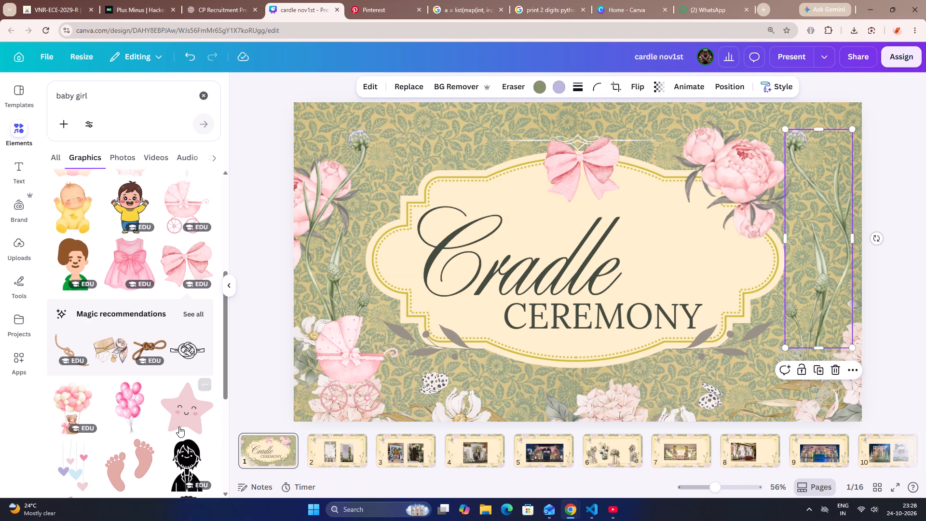
scroll(169, 422, down, 3)
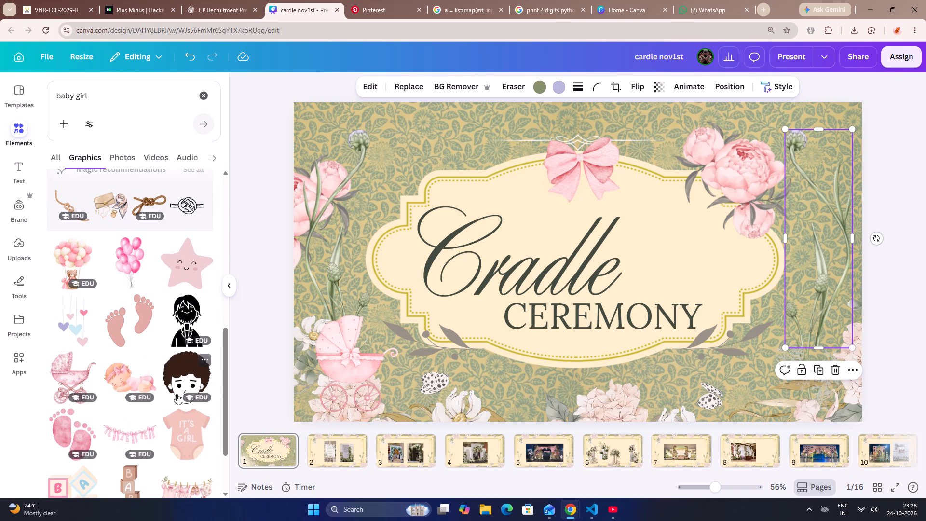
scroll(177, 394, down, 1)
click(78, 332)
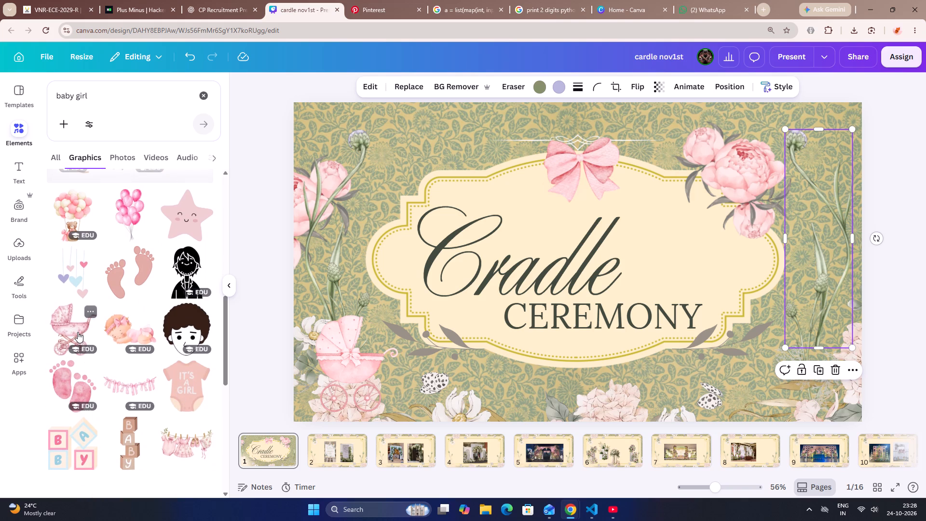
drag(547, 150, 319, 246)
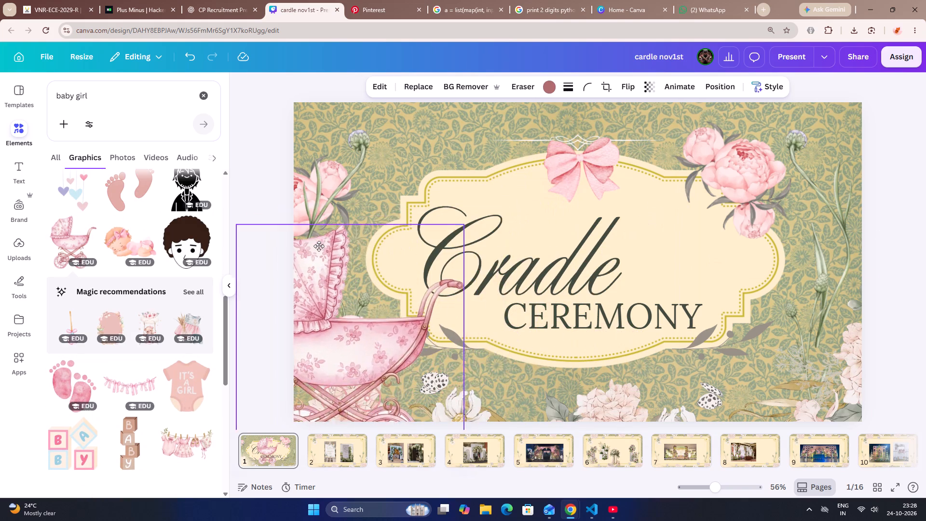
drag(319, 246, 428, 143)
click(327, 360)
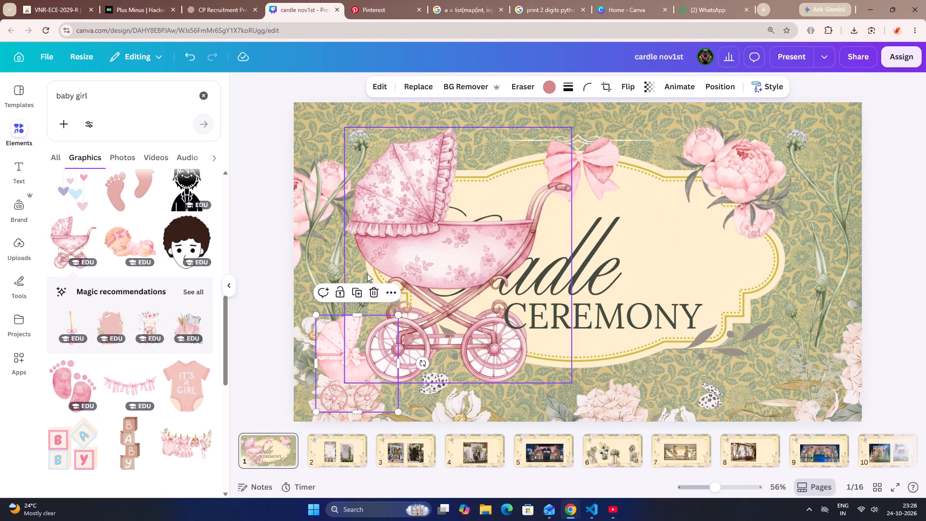
click(374, 293)
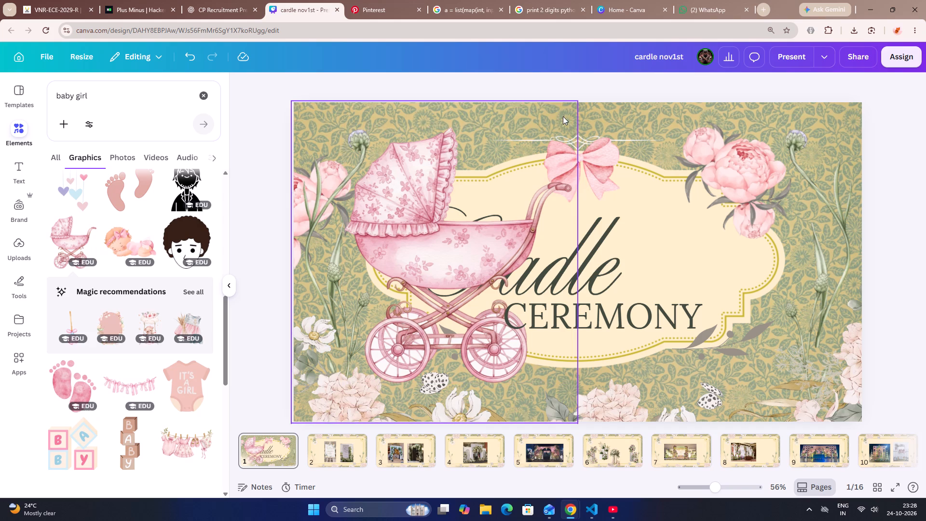
Shrink the floral-patterned pram and place it over the flowers in the page's lower-left corner.
click(534, 152)
drag(570, 126, 530, 167)
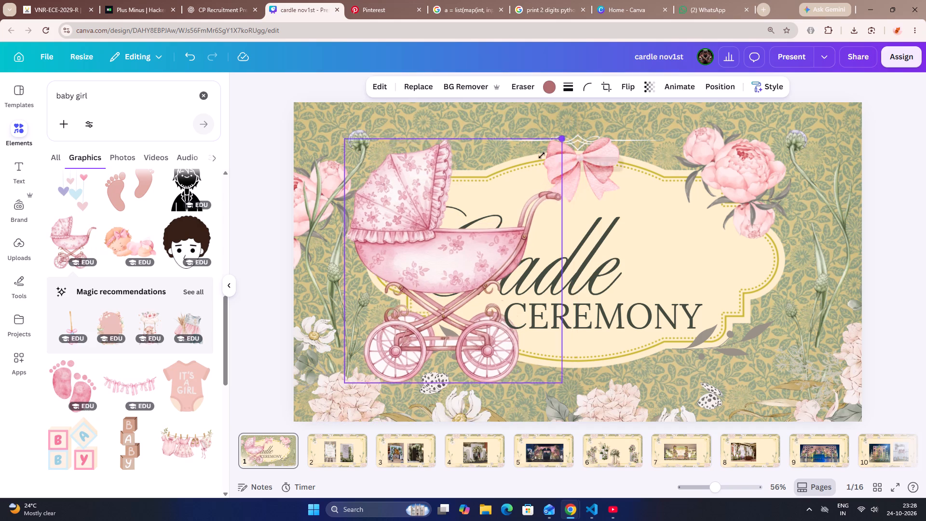
drag(530, 167, 443, 267)
drag(390, 334, 334, 375)
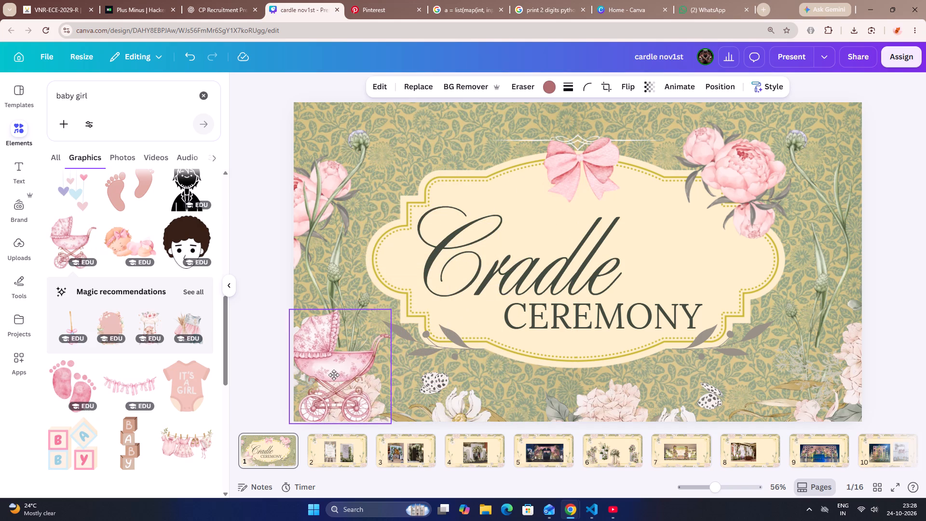
drag(334, 375, 347, 370)
click(270, 367)
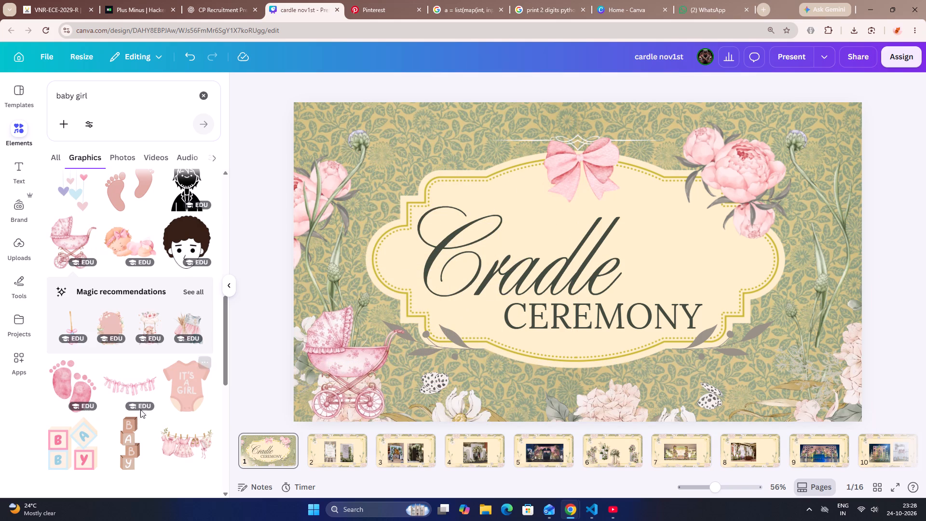
Browse the baby girl graphics for further decorations that suit the title page.
scroll(98, 415, down, 3)
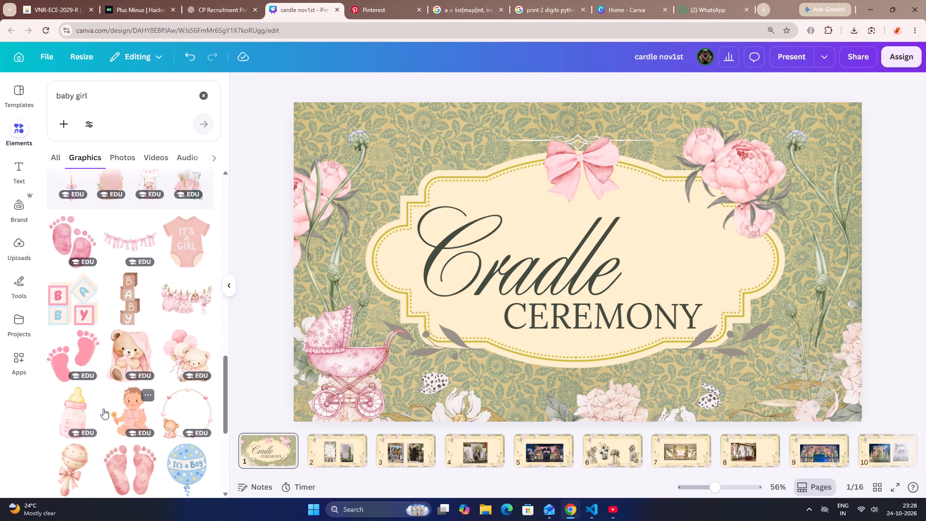
scroll(103, 409, down, 1)
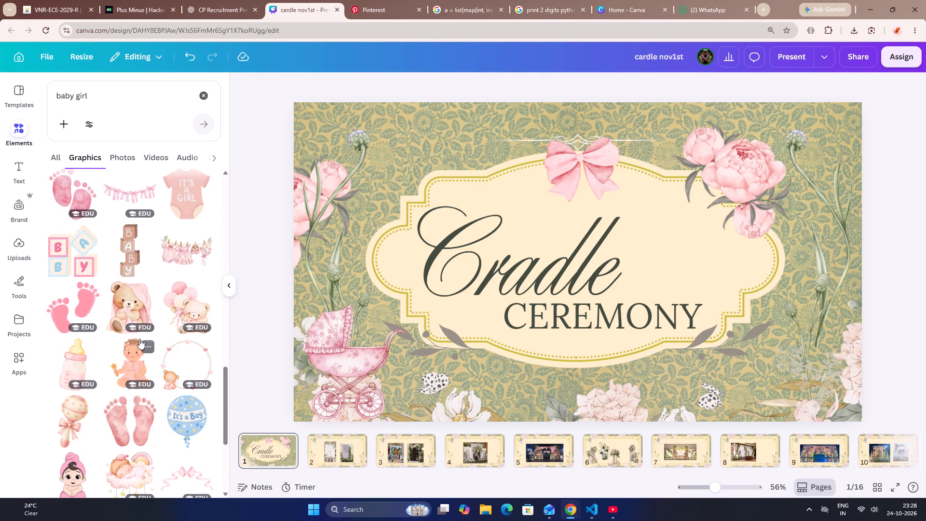
scroll(139, 339, down, 3)
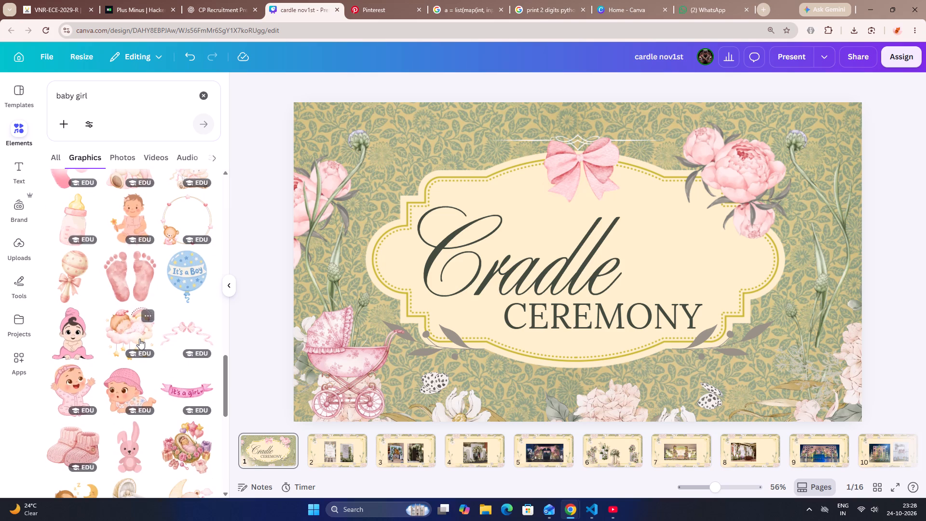
scroll(139, 339, down, 2)
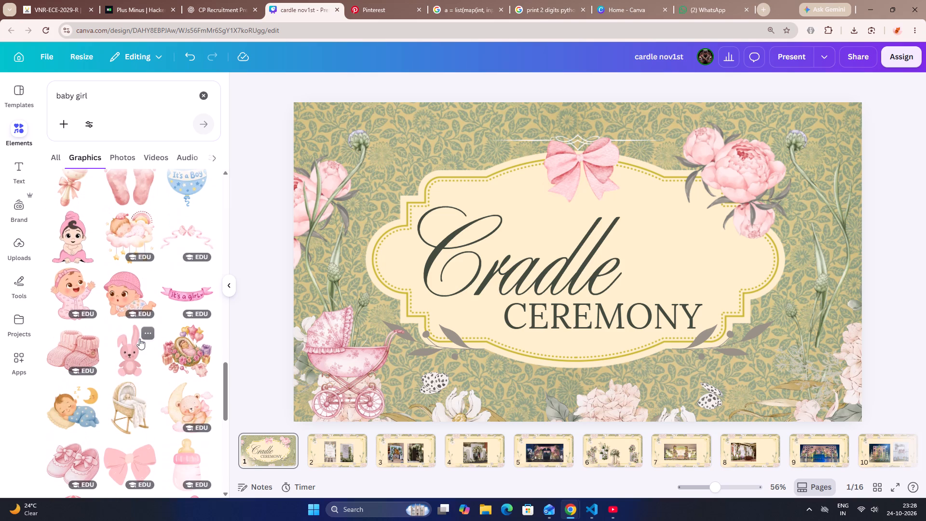
scroll(139, 339, down, 2)
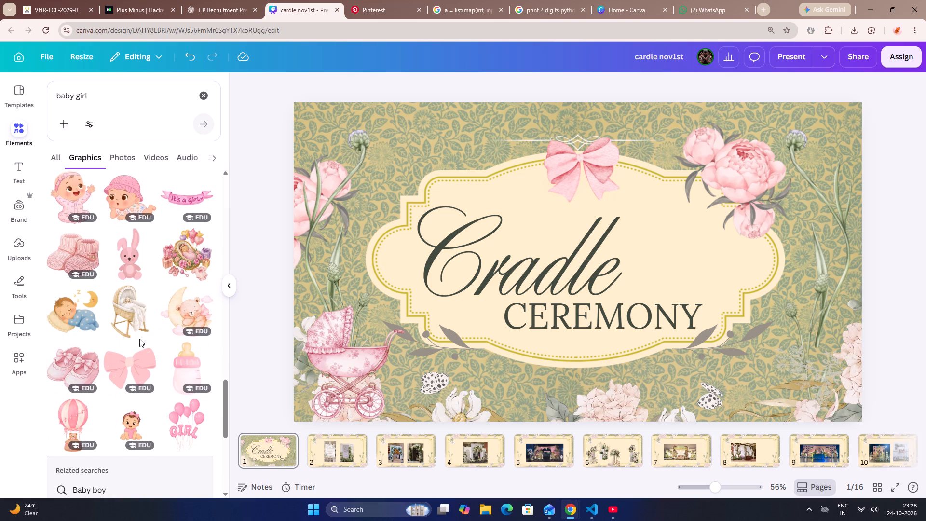
scroll(139, 339, down, 5)
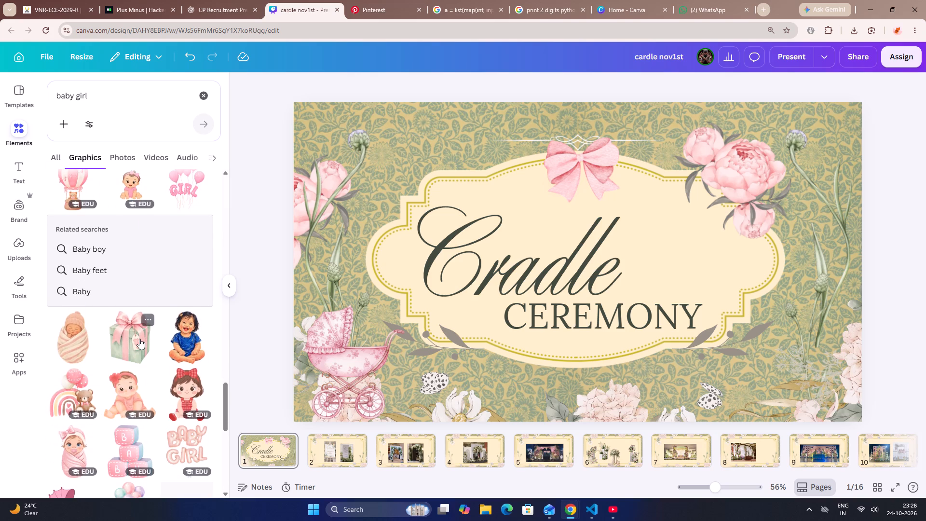
scroll(139, 339, down, 4)
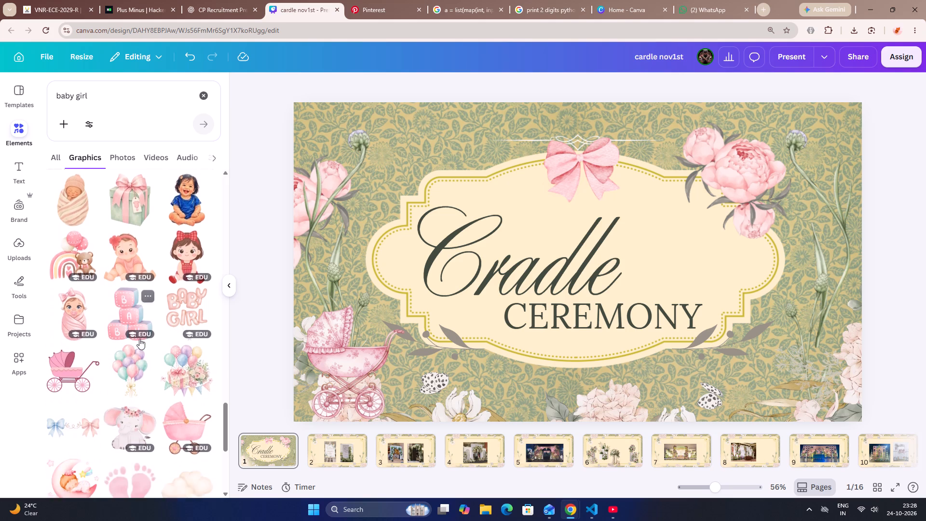
scroll(139, 339, down, 1)
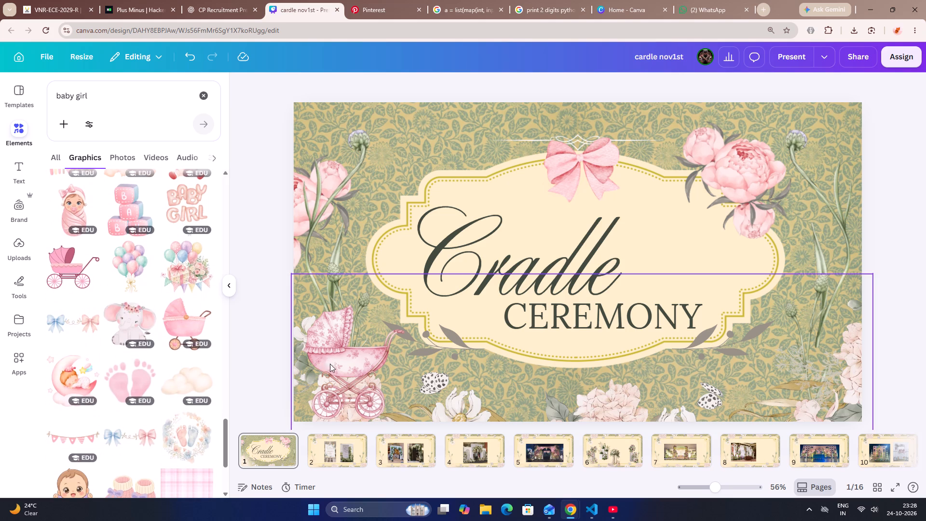
scroll(114, 411, down, 5)
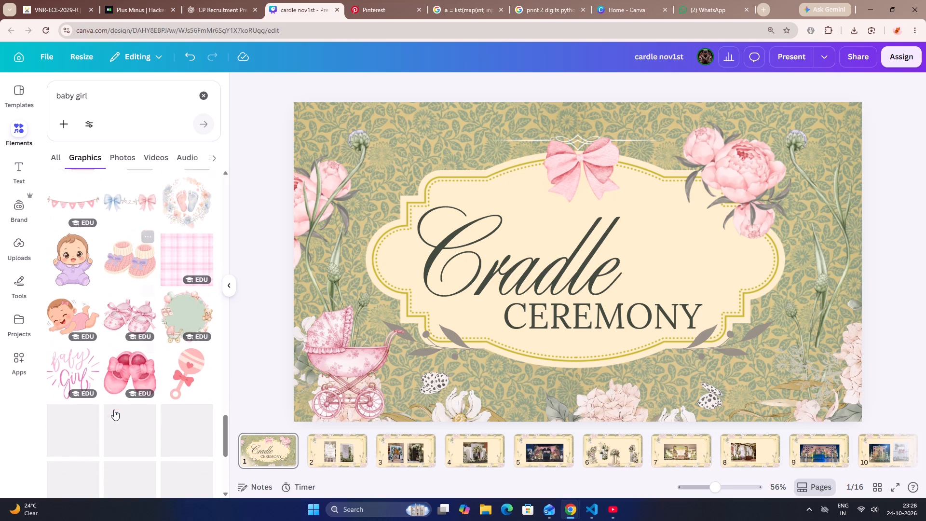
scroll(115, 407, down, 1)
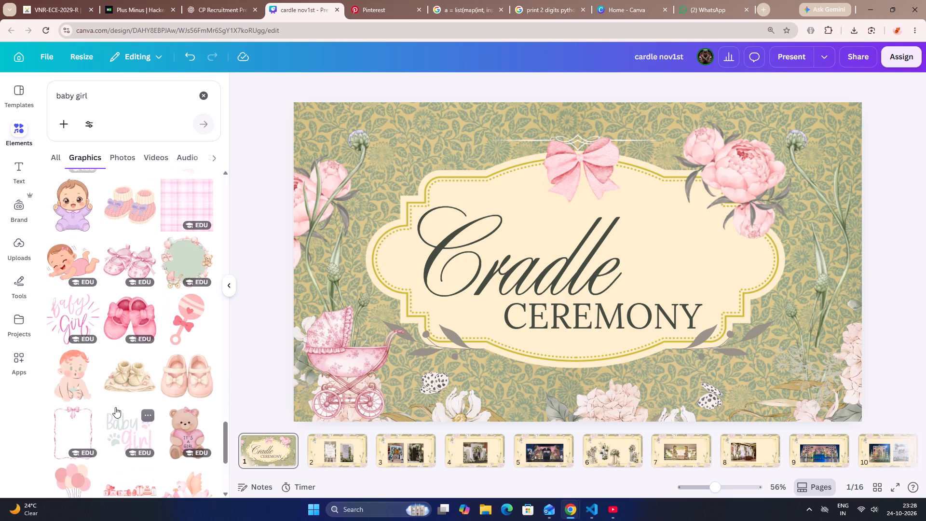
scroll(115, 407, down, 3)
scroll(126, 393, up, 15)
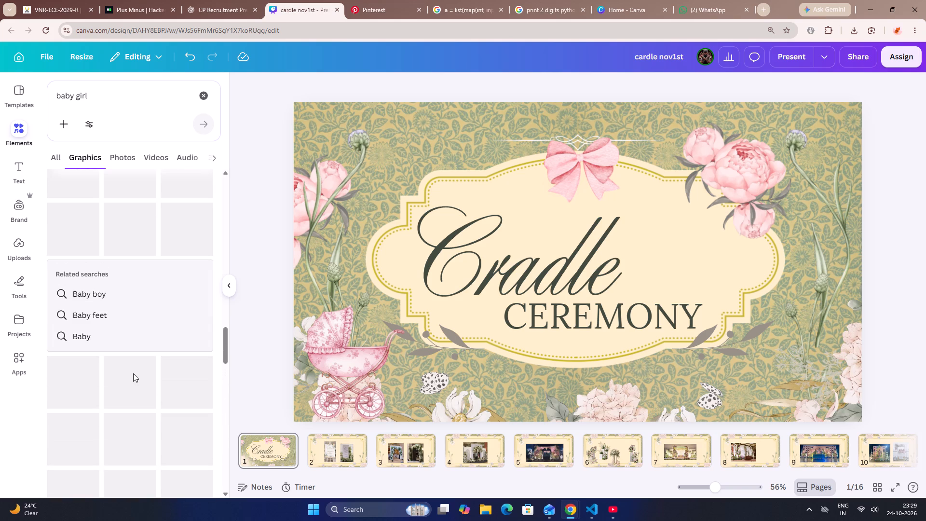
Shrink the floral-patterned pram to about 275 px wide and move it right, off the flowers in the lower-left corner.
click(363, 367)
drag(403, 304, 389, 335)
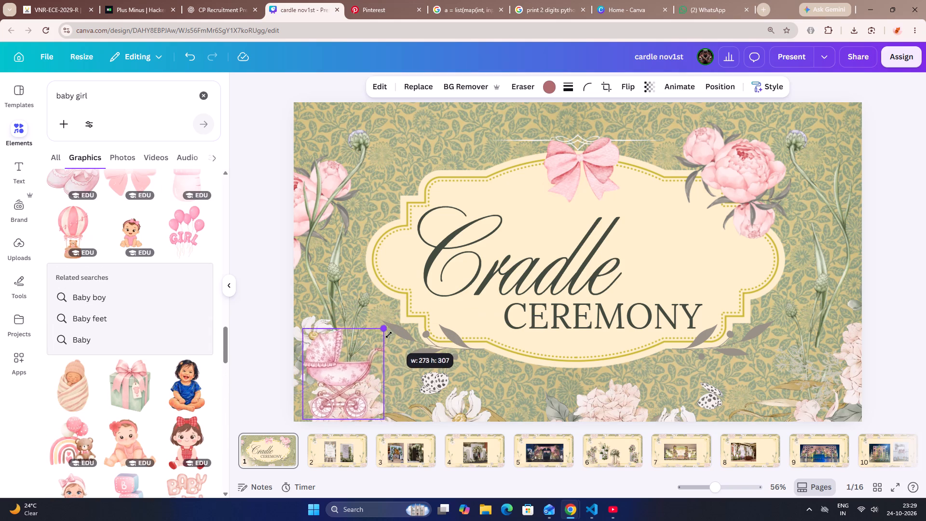
drag(389, 335, 393, 333)
drag(355, 391, 412, 380)
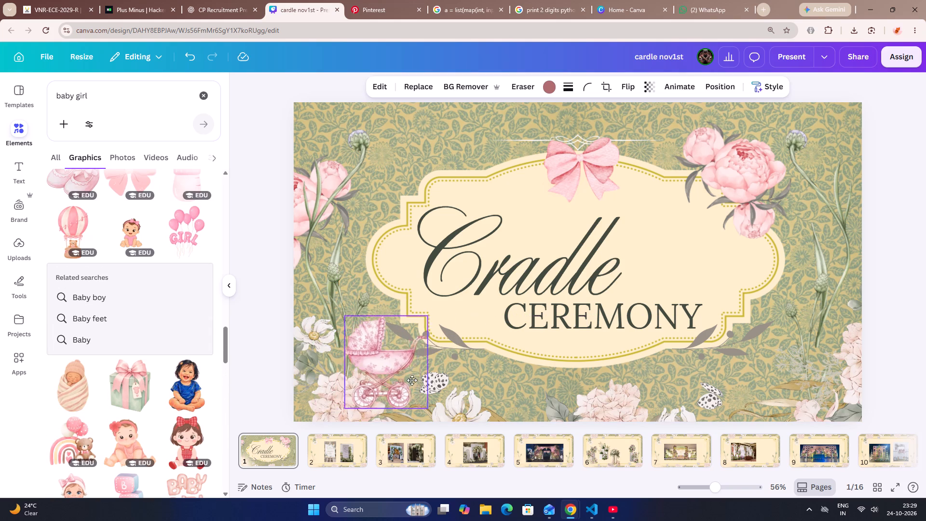
drag(412, 380, 434, 380)
Shift the bottom flower arrangement right and slightly up, clearing the page's lower-left corner.
drag(353, 401, 335, 429)
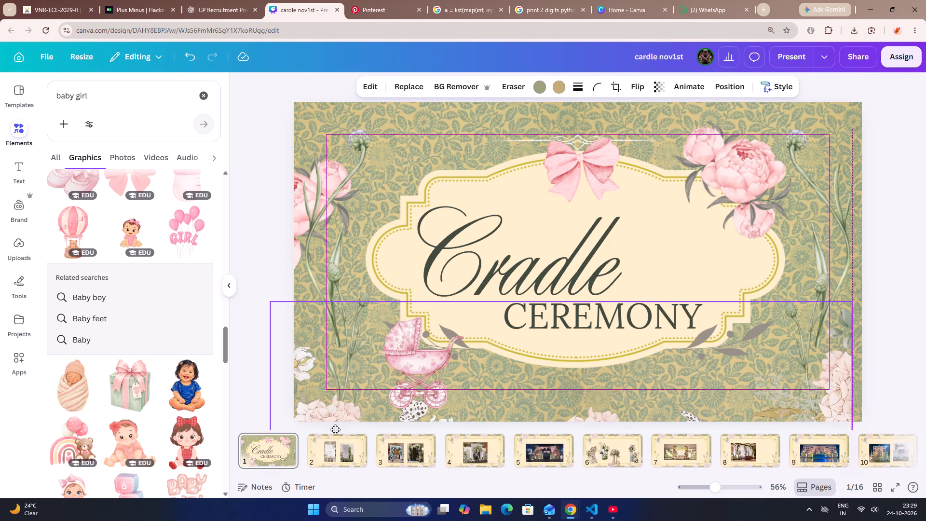
drag(335, 429, 342, 384)
drag(278, 346, 387, 385)
click(427, 352)
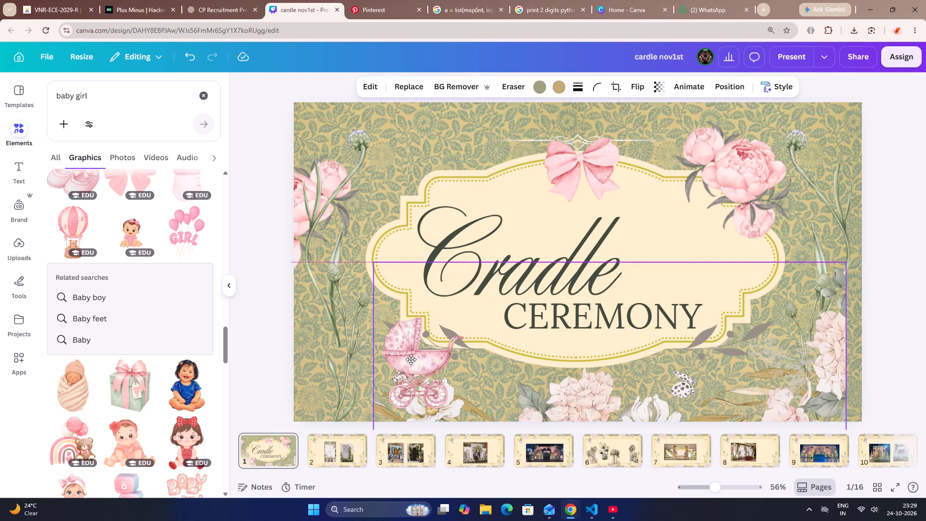
Place the floral-patterned pram in the cleared lower-left corner of the page, beside the bottom flowers.
click(413, 343)
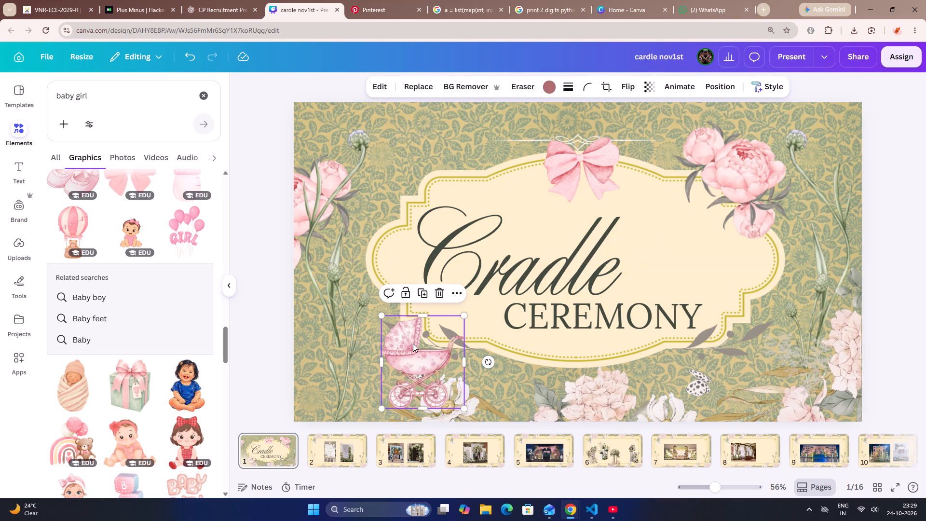
drag(413, 343, 328, 357)
click(559, 349)
click(891, 361)
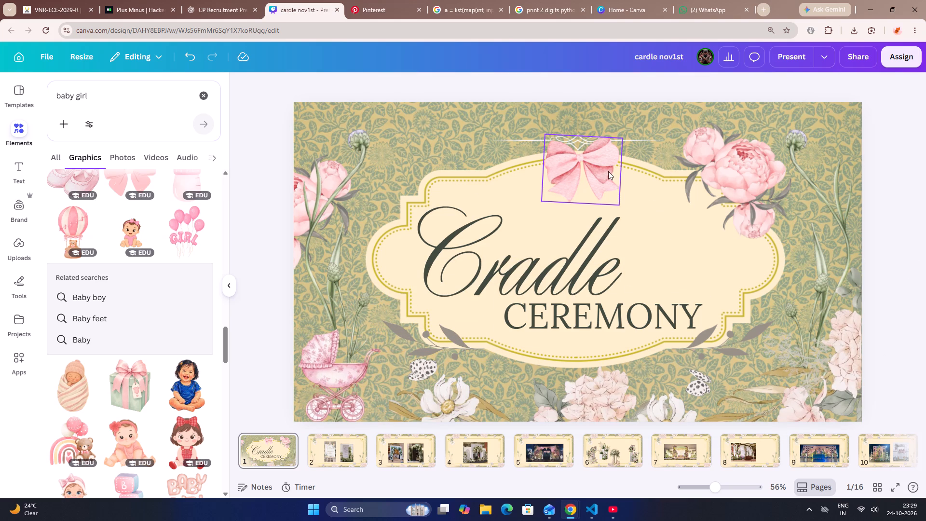
Nudge the pink bow slightly left so it lines up with the page's vertical centre line.
drag(599, 172, 594, 169)
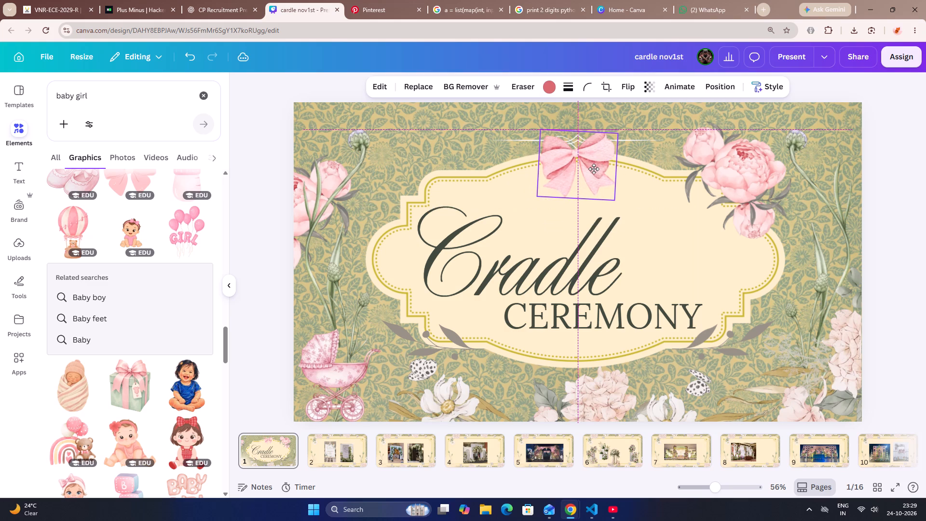
drag(594, 169, 592, 171)
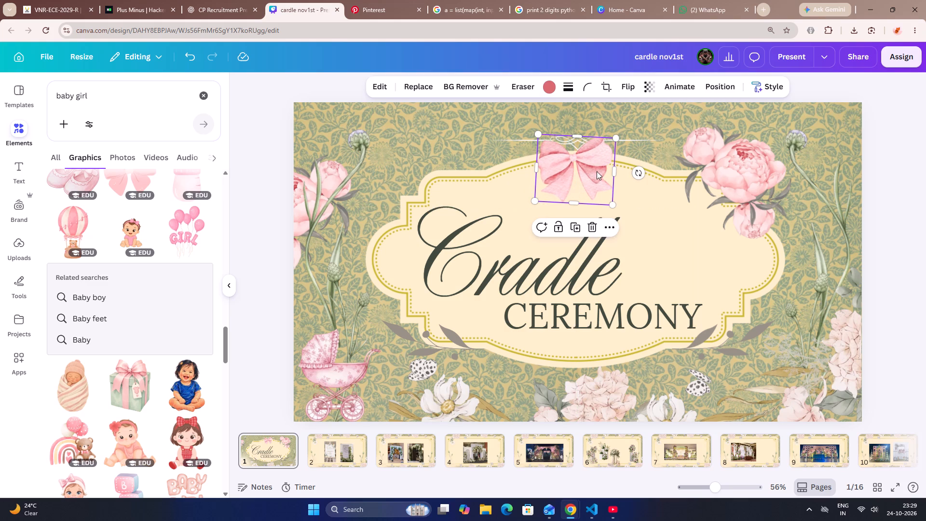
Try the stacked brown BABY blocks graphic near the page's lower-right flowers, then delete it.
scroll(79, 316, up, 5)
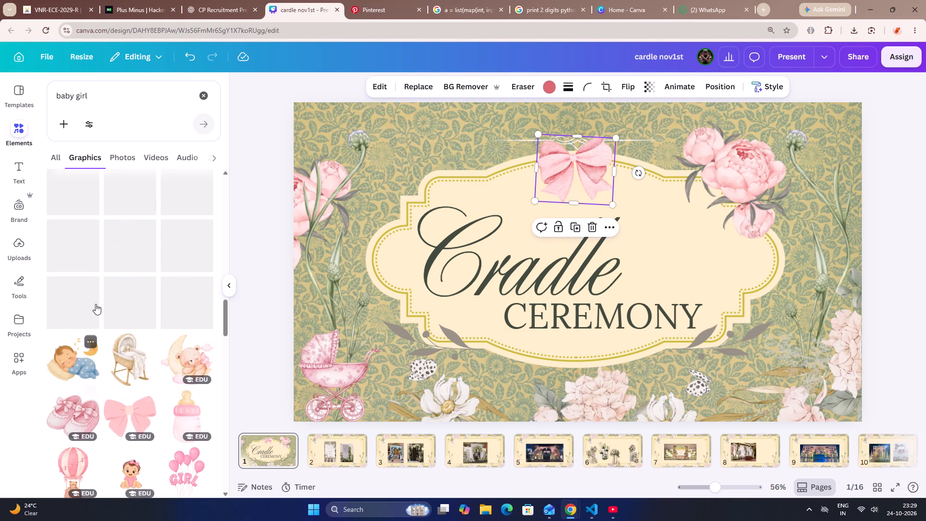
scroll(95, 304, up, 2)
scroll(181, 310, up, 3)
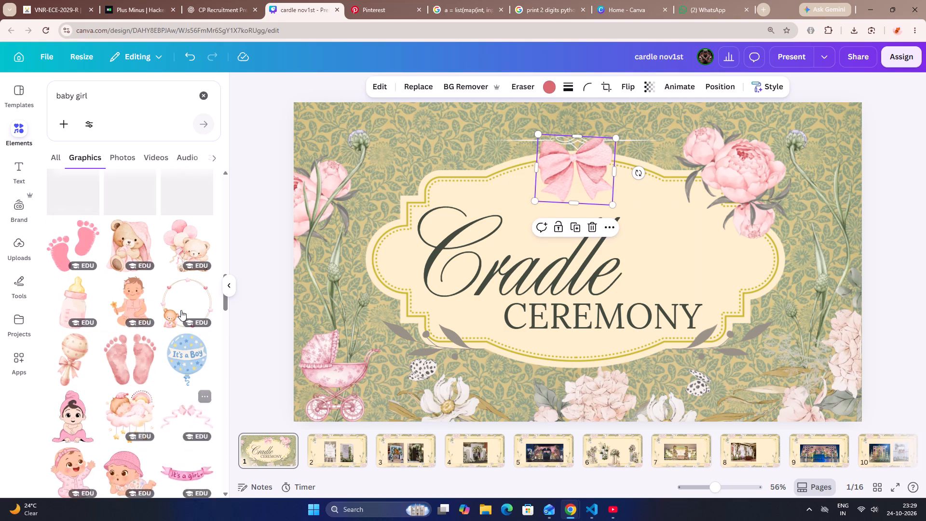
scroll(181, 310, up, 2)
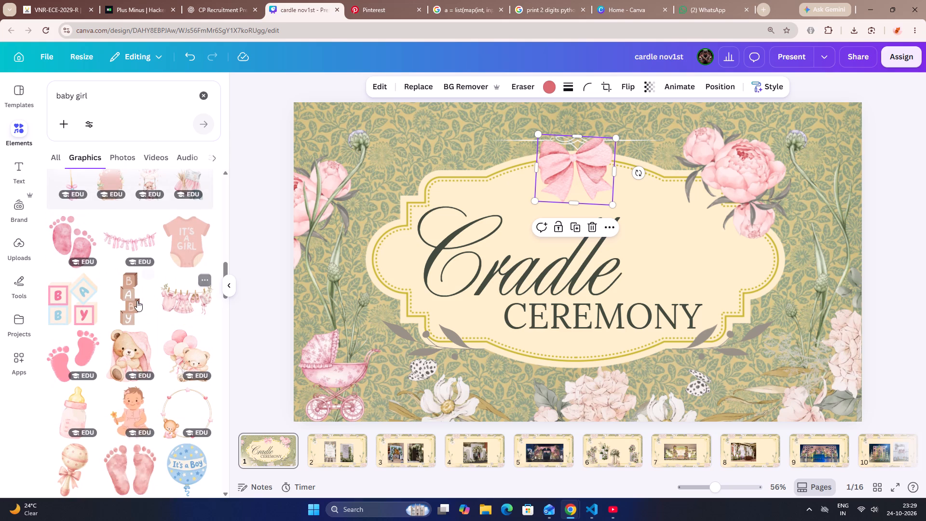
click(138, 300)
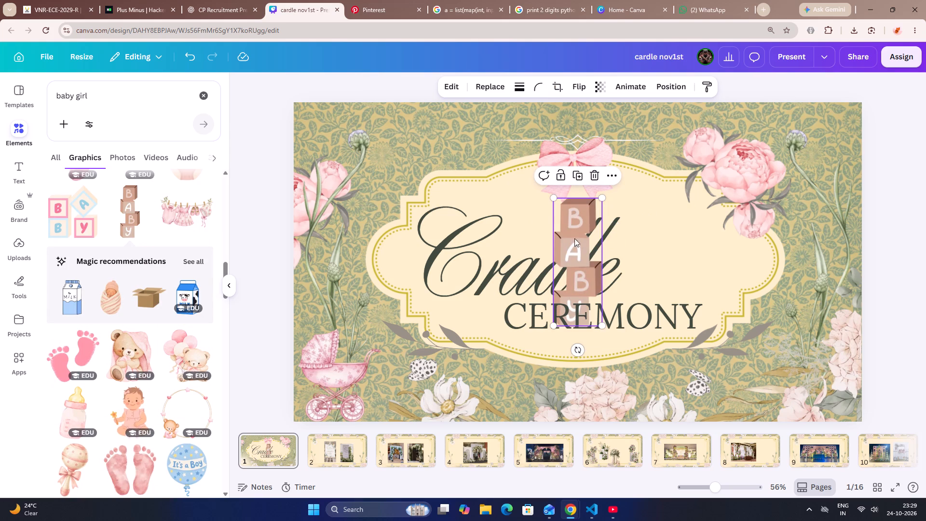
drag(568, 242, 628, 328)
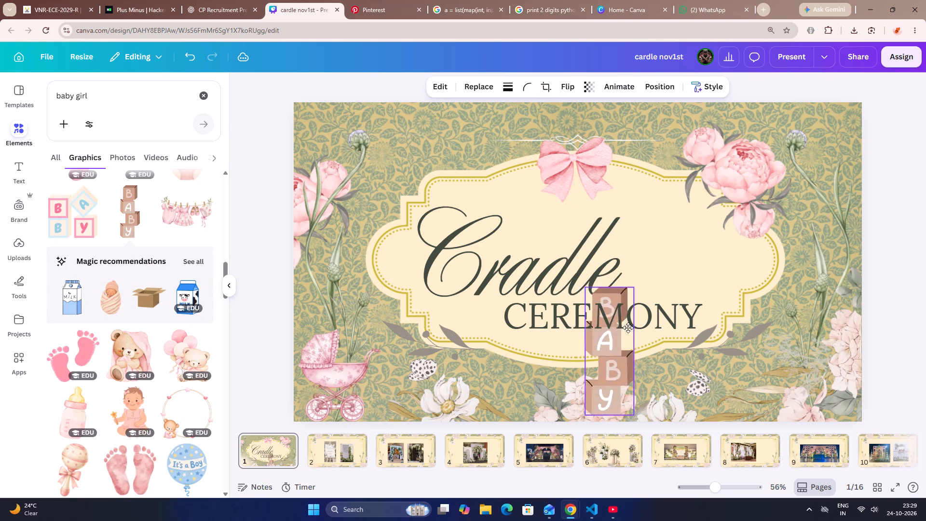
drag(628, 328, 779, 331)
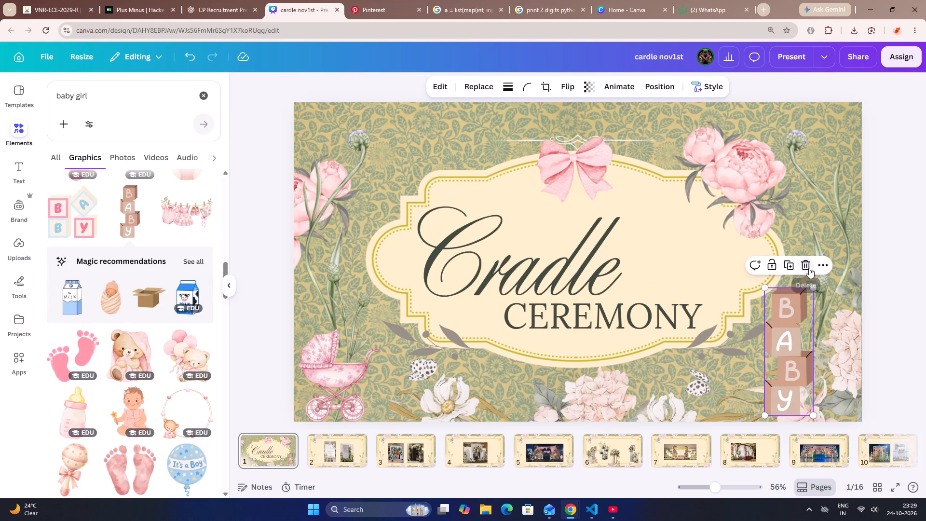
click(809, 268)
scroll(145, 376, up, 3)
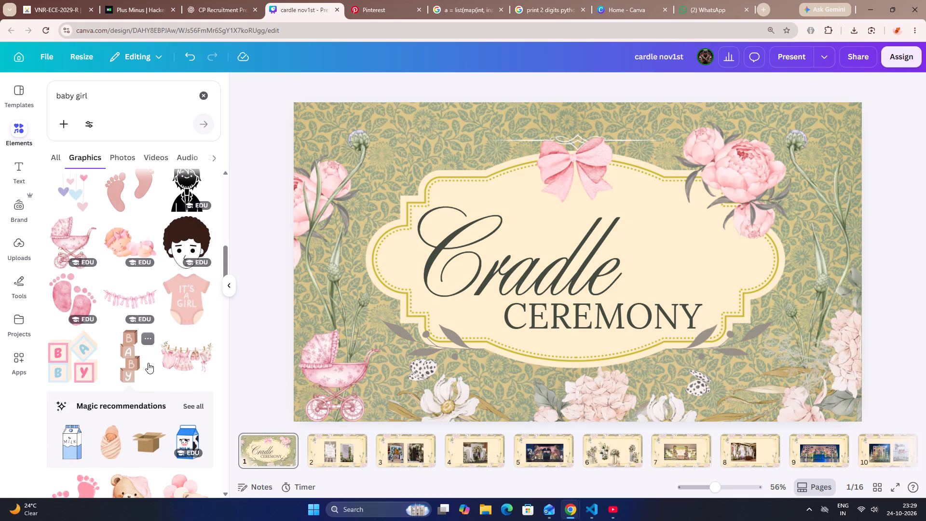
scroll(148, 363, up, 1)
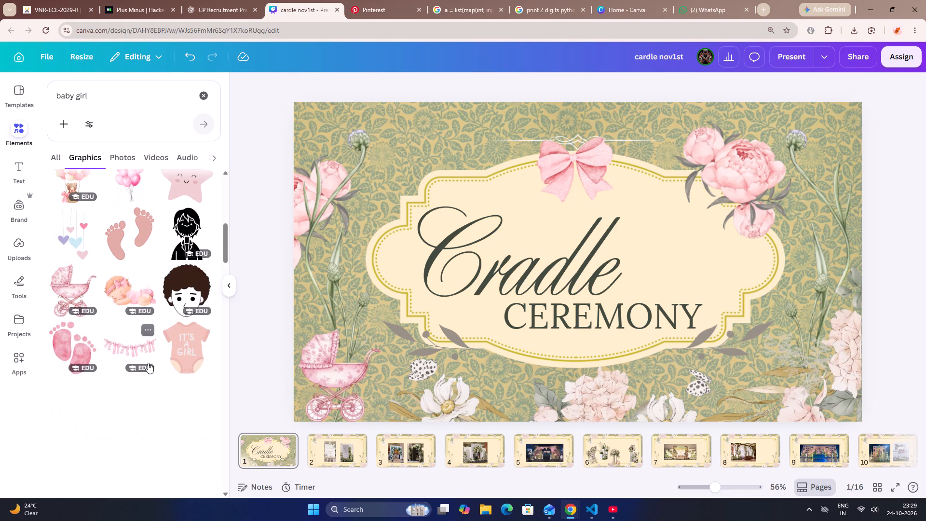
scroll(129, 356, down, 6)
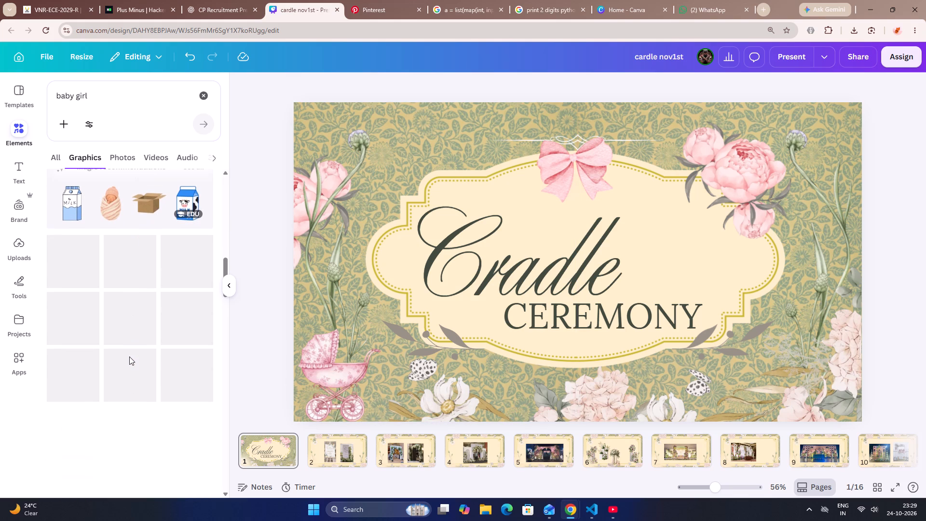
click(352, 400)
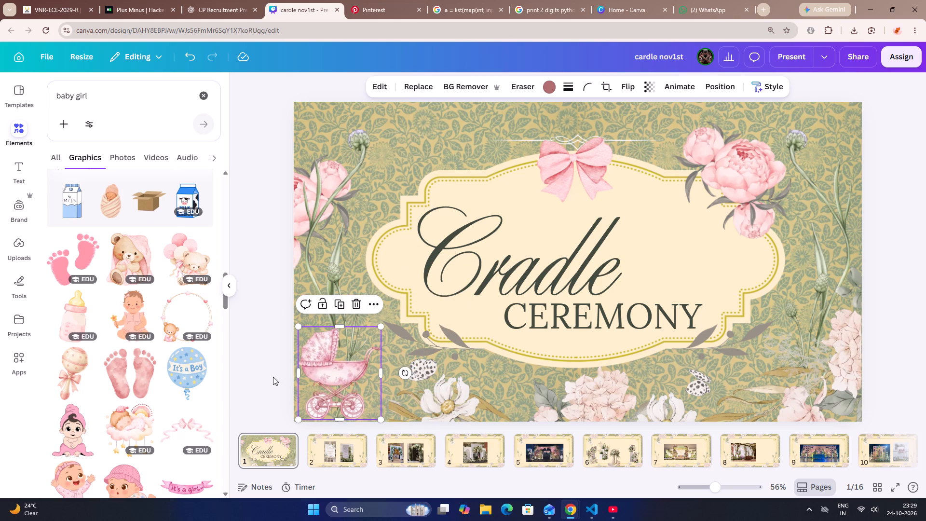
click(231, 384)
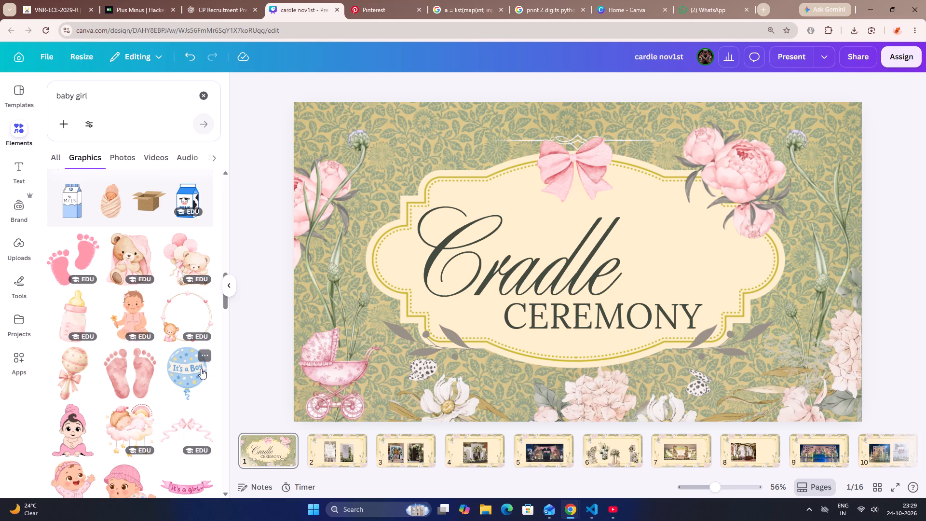
Move the "Cradle" title text slightly up within the cream frame, away from "CEREMONY".
drag(499, 253, 500, 249)
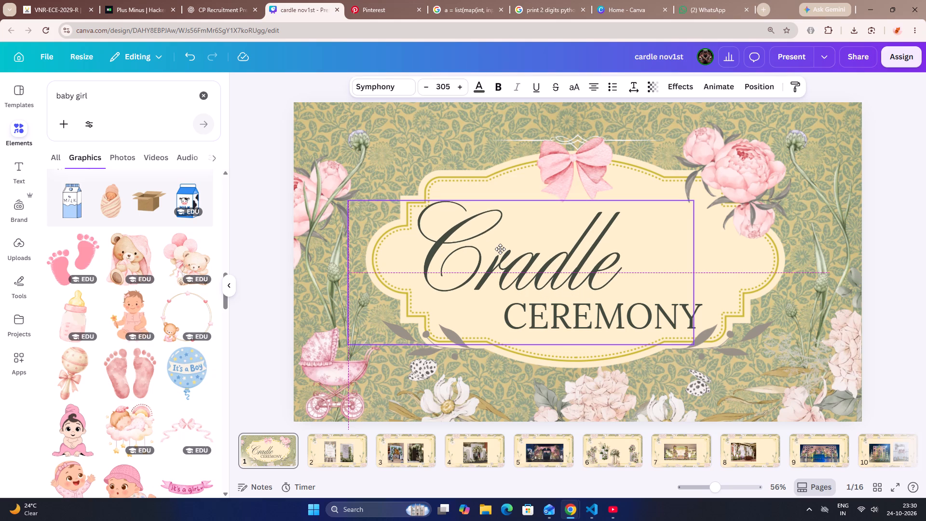
drag(500, 249, 500, 247)
click(471, 379)
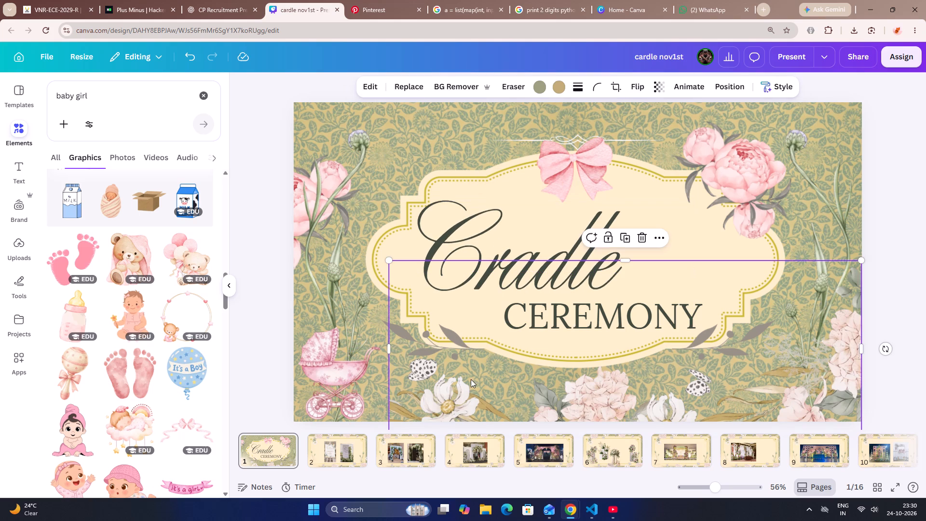
click(900, 164)
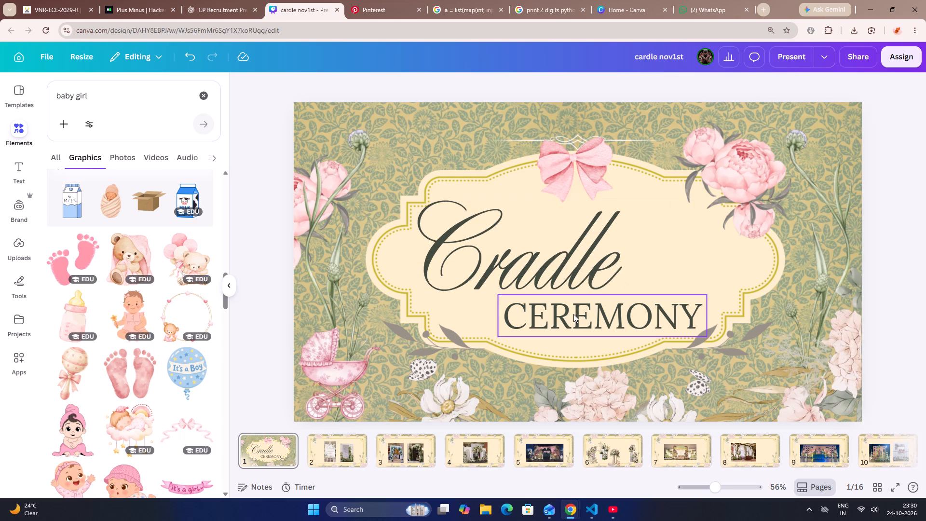
Make the "CEREMONY" text bold.
click(573, 314)
click(496, 85)
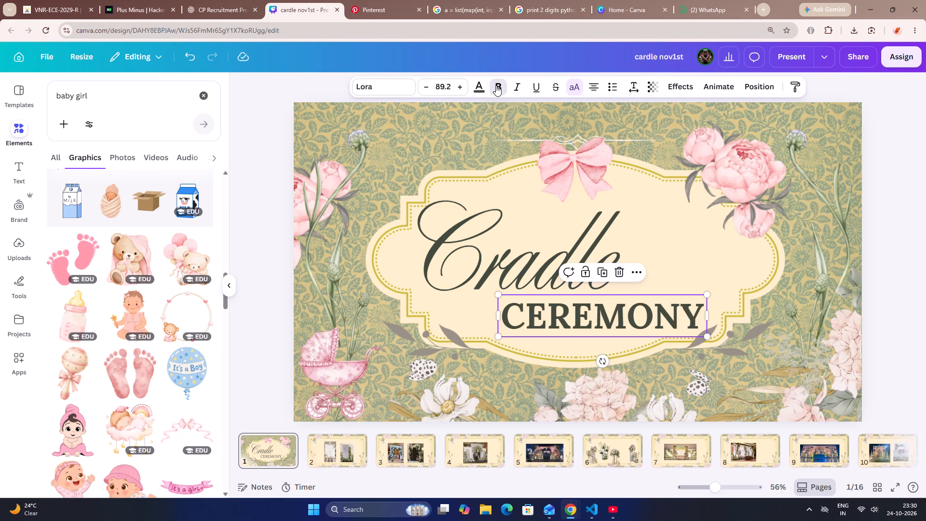
click(894, 179)
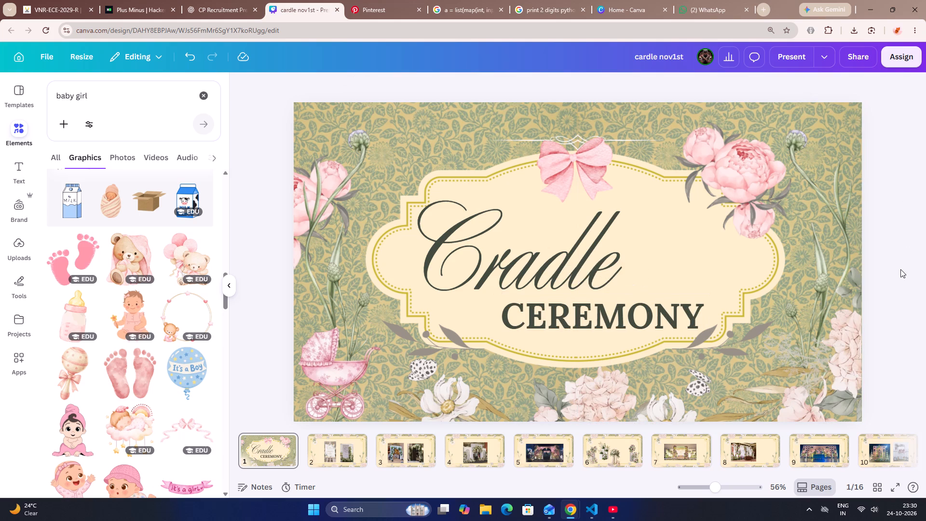
Remove the bold formatting from the "CEREMONY" text.
click(626, 332)
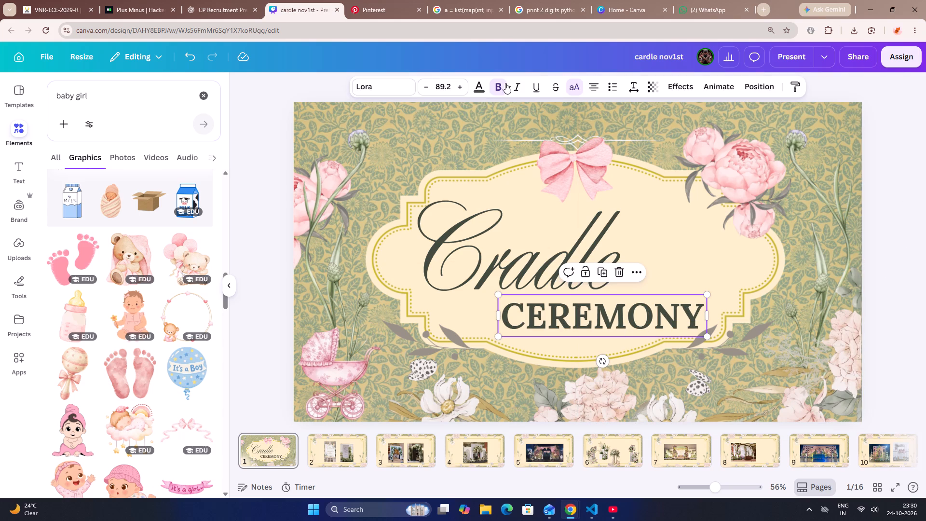
click(501, 86)
click(866, 197)
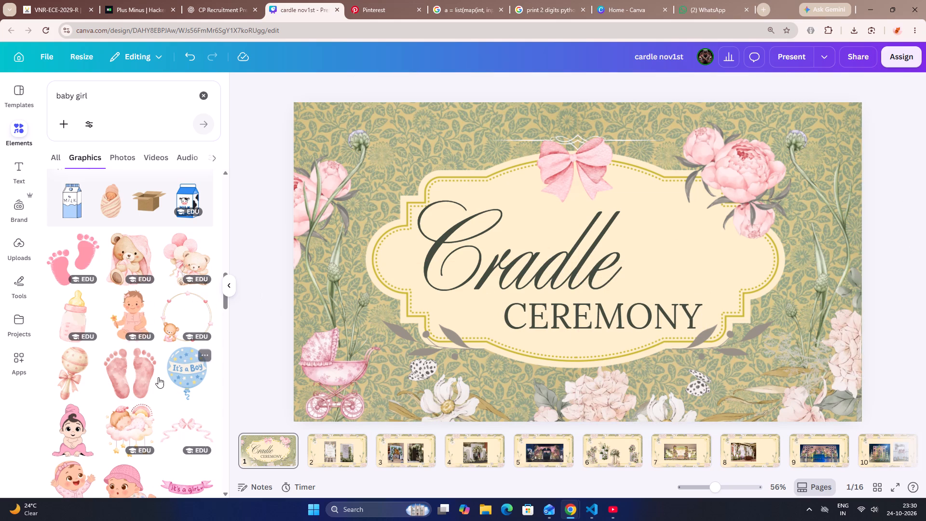
Add the pink ribboned baby shoes graphic with floral print, shrink it, and place it among the page's lower-right flowers.
scroll(163, 339, down, 7)
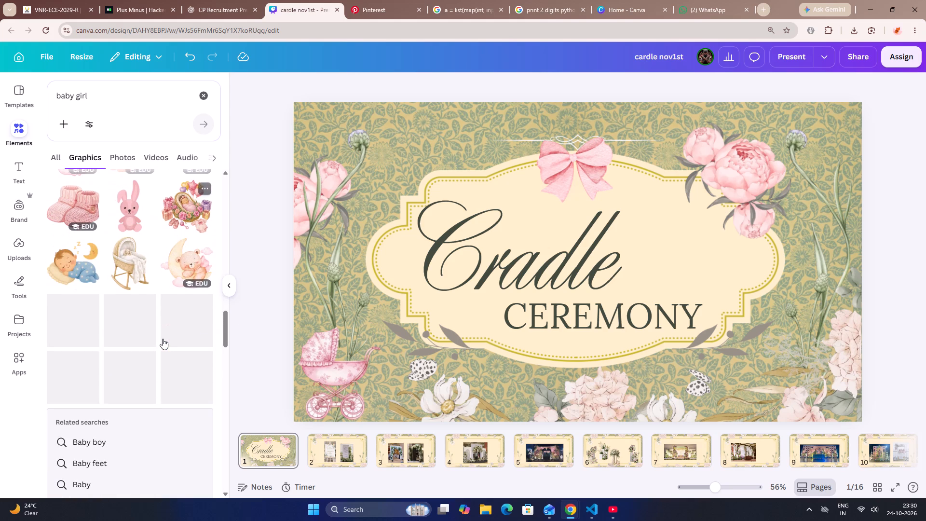
scroll(163, 339, down, 10)
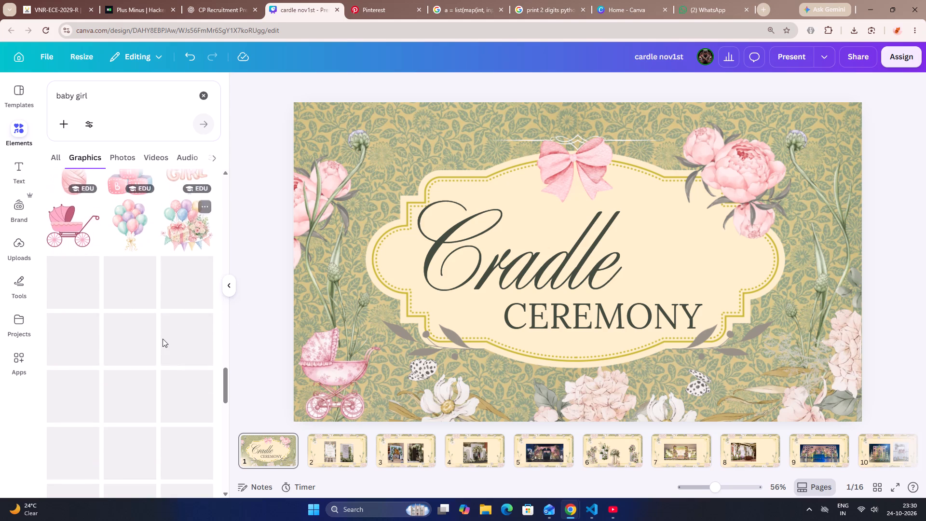
scroll(163, 339, down, 4)
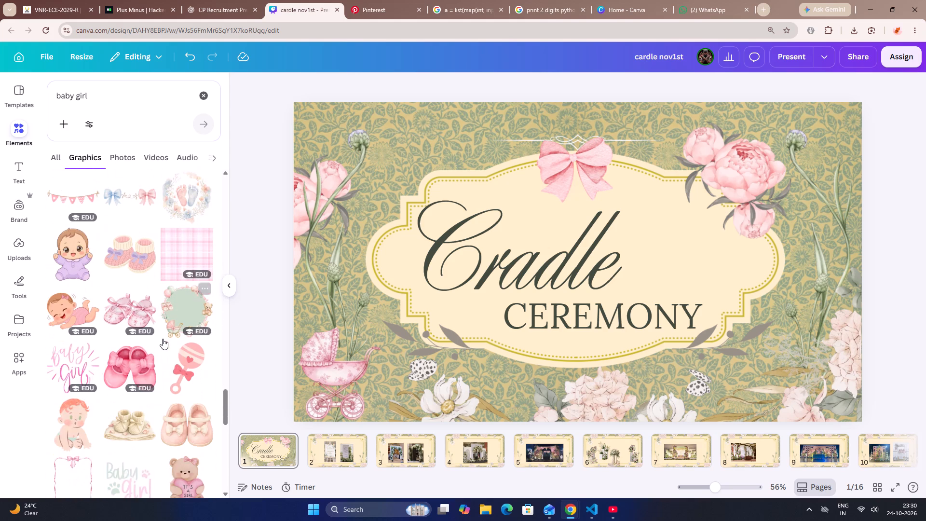
scroll(163, 339, down, 1)
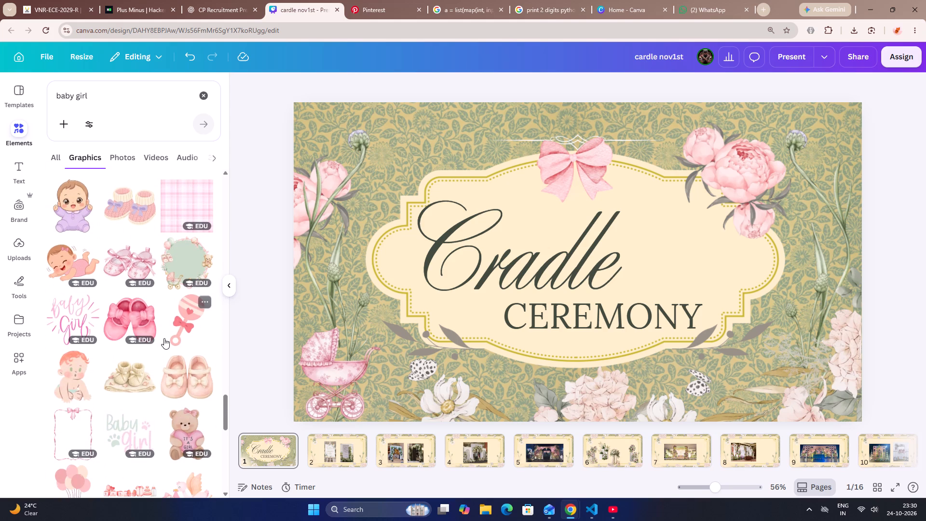
click(128, 258)
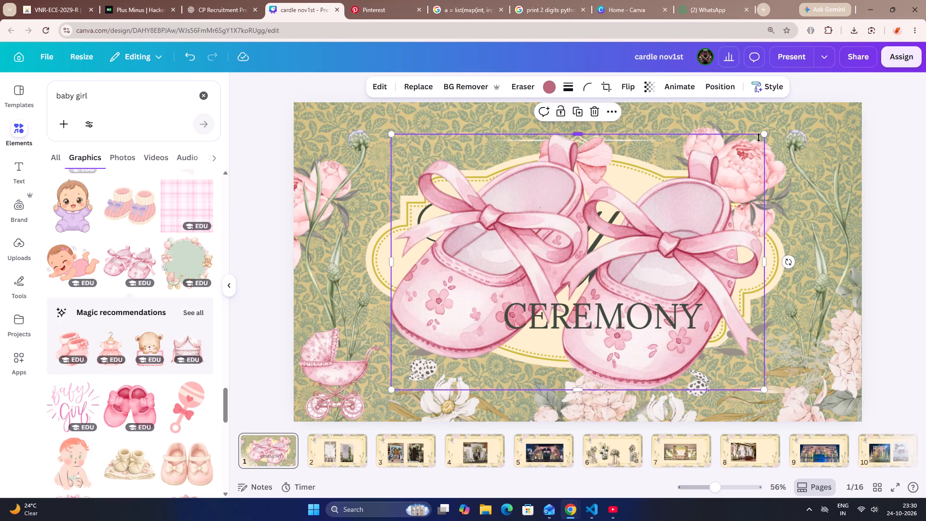
drag(766, 134, 439, 358)
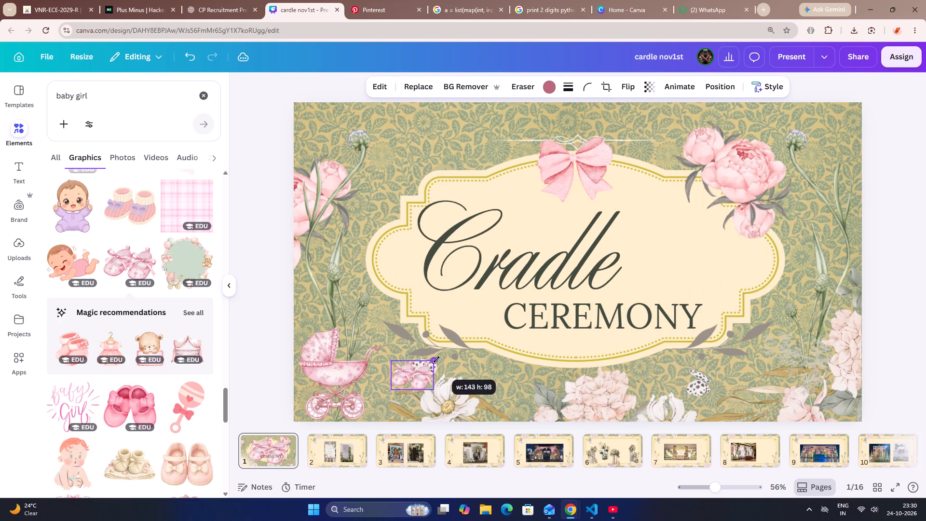
drag(439, 358, 453, 350)
drag(420, 369, 388, 406)
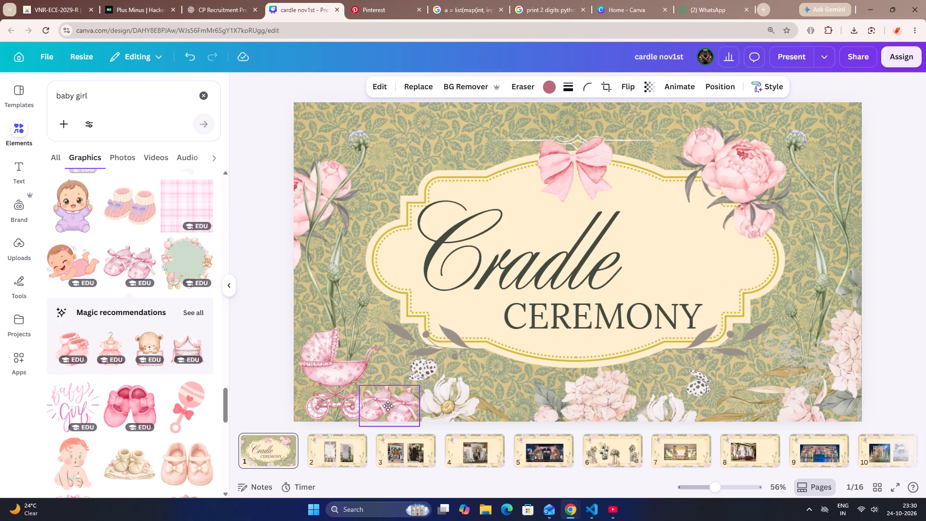
drag(388, 406, 791, 400)
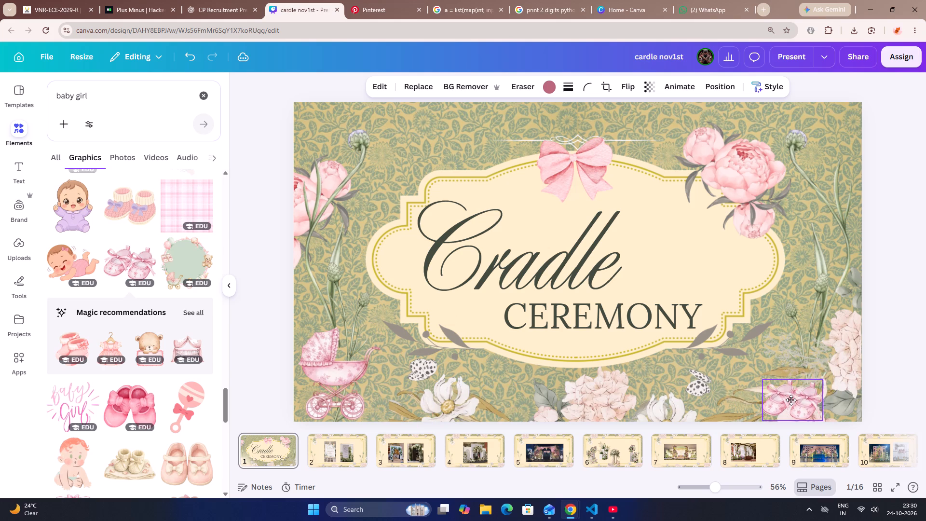
drag(791, 400, 798, 390)
click(925, 335)
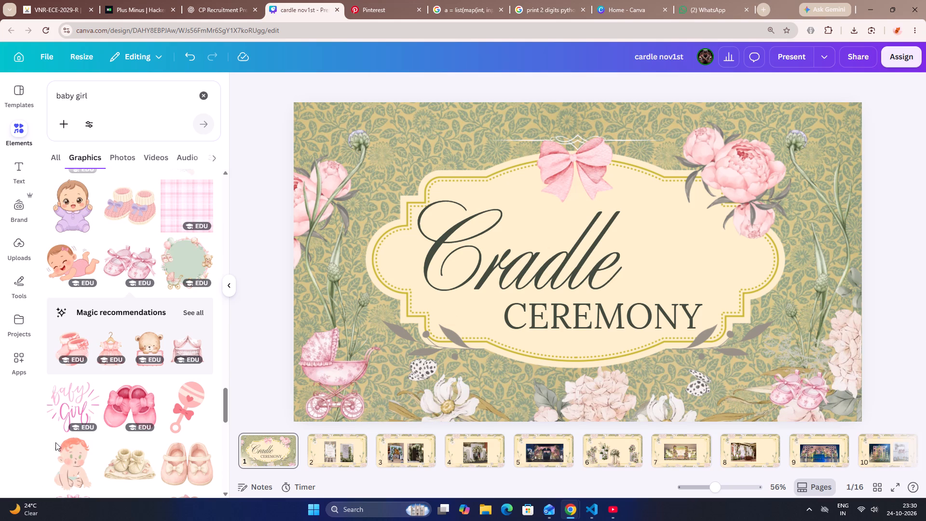
Look through more of the "baby girl" graphics for another decoration that suits the title page.
scroll(119, 421, down, 6)
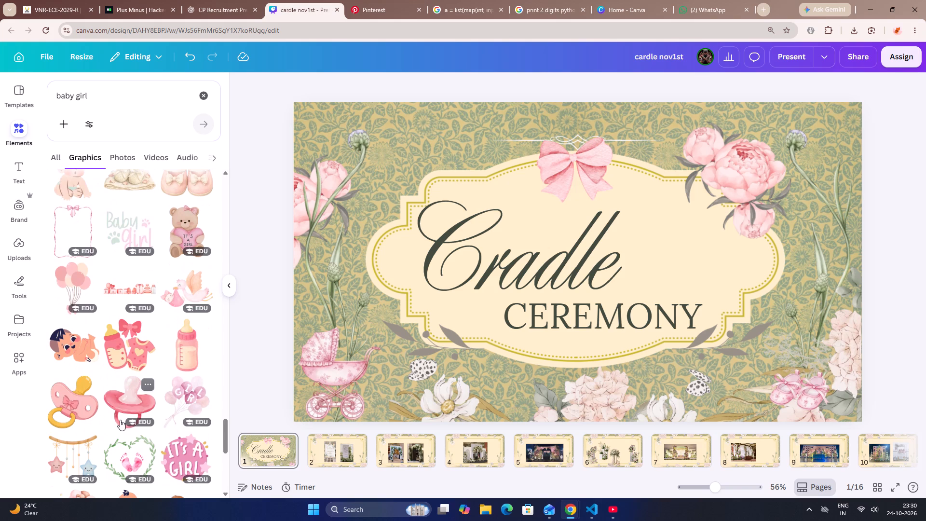
scroll(120, 420, down, 5)
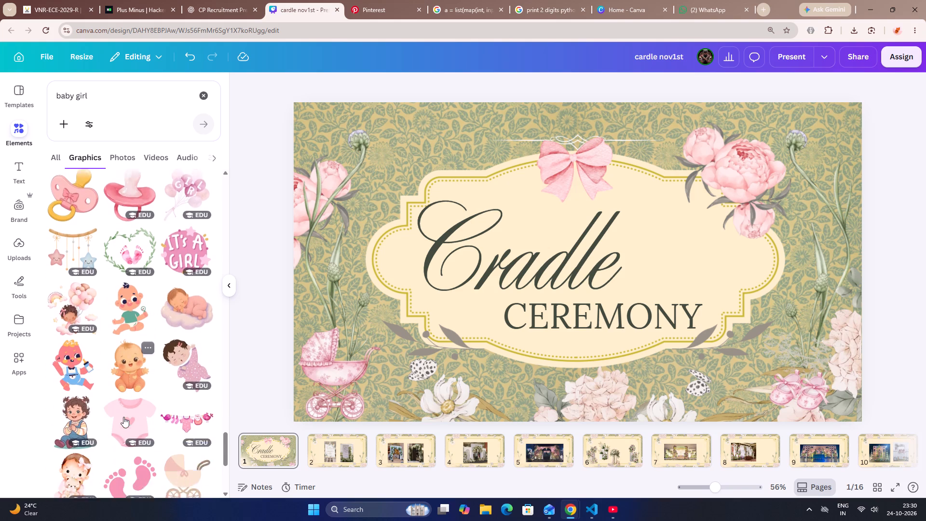
scroll(123, 417, down, 6)
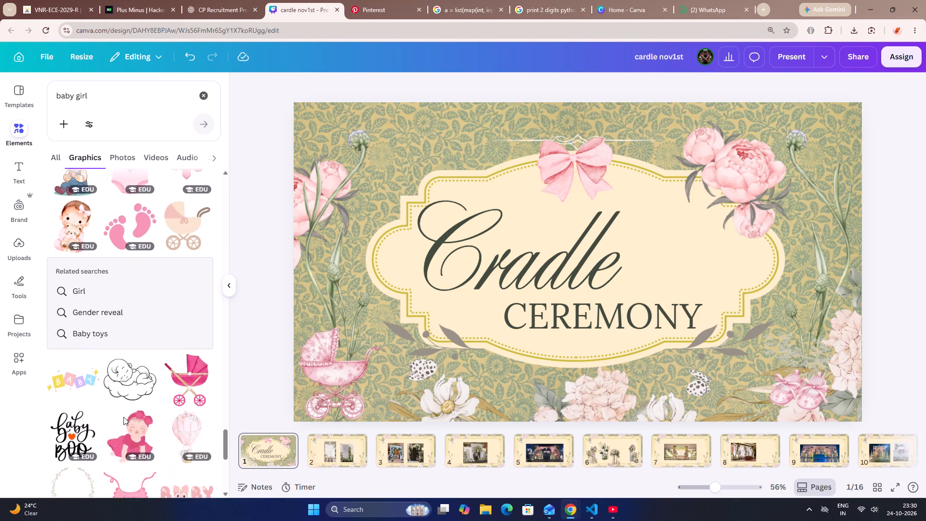
scroll(123, 417, down, 3)
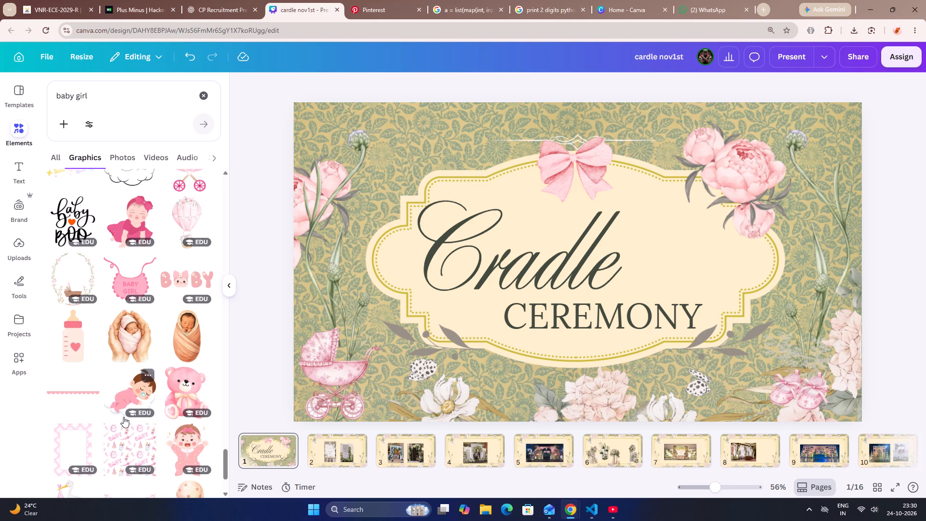
scroll(123, 417, down, 5)
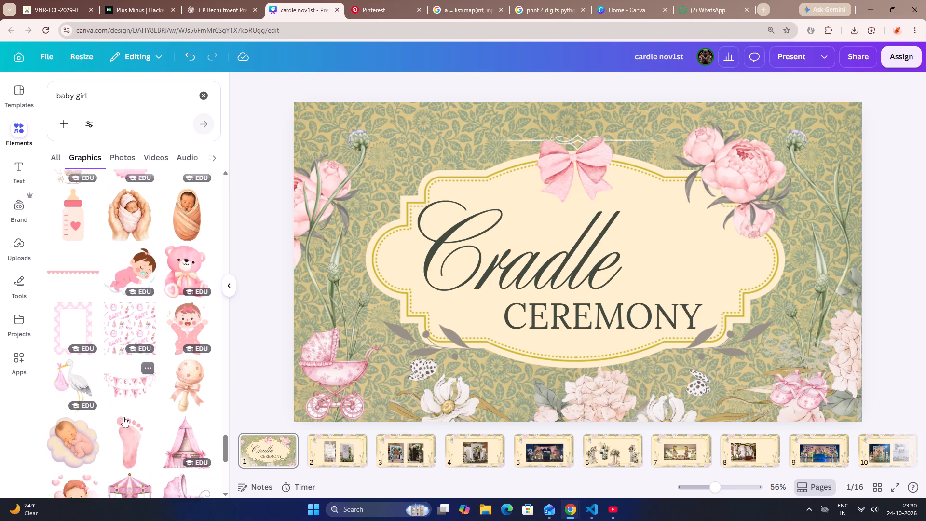
scroll(123, 417, down, 3)
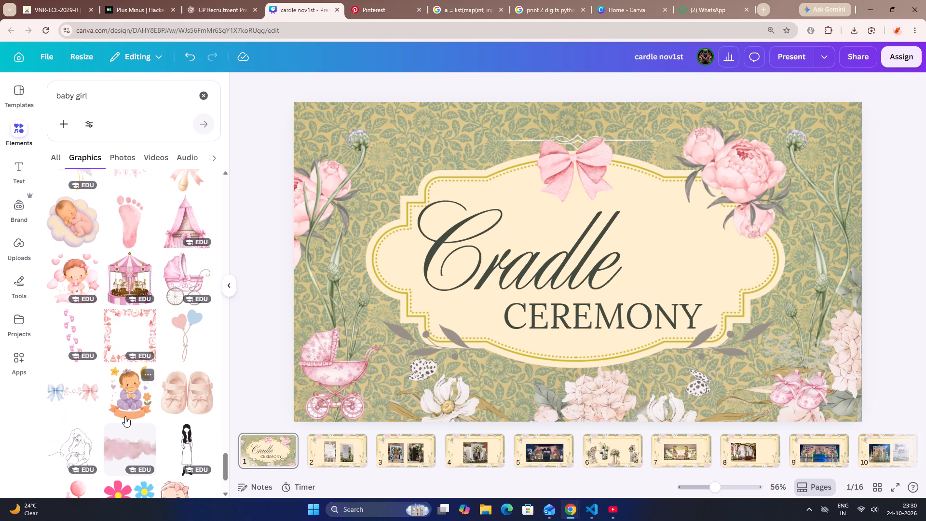
scroll(125, 416, down, 2)
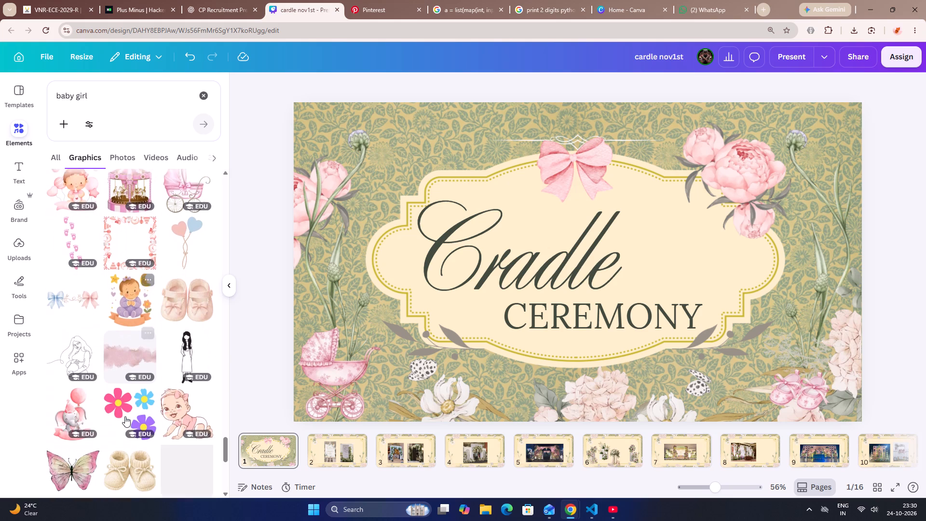
scroll(125, 416, down, 3)
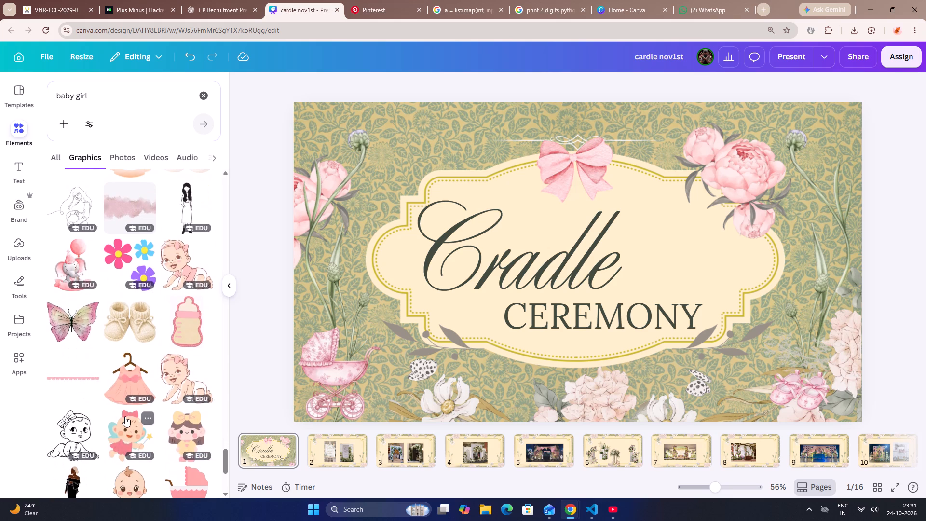
scroll(125, 416, down, 6)
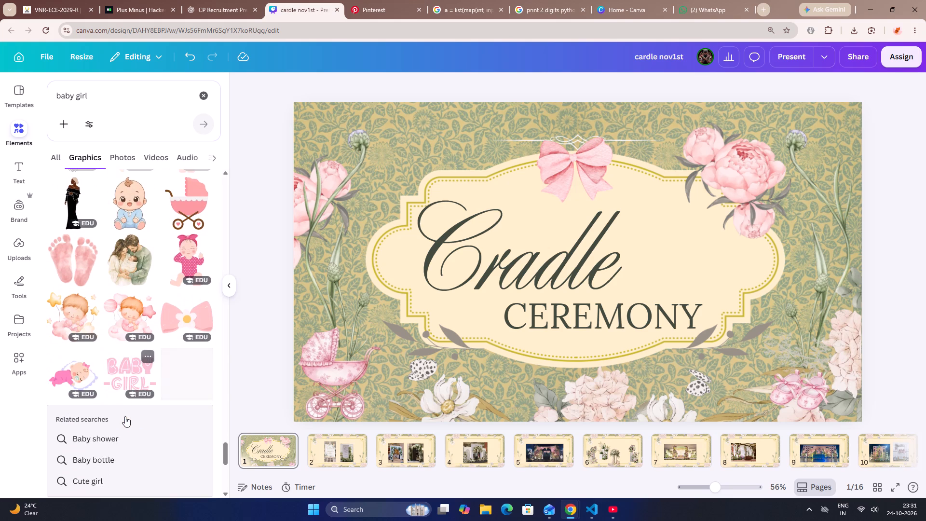
scroll(125, 416, down, 5)
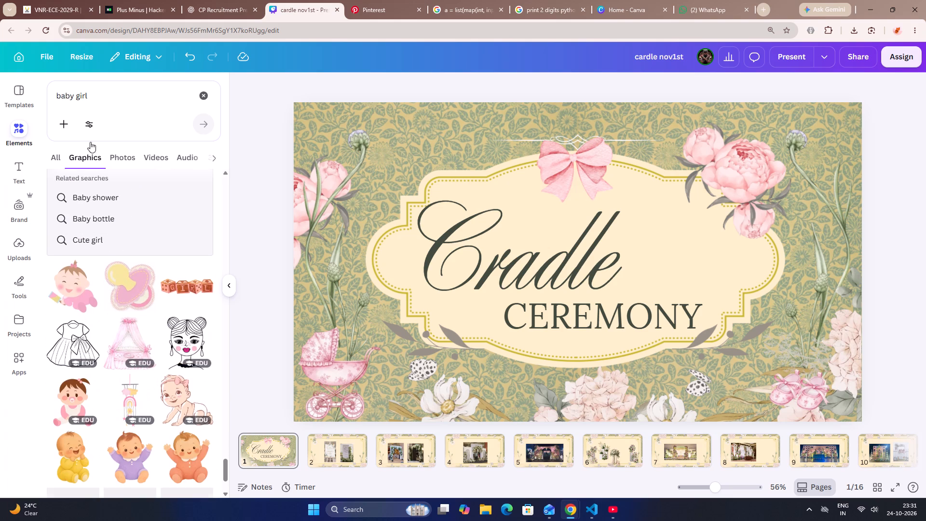
Replace the "baby girl" graphics search with a search for "butterflies".
click(102, 94)
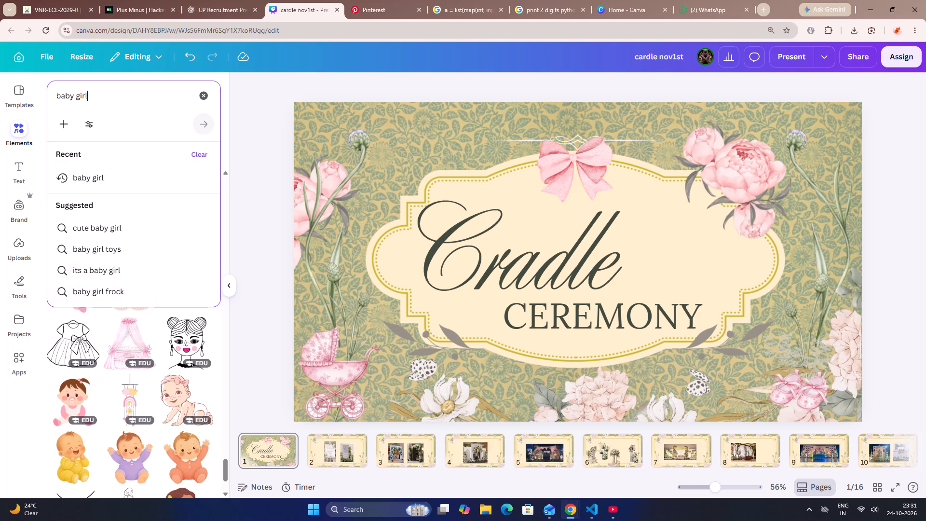
key(BackSpace)
key(BackSpace)
key(BackSpace)
key(BackSpace)
key(BackSpace)
key(BackSpace)
key(BackSpace)
key(BackSpace)
key(BackSpace)
key(BackSpace)
key(BackSpace)
key(BackSpace)
key(BackSpace)
key(BackSpace)
key(BackSpace)
key(BackSpace)
key(BackSpace)
key(BackSpace)
key(BackSpace)
key(BackSpace)
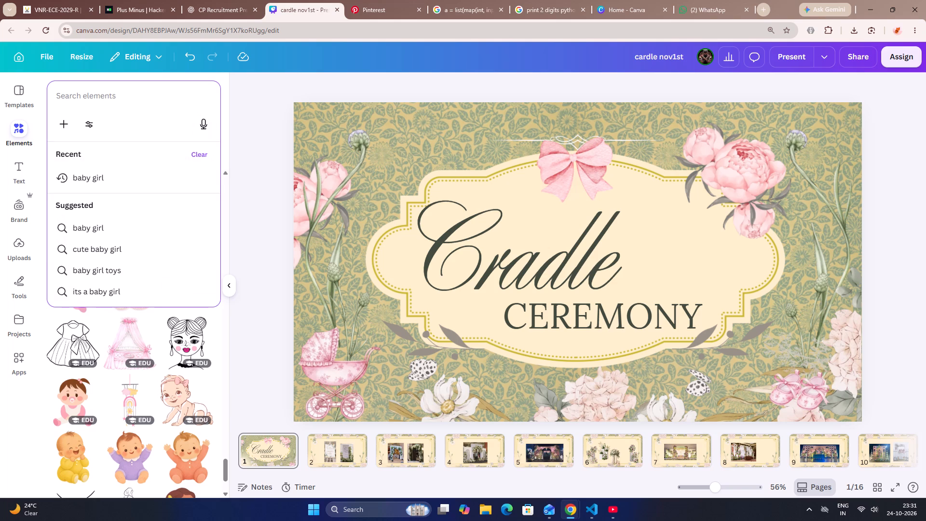
text(butter)
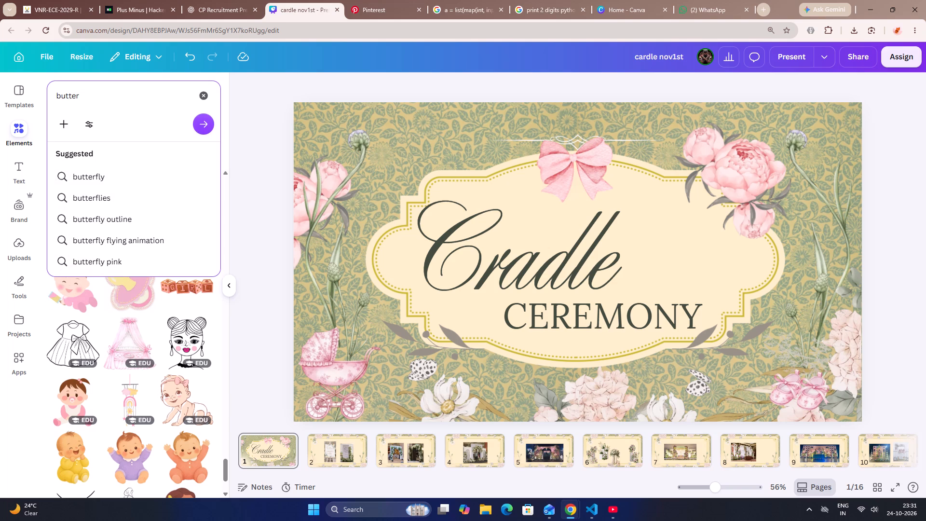
click(108, 191)
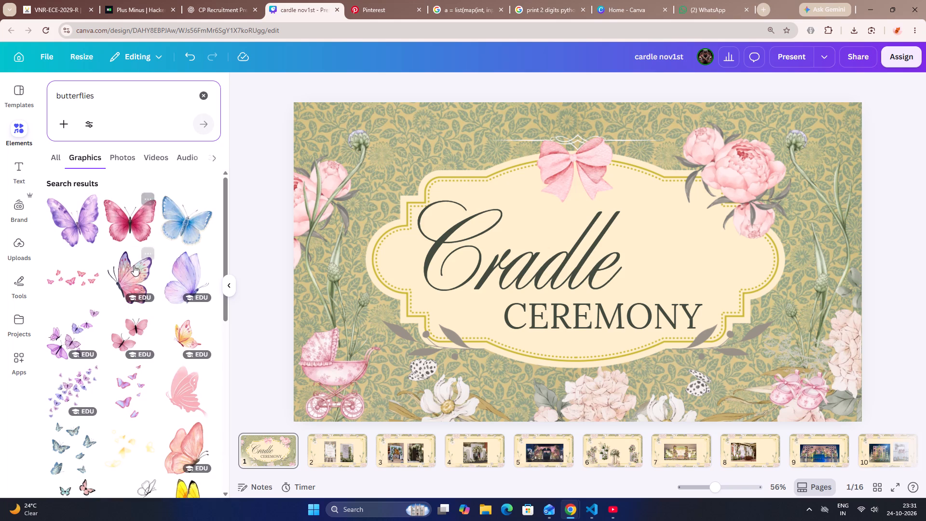
Add the yellow-and-pink side-view butterfly graphic, shrink it, and place it after "Cradle", just below the upper-right peonies.
scroll(134, 265, down, 2)
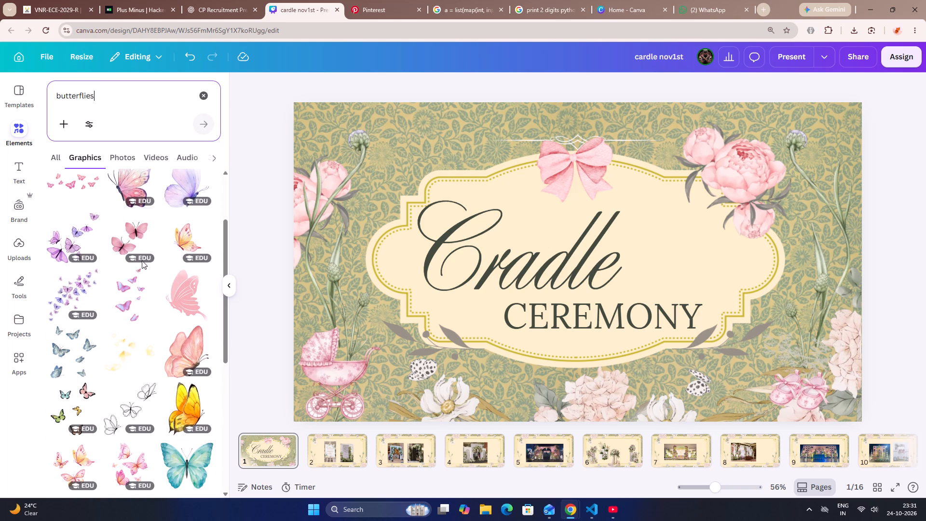
click(177, 238)
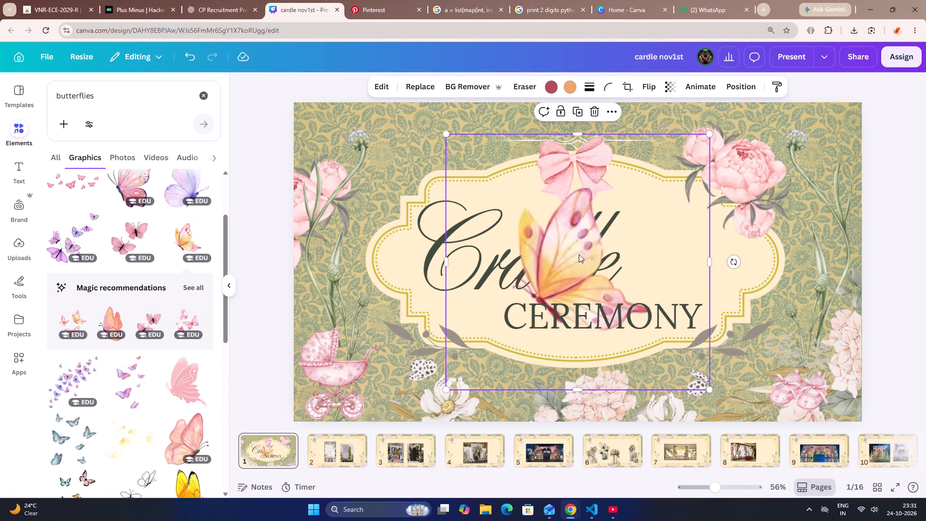
drag(577, 260, 702, 219)
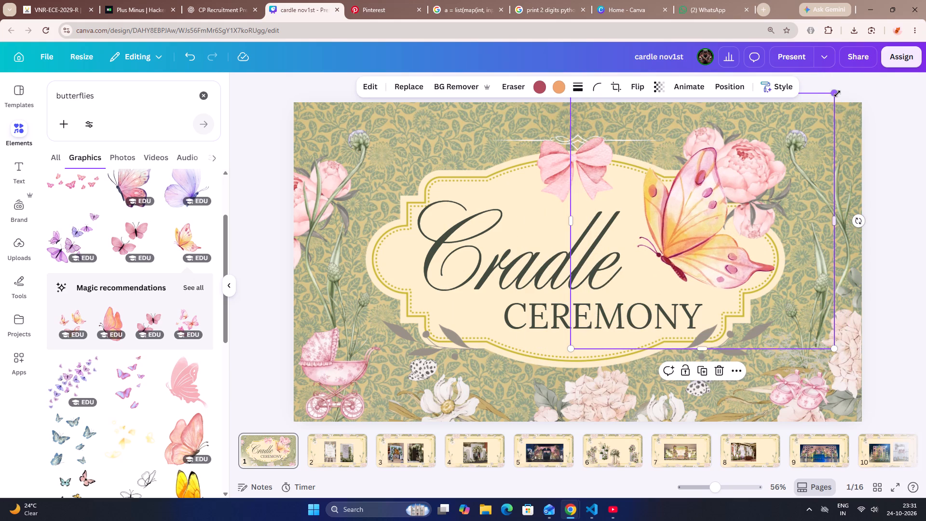
drag(837, 94, 709, 274)
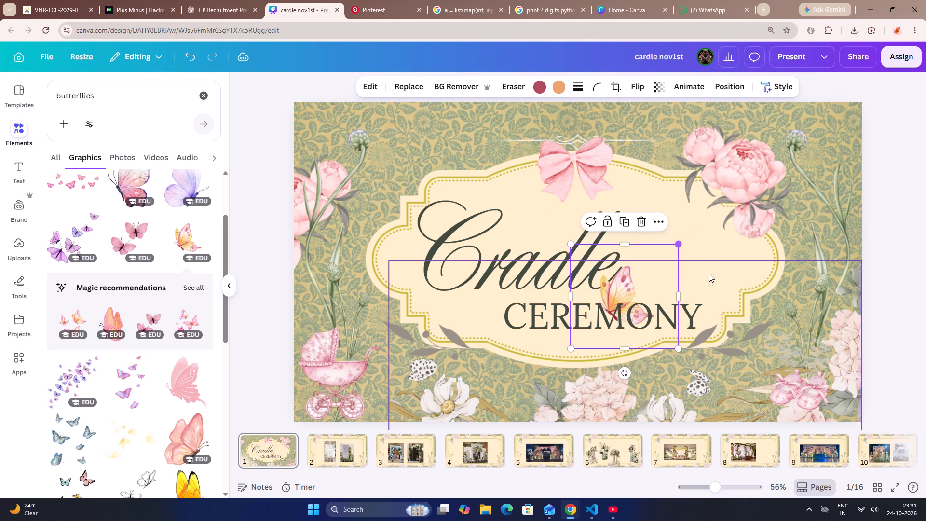
drag(619, 273, 659, 220)
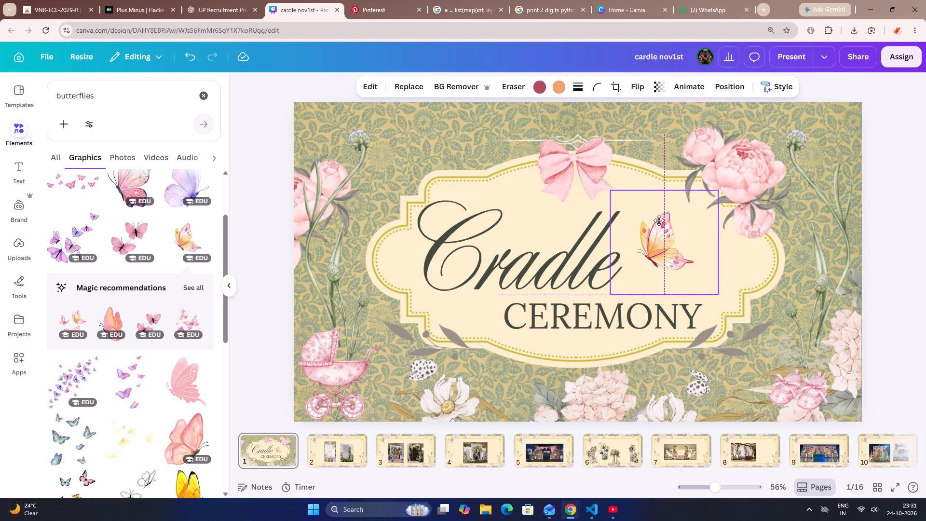
drag(659, 220, 672, 201)
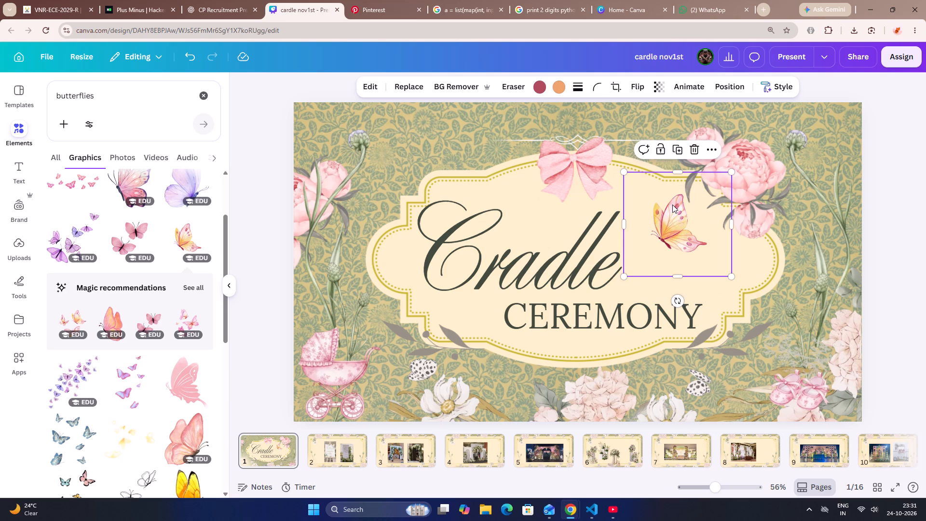
click(681, 222)
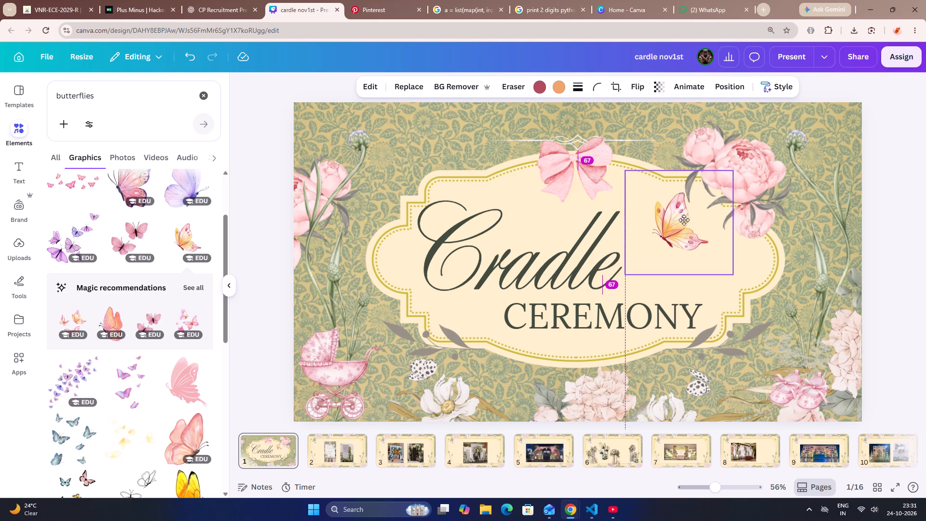
drag(629, 276, 630, 276)
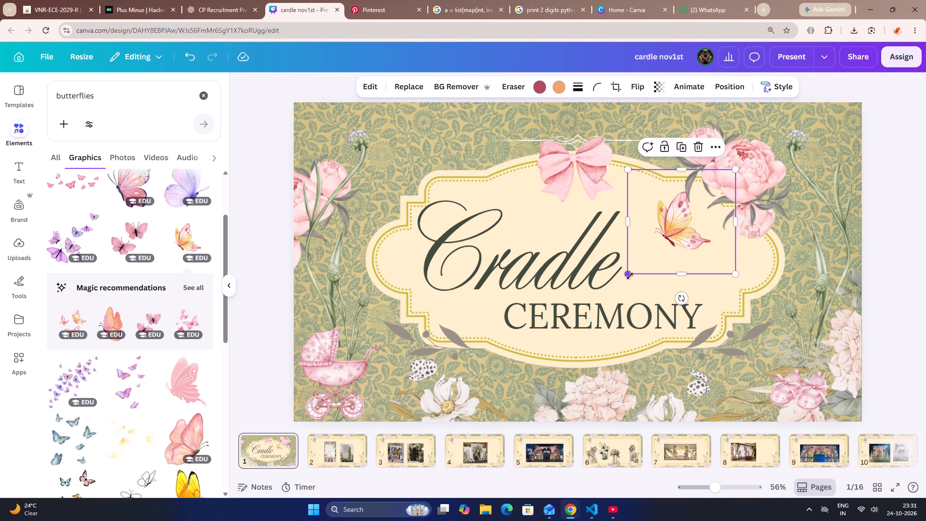
drag(630, 276, 644, 262)
drag(687, 221, 694, 229)
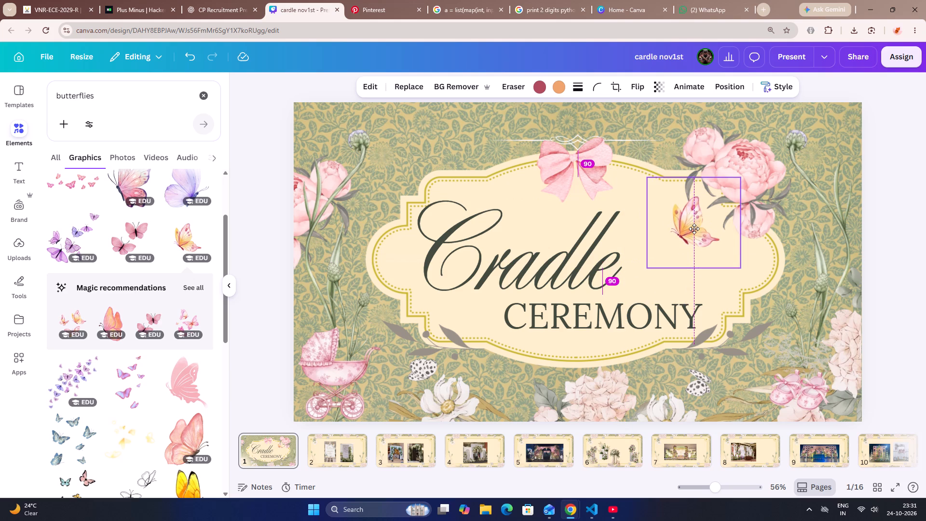
drag(694, 229, 698, 229)
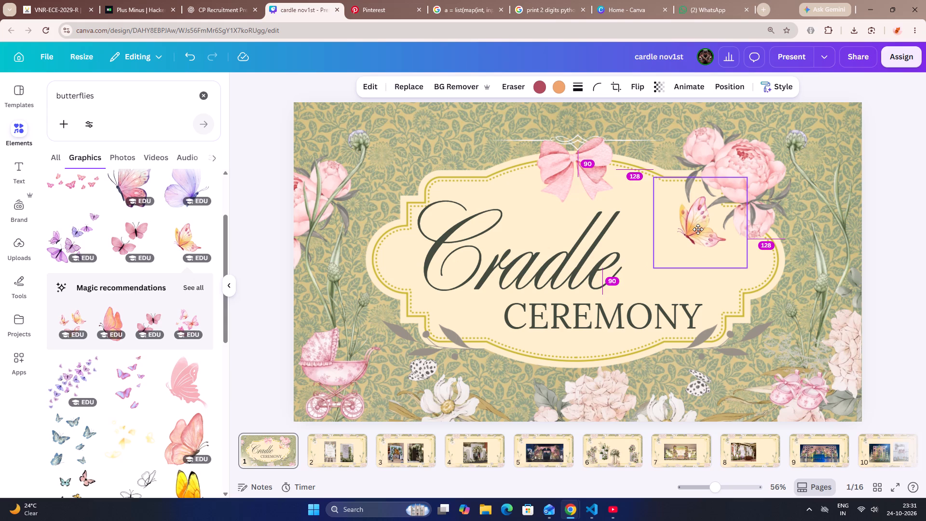
drag(698, 229, 699, 230)
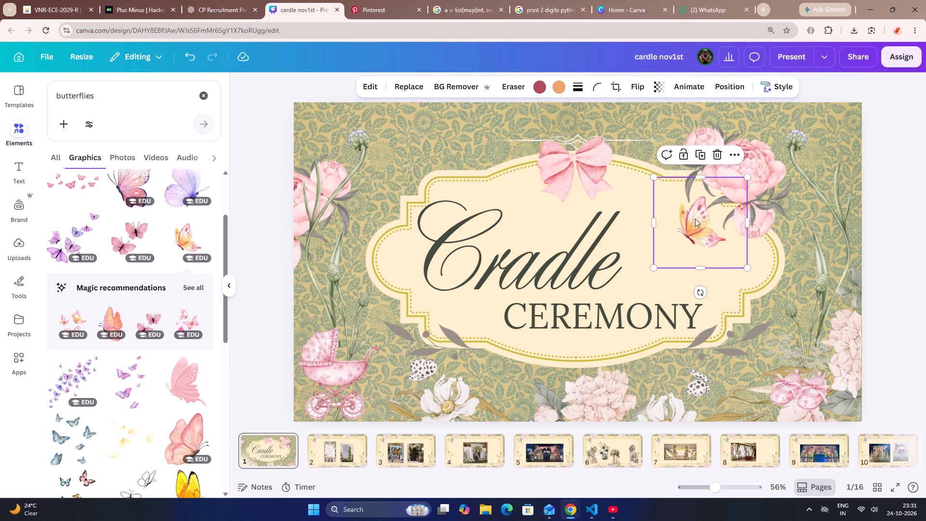
Duplicate the butterfly, make the copy smaller, and place it diagonally below the original, close to the end of "Cradle".
click(701, 158)
drag(695, 224, 667, 253)
drag(723, 214, 708, 233)
drag(675, 271, 674, 255)
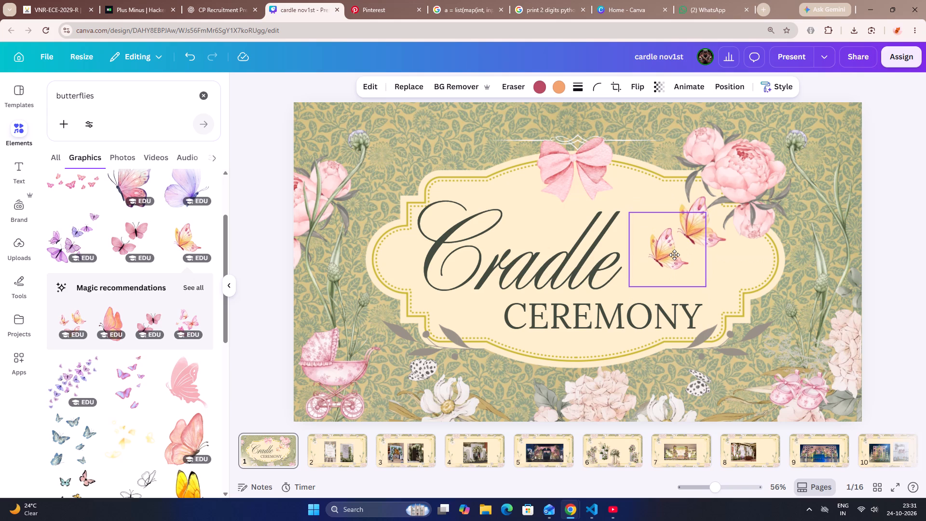
drag(674, 255, 676, 256)
drag(704, 213, 698, 223)
click(790, 220)
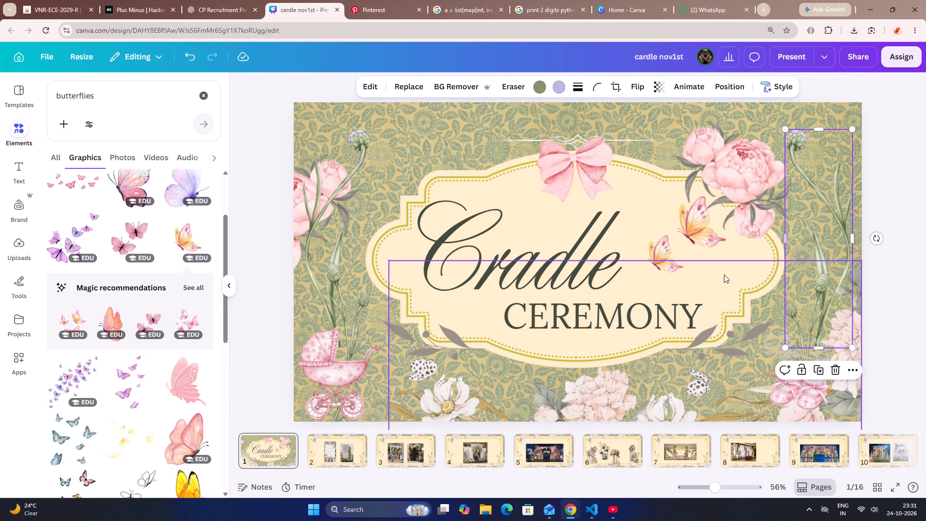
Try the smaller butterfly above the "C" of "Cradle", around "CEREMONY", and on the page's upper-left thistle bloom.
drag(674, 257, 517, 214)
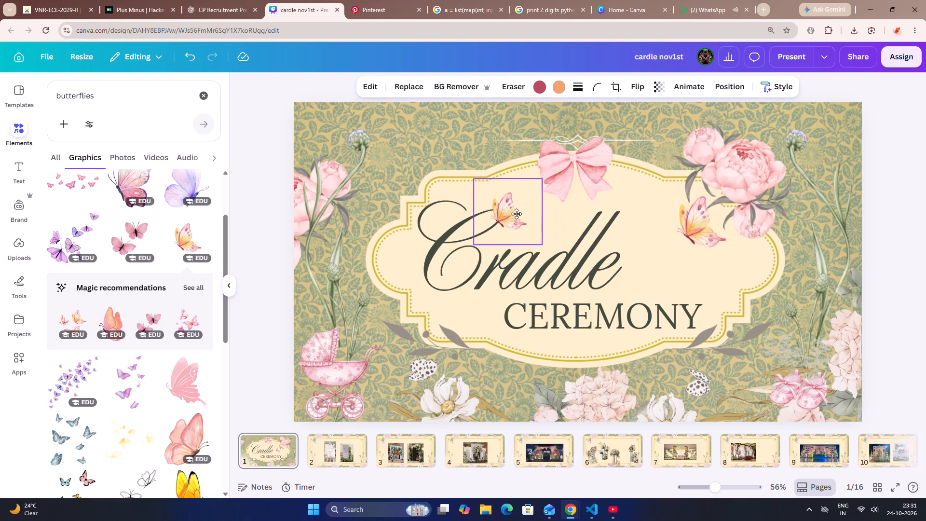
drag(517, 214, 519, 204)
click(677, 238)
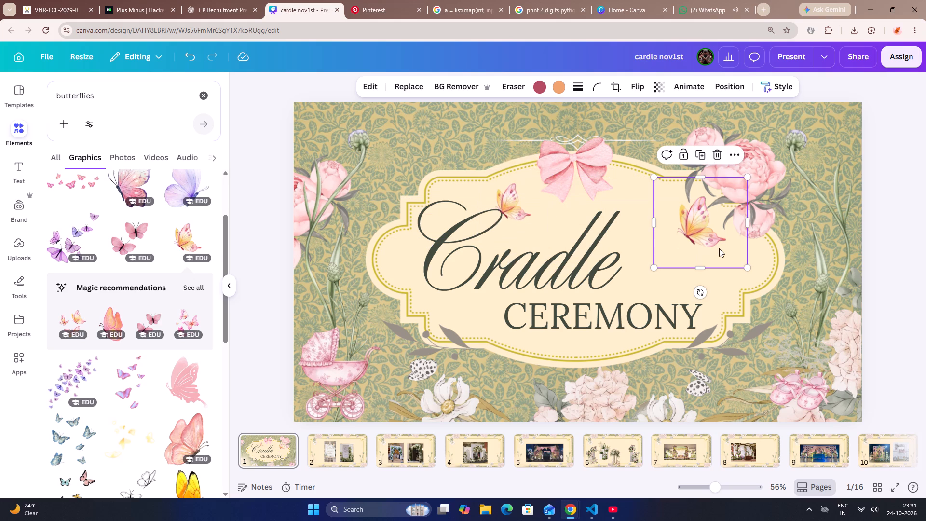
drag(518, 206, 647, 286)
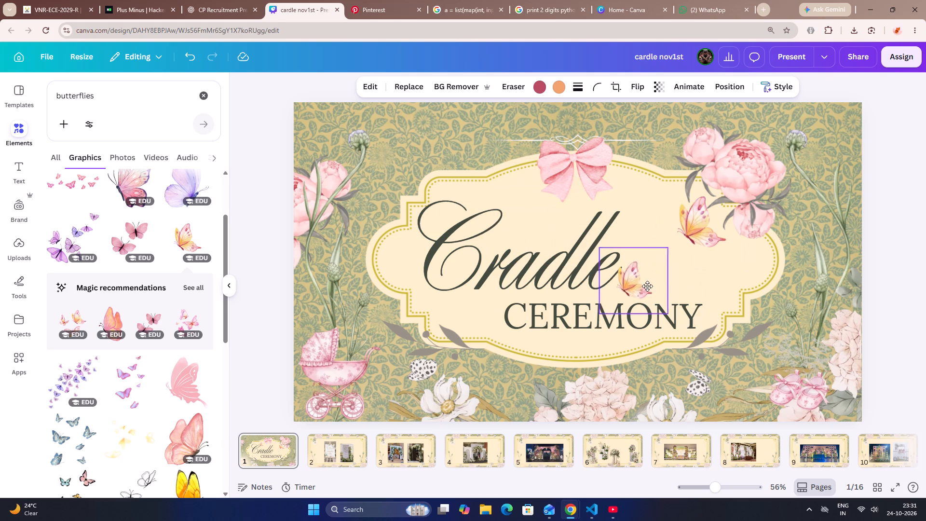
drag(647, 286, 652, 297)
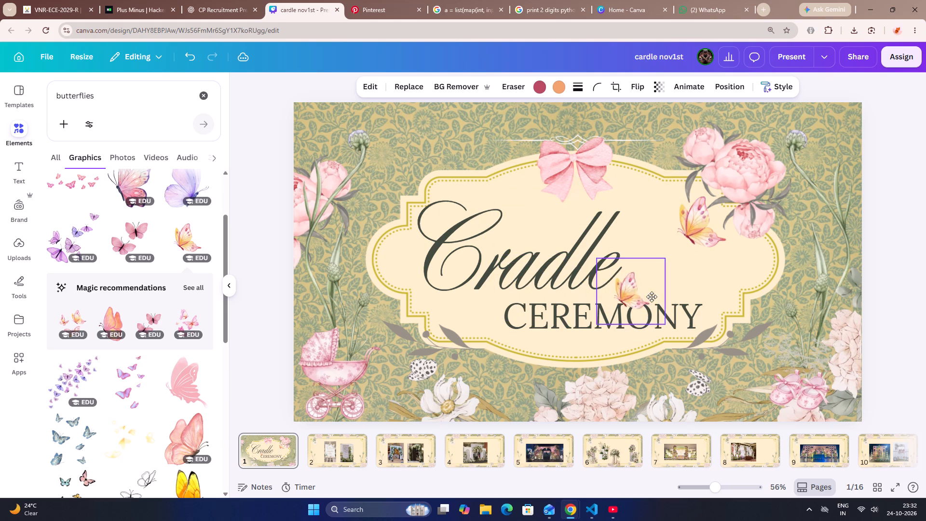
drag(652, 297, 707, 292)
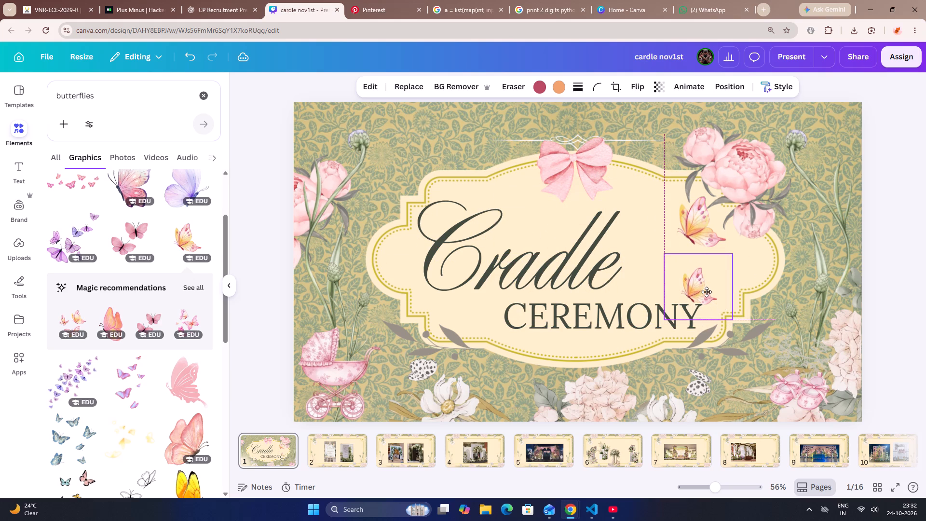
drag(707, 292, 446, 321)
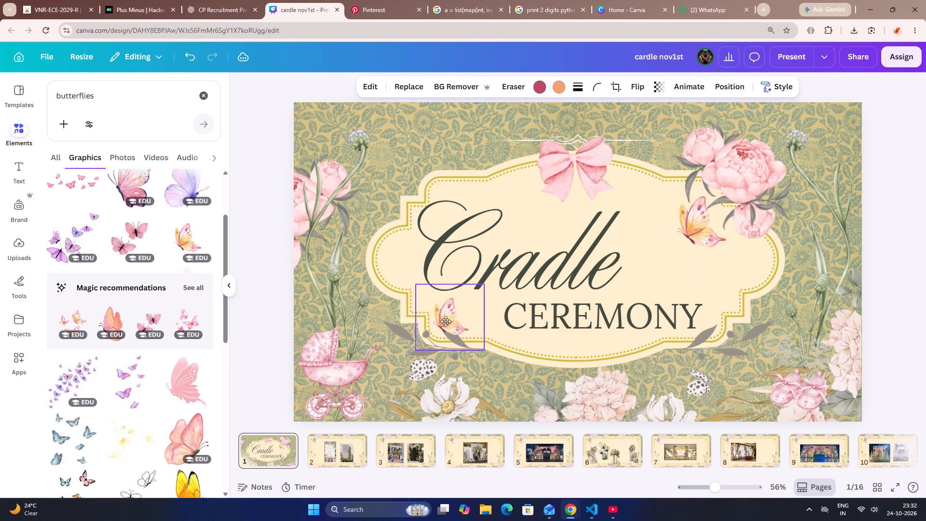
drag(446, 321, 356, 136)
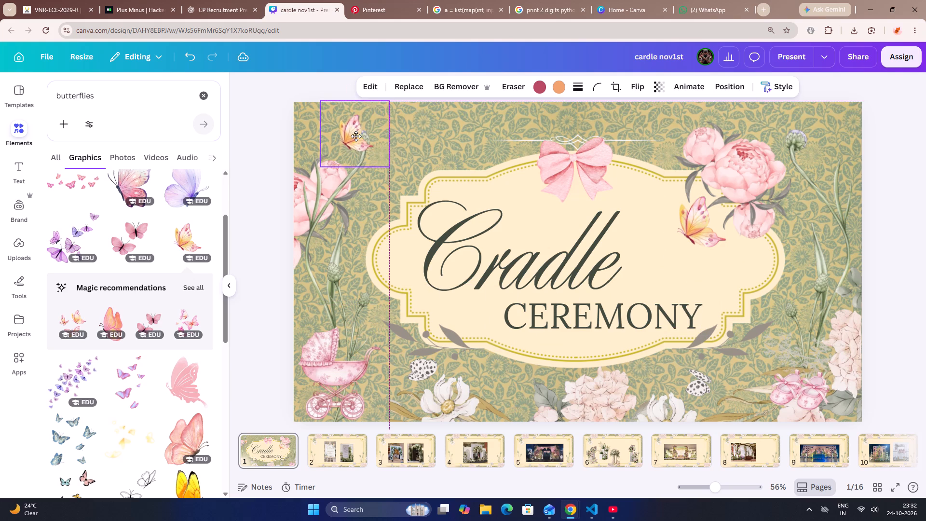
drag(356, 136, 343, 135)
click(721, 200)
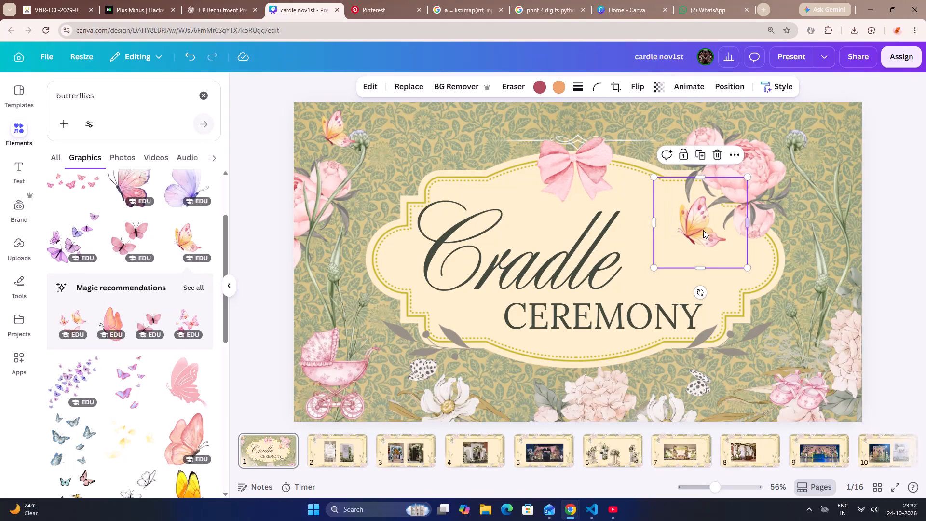
Move the smaller butterfly to the page's upper-right corner, beside the thistle bloom.
drag(330, 136, 412, 140)
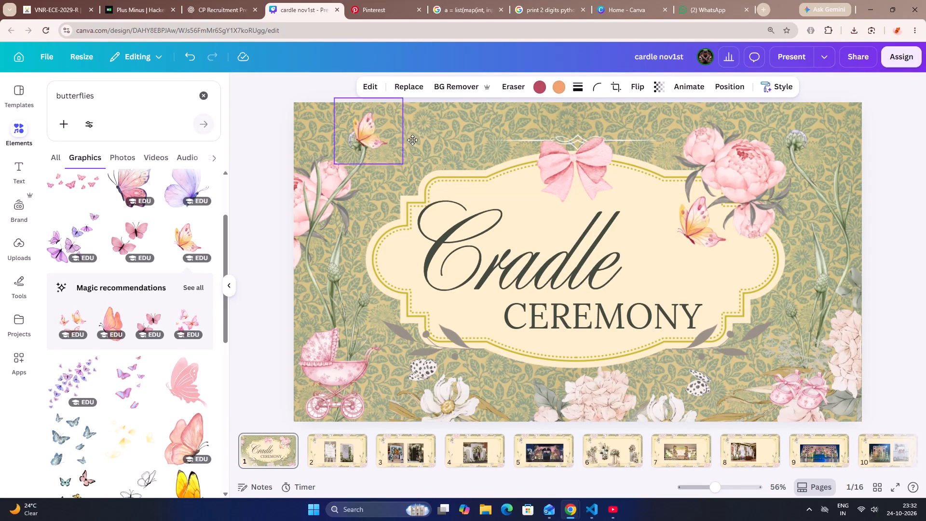
drag(412, 140, 821, 140)
click(825, 210)
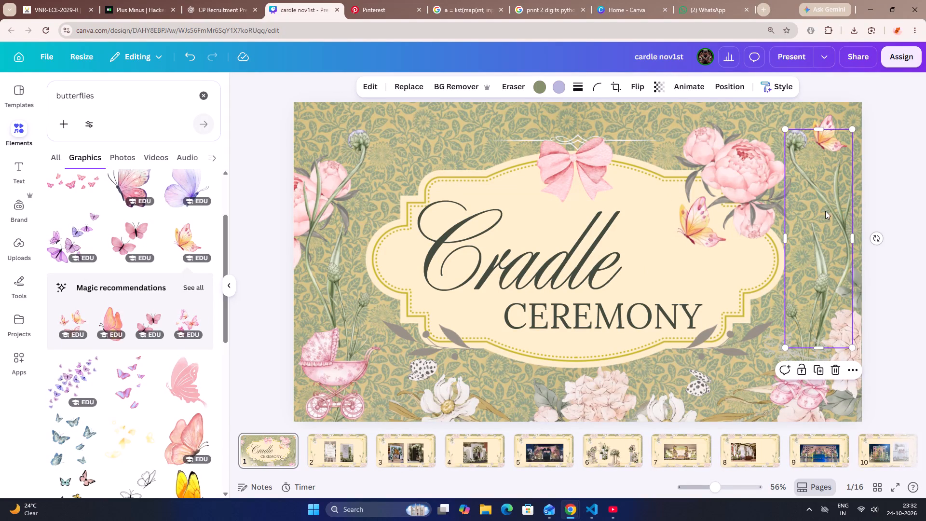
Move the larger butterfly away from the peonies, closer to the end of "Cradle".
drag(699, 226, 669, 249)
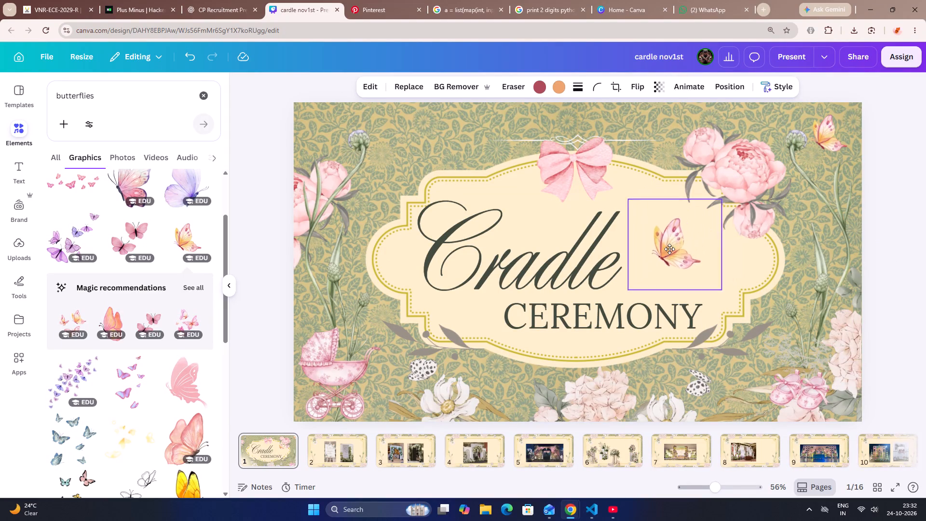
Move the larger butterfly slightly closer to the final "e" of "Cradle".
drag(669, 249, 660, 249)
click(660, 249)
click(841, 252)
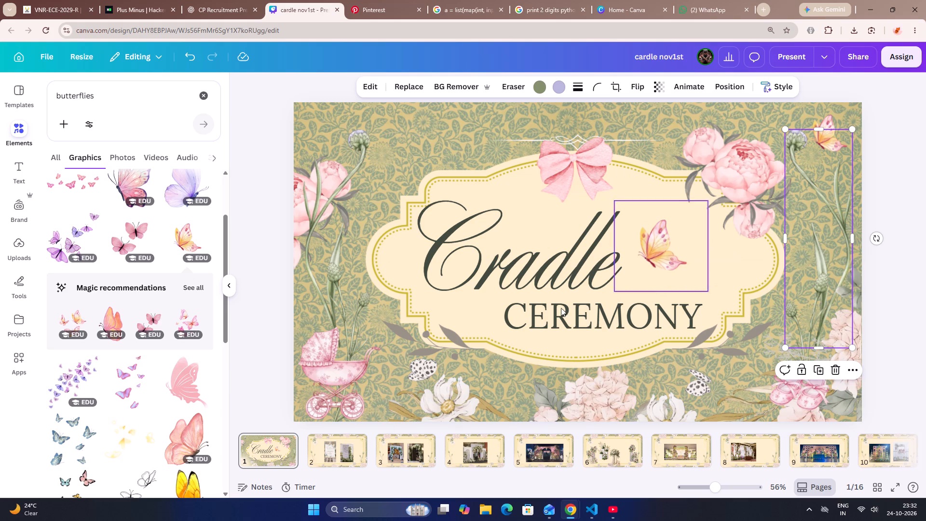
Look through more of the butterfly graphics for the cover page, and close the search results when finished.
scroll(137, 364, down, 3)
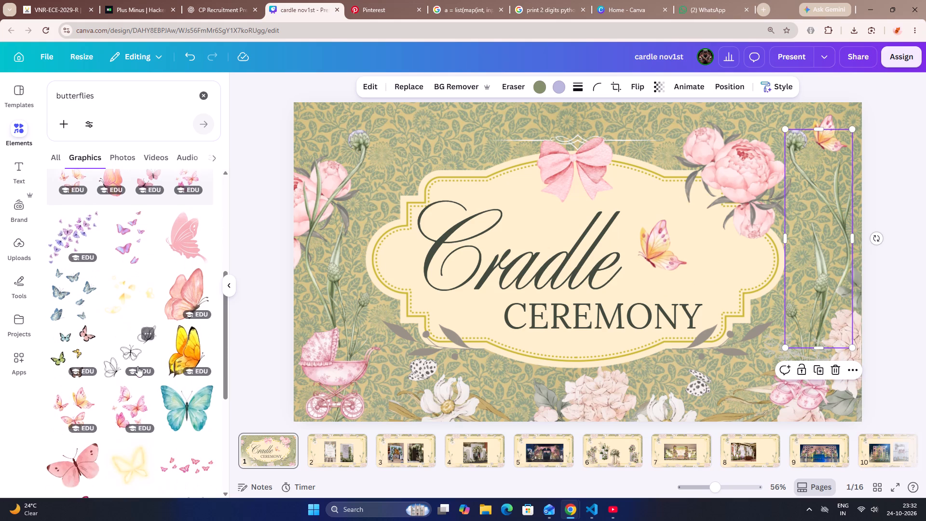
scroll(137, 366, down, 10)
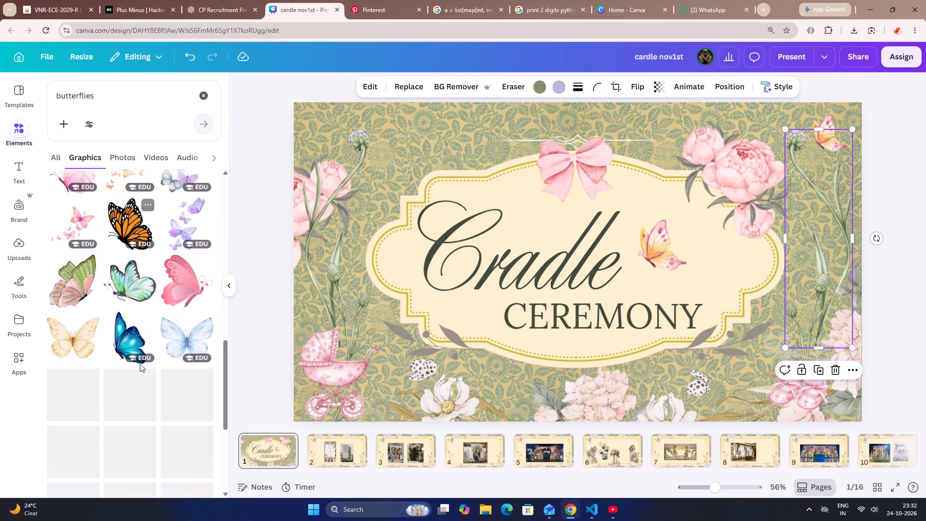
scroll(140, 364, down, 8)
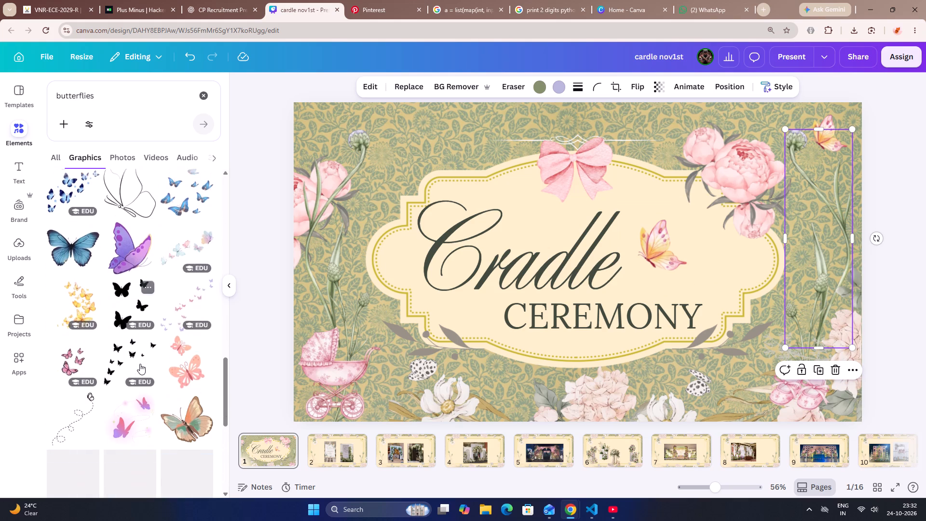
click(276, 259)
click(256, 291)
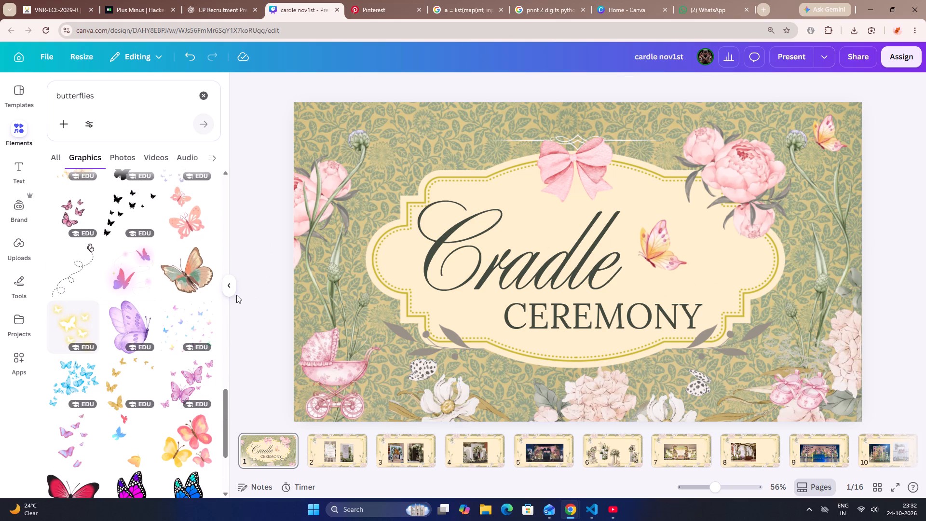
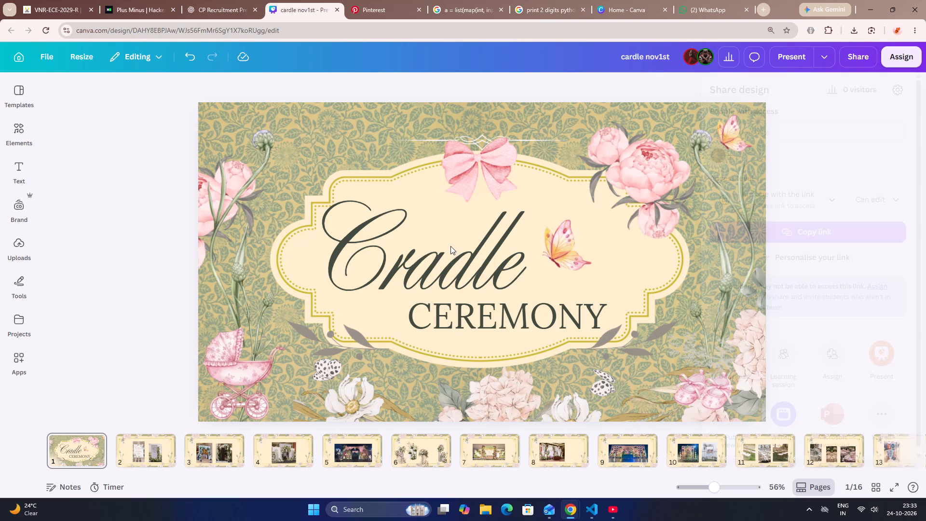
Move the "Cradle" title text on page 1 slightly right and up, closer to the butterfly.
drag(450, 246, 450, 246)
click(441, 275)
drag(441, 274, 454, 270)
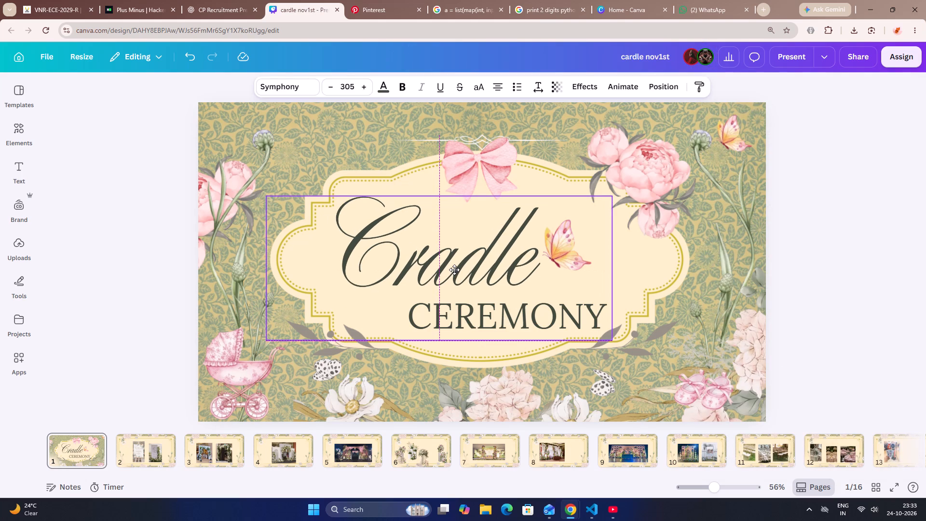
drag(454, 270, 455, 270)
click(857, 262)
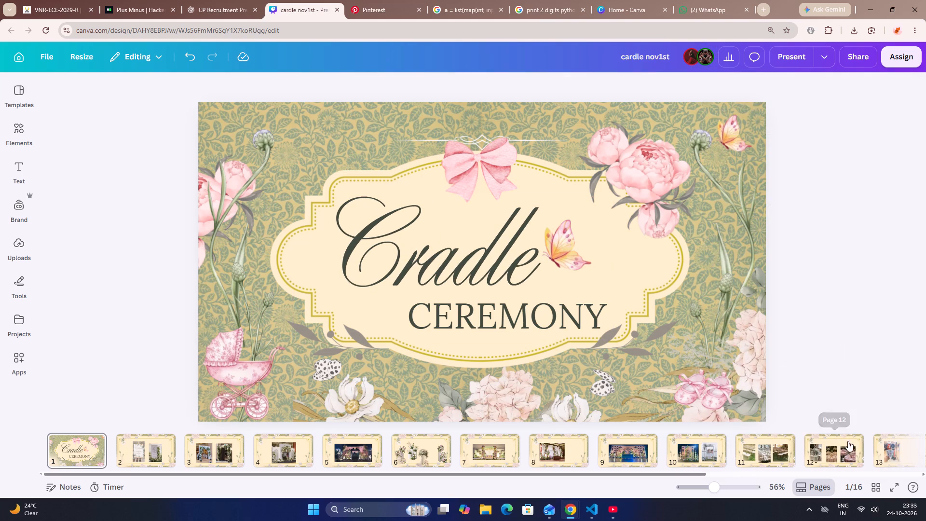
Review page 13 with the photo booth picture and page 12 with the table decor pictures.
click(876, 456)
click(925, 440)
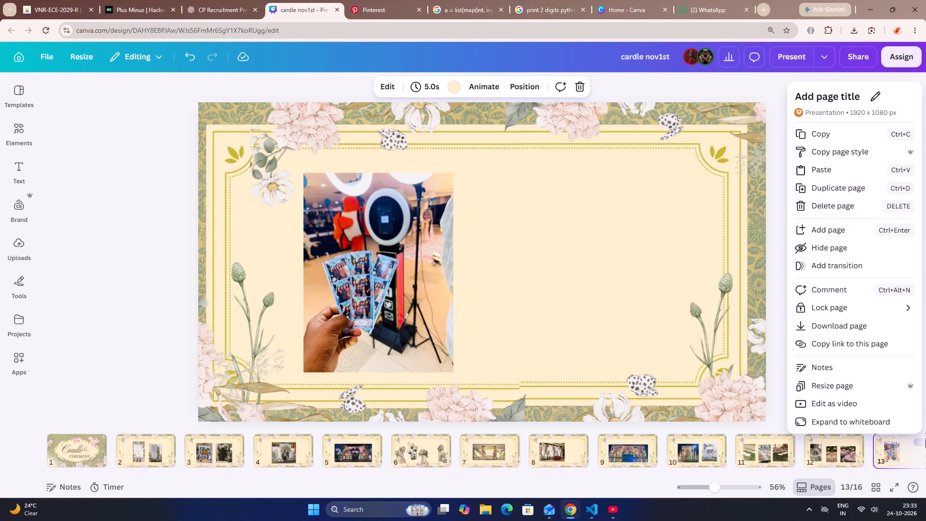
key(Return)
key(Return)
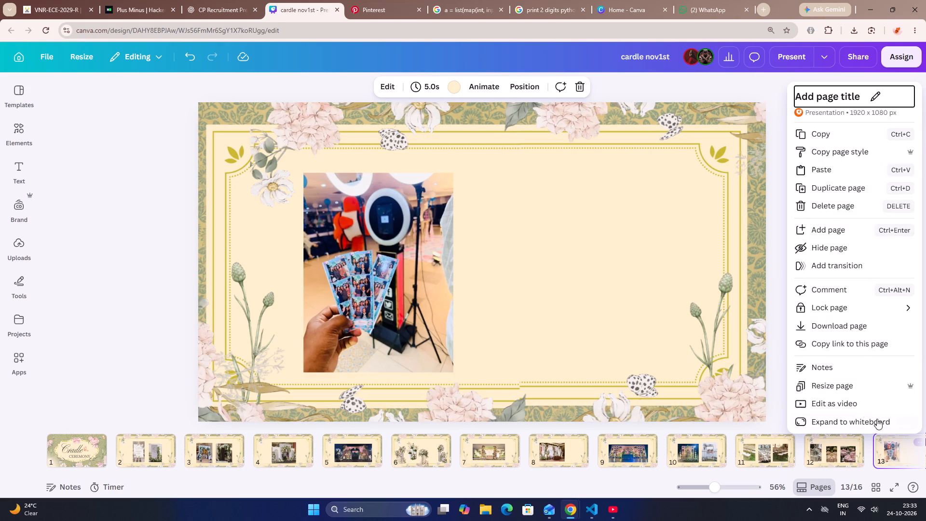
click(747, 255)
click(902, 440)
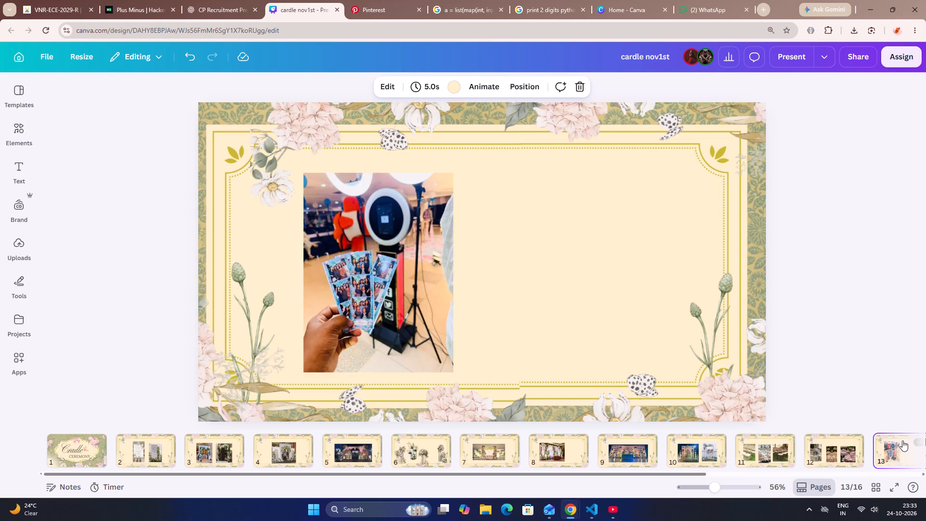
key(Return)
key(Return)
click(846, 465)
key(Return)
key(Return)
key(Return)
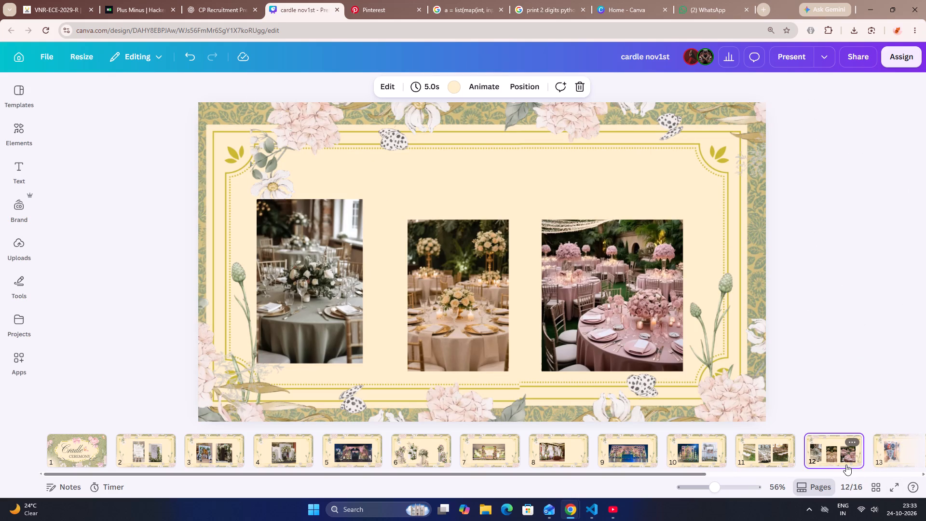